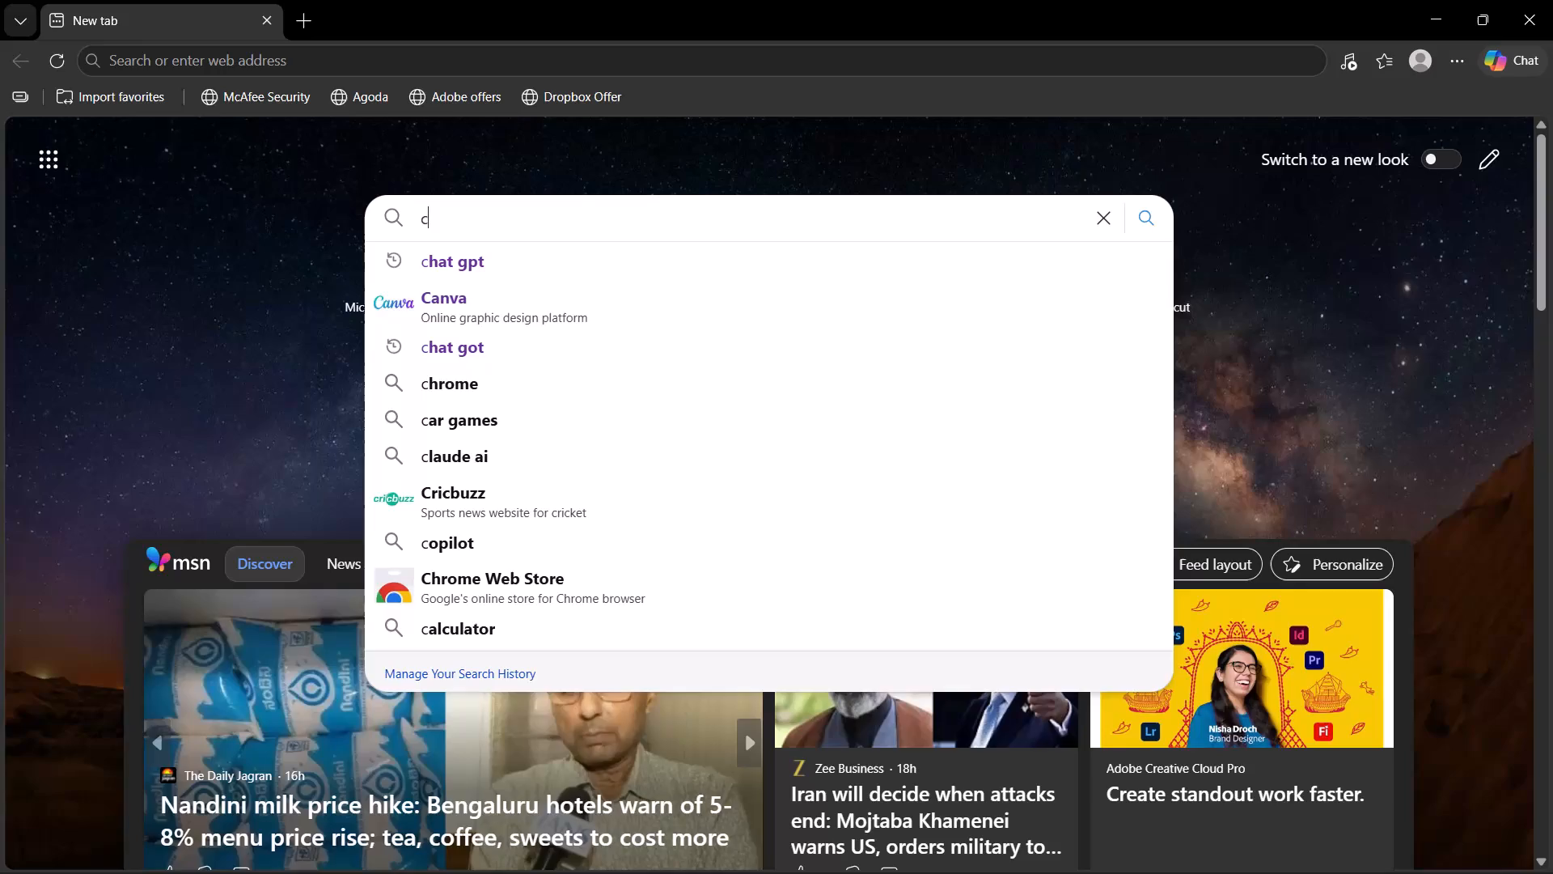
Search the web for Canva and open the official Canva site from the results.
text(an)
key(x)
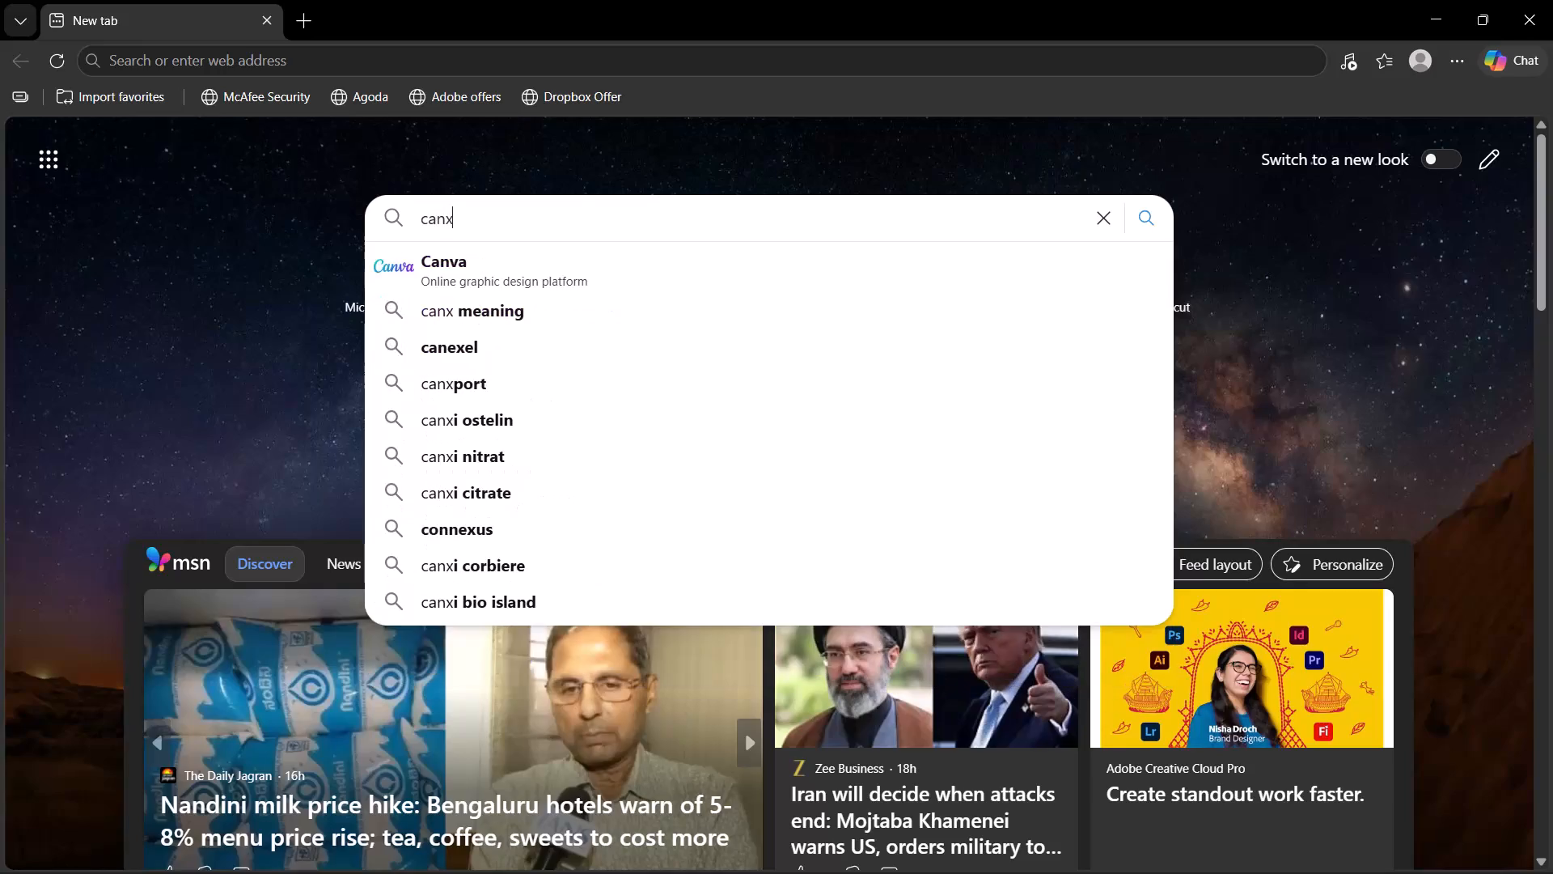
key(BackSpace)
click(500, 249)
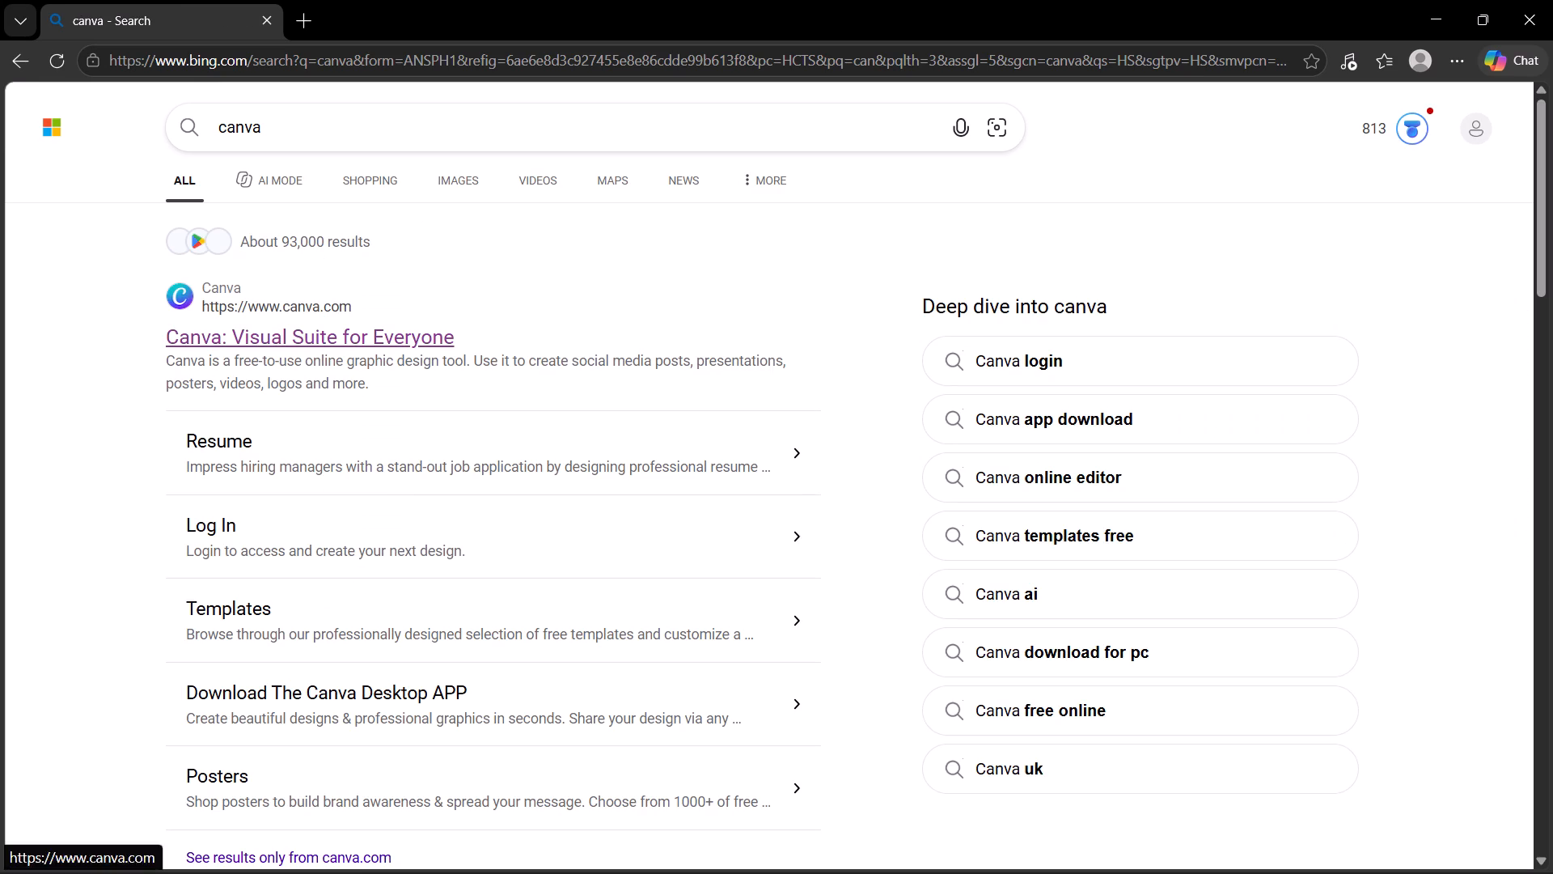
click(243, 333)
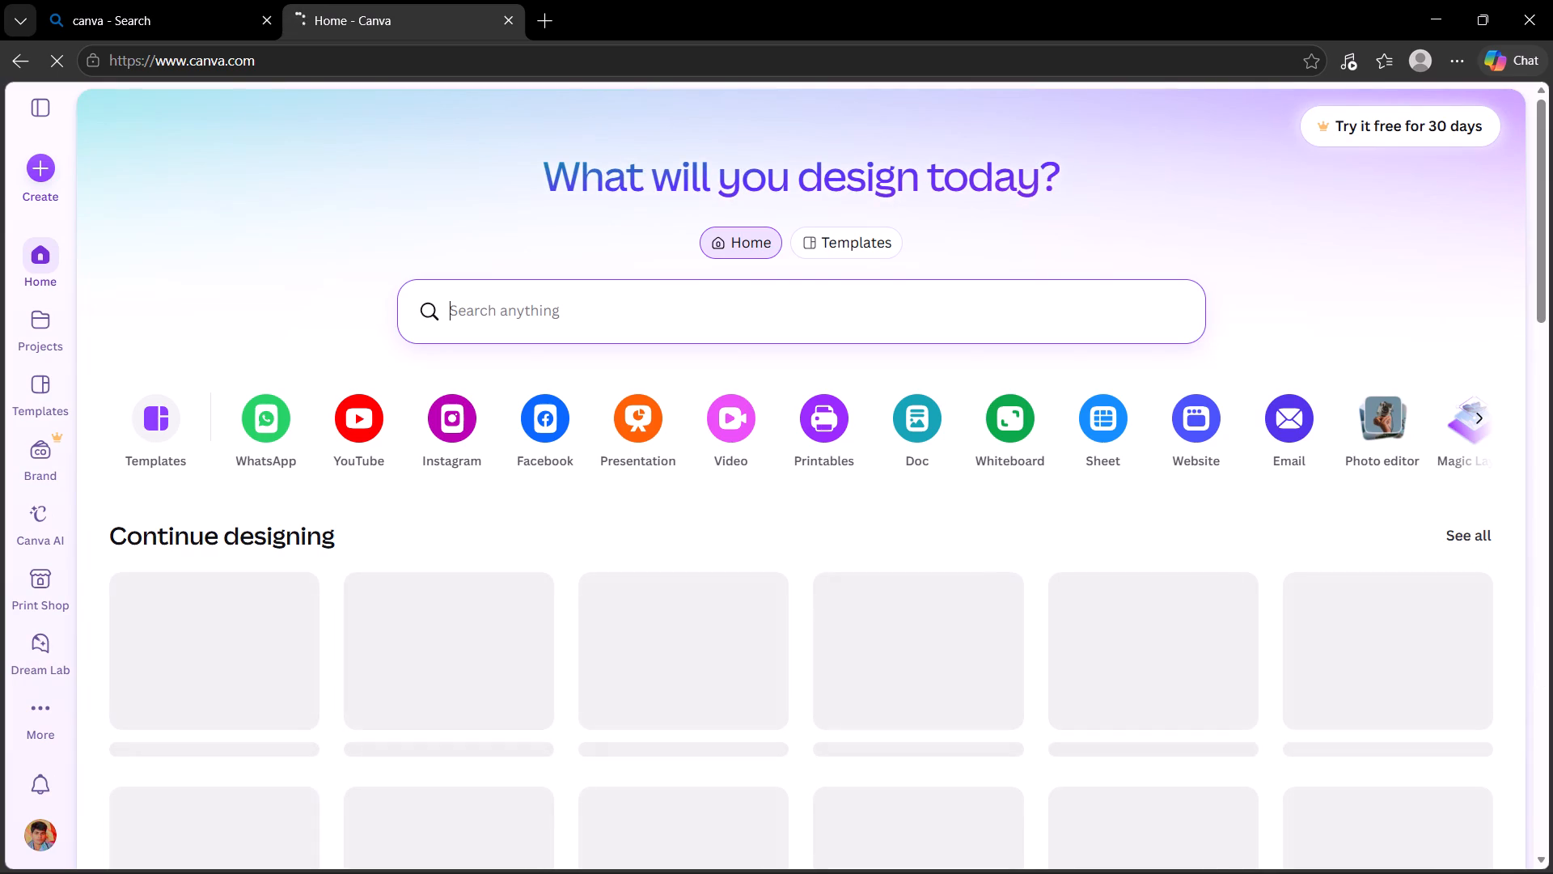
Open the Regular Schedule video design from the recent projects.
click(23, 324)
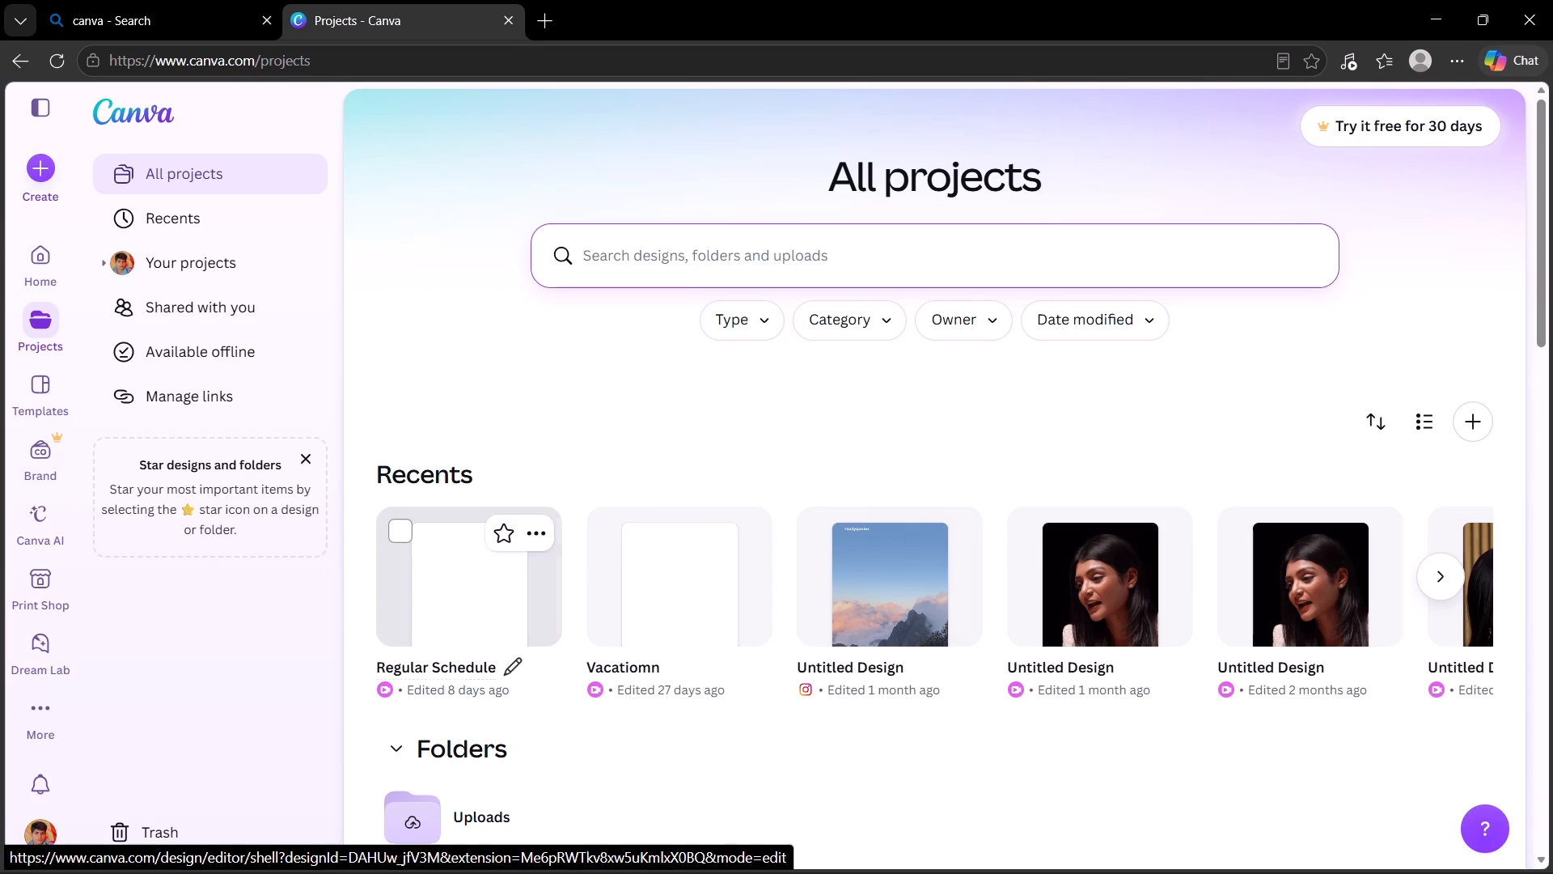
click(443, 613)
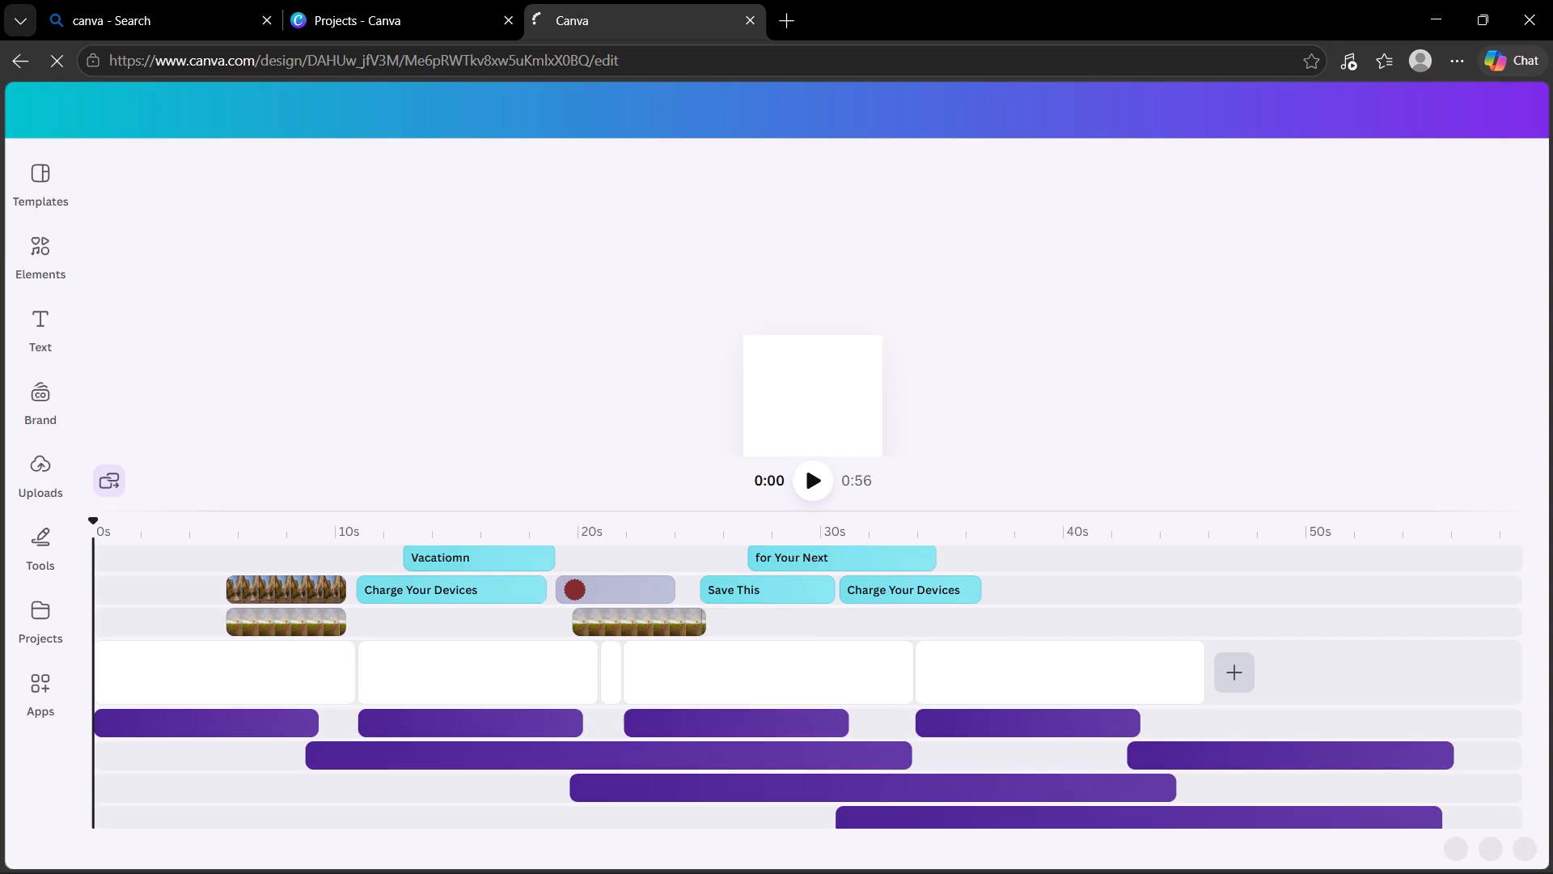
Move the "Pla..." and first "Save This" text clips onto the "4 Ways t..." track, starting at about 18 s and 22.5 s.
scroll(477, 586, up, 2)
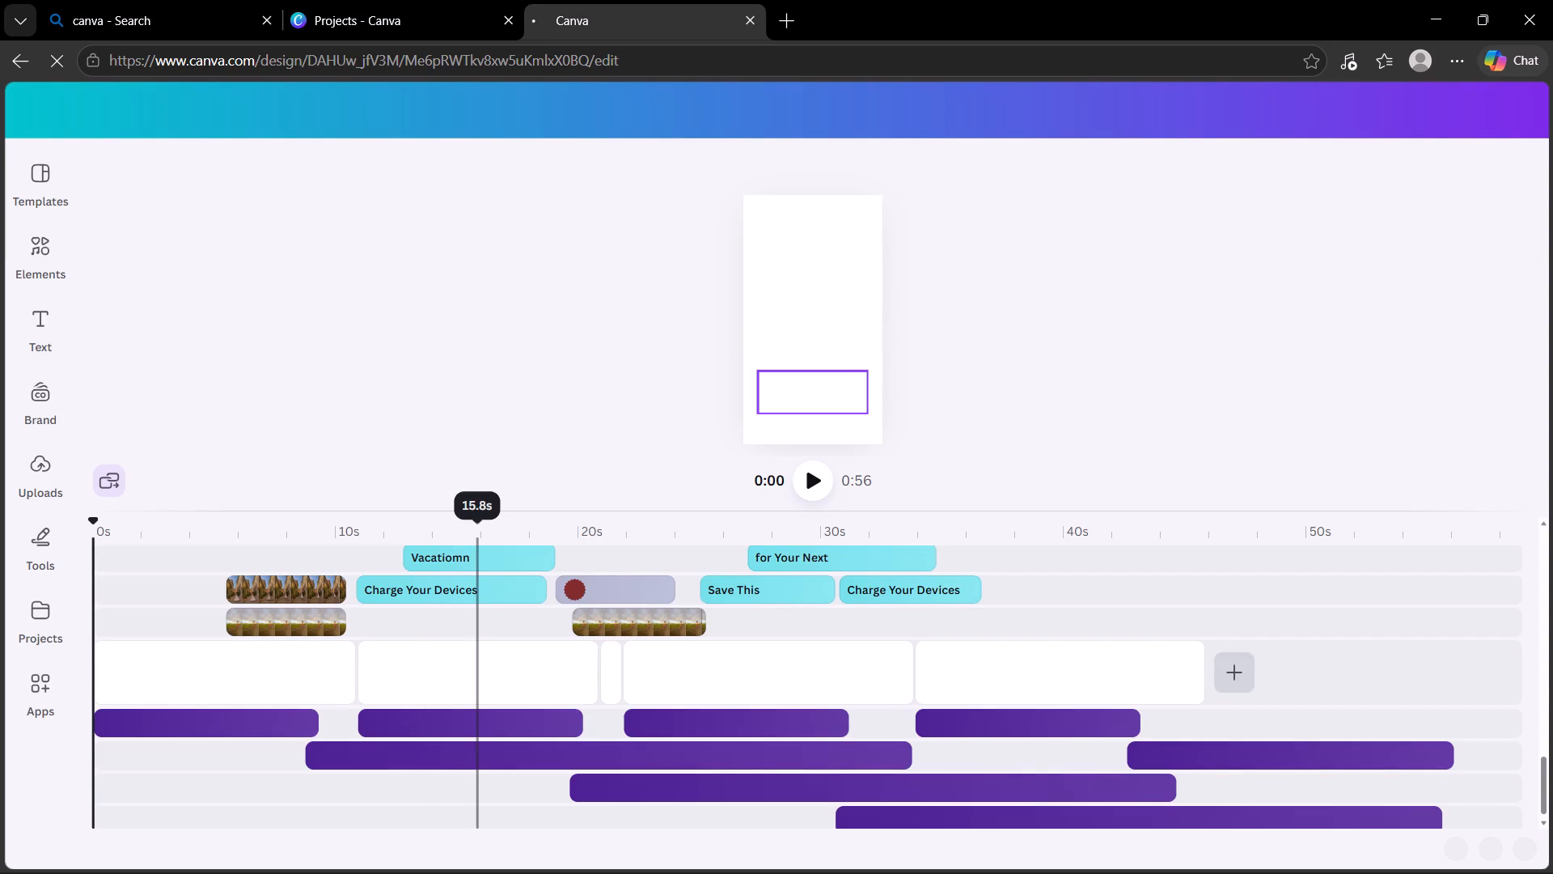
scroll(477, 586, up, 2)
drag(460, 631, 460, 633)
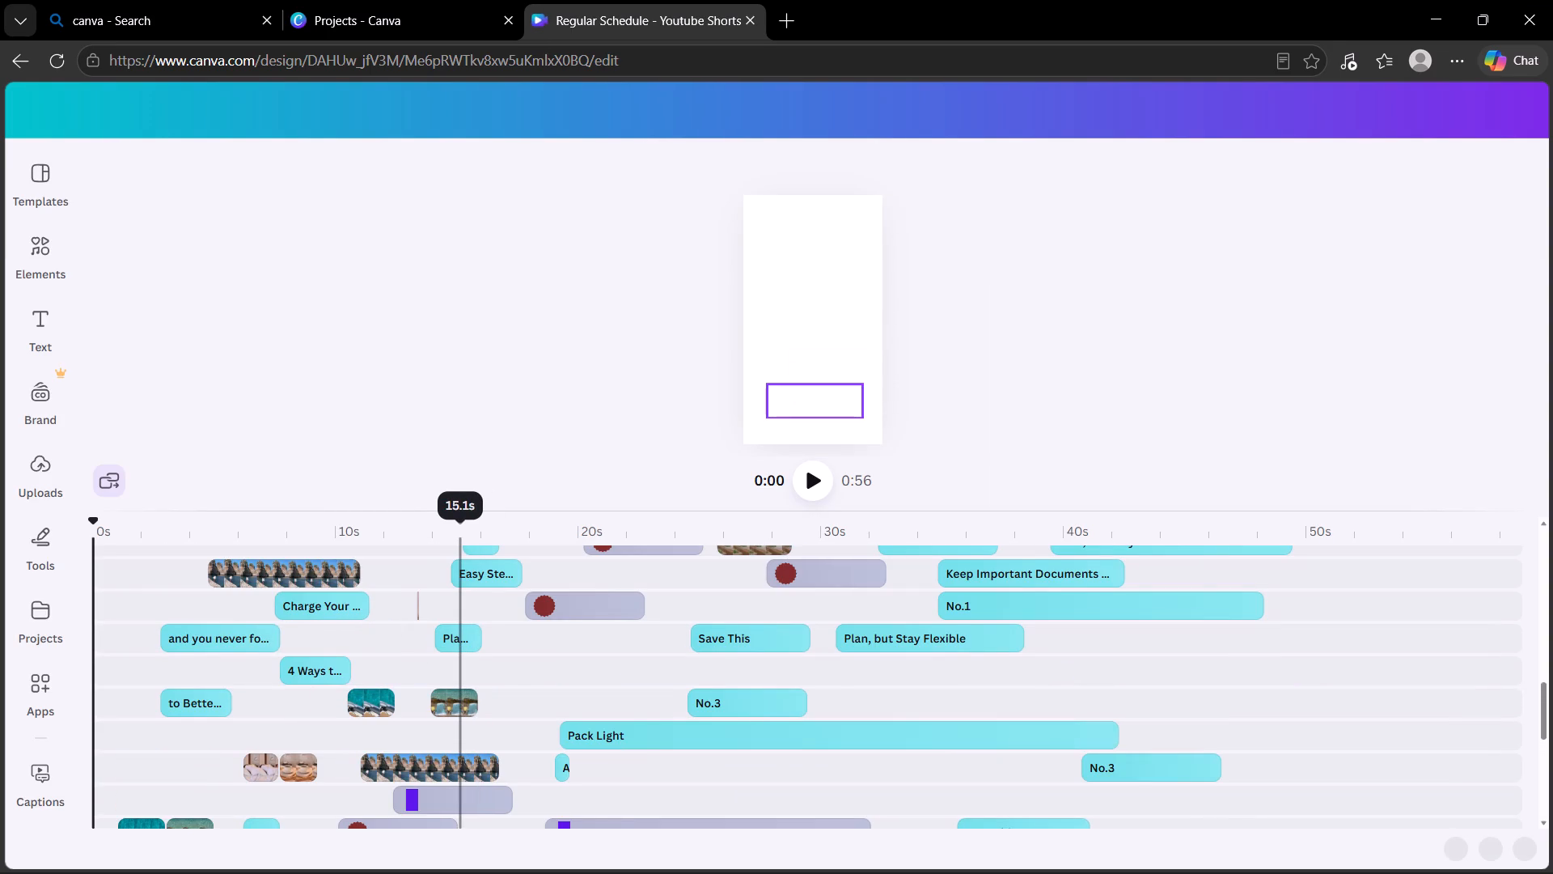
drag(460, 633, 561, 677)
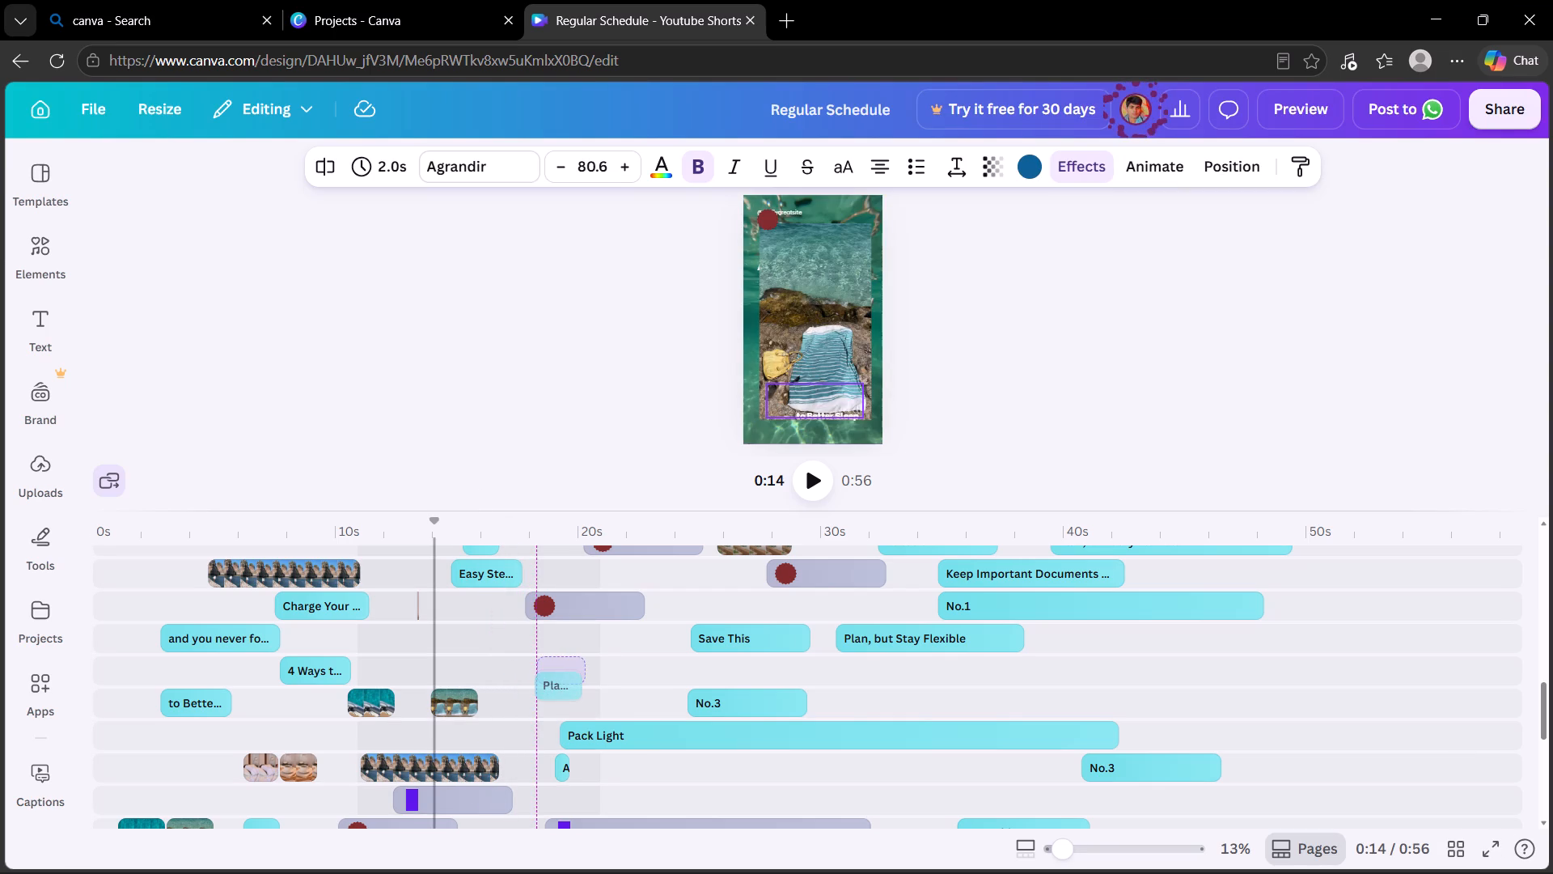
drag(748, 634, 709, 655)
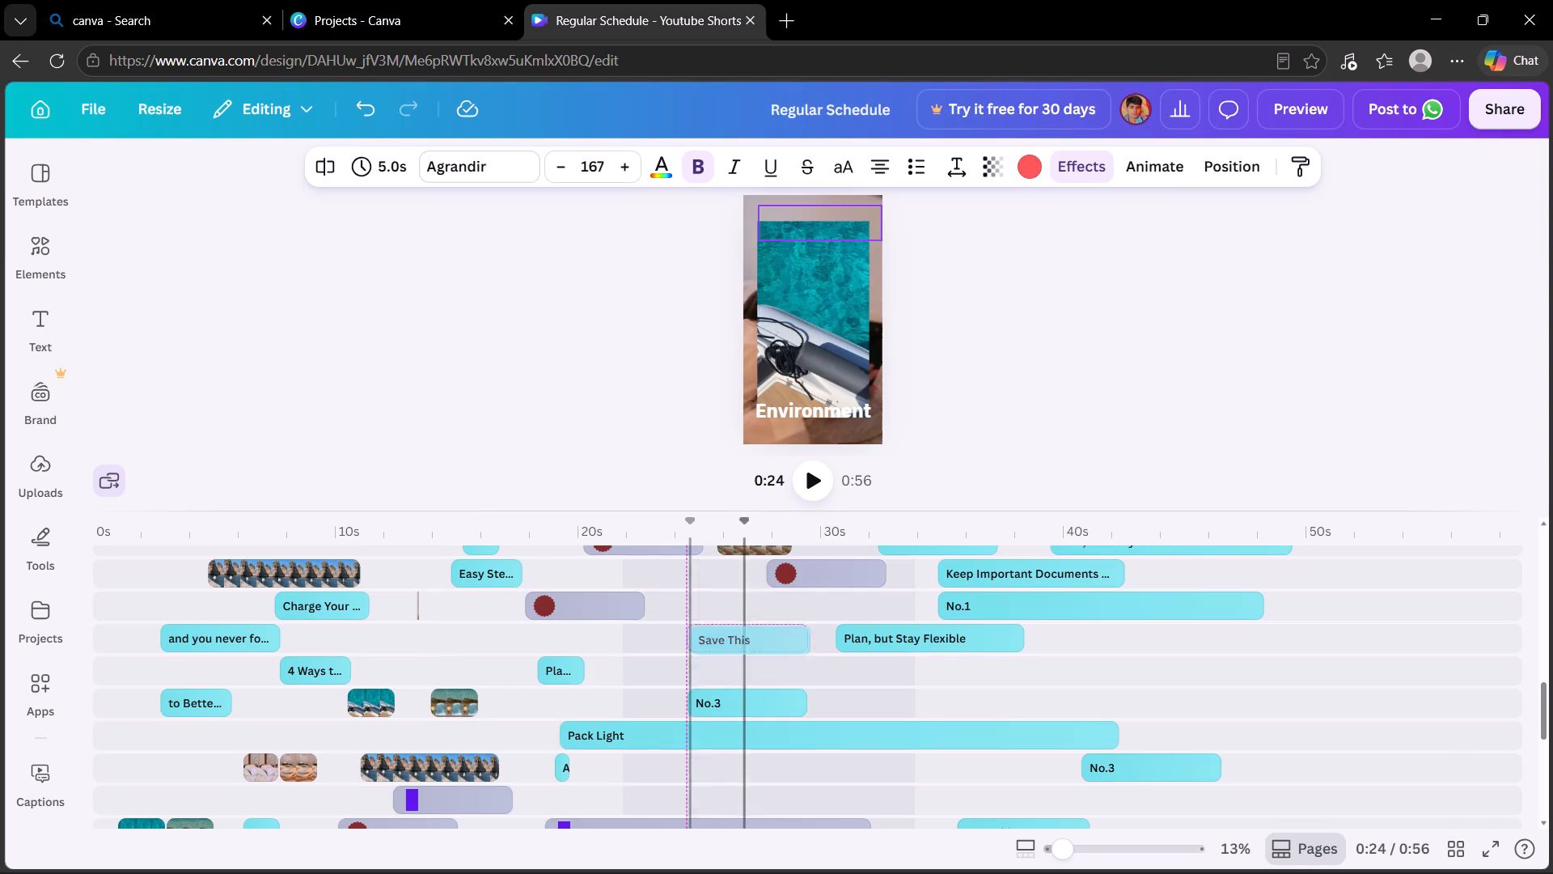
drag(709, 655, 698, 660)
Move "No.3" onto the "Charge Your ..." track at about 24.5 s and "Plan, but Stay Flexible" onto the "4 Ways t..." track at about 30 s.
drag(743, 702, 747, 700)
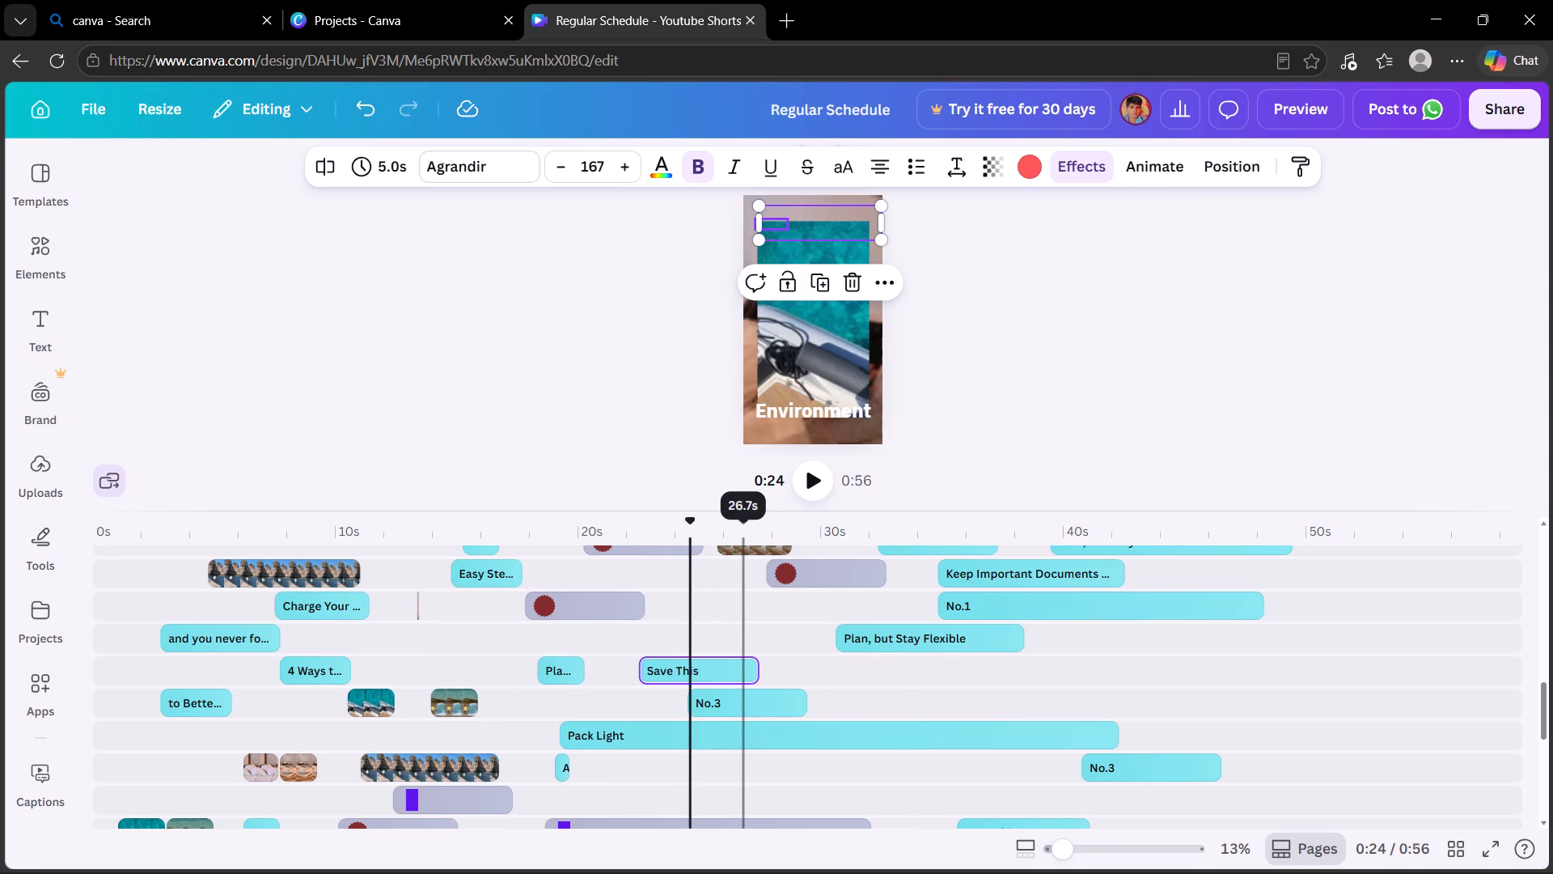
drag(747, 700, 744, 605)
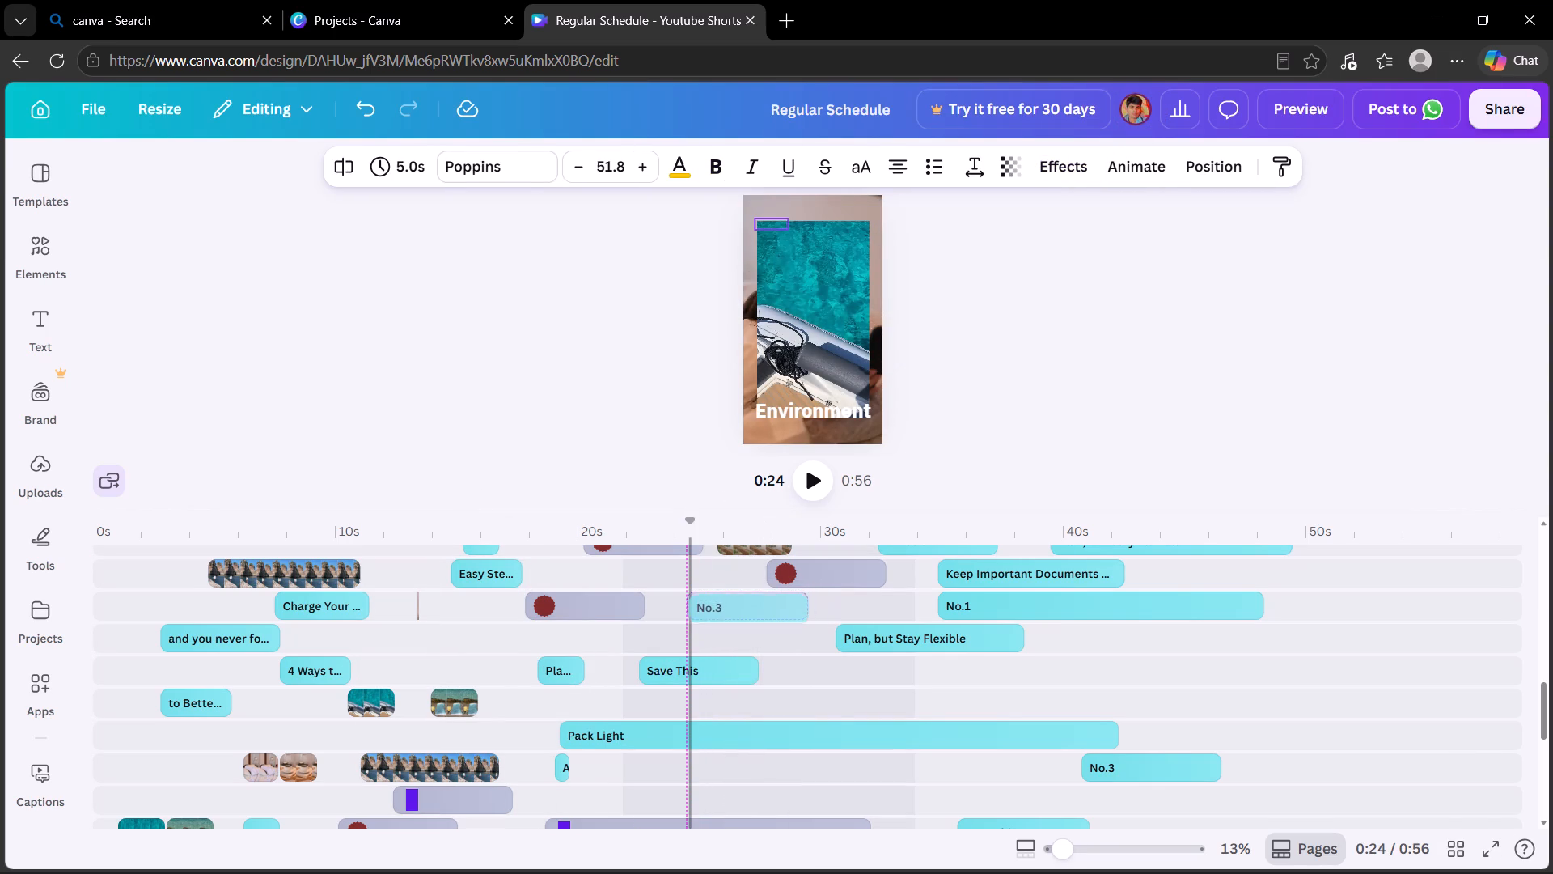
drag(744, 605, 742, 613)
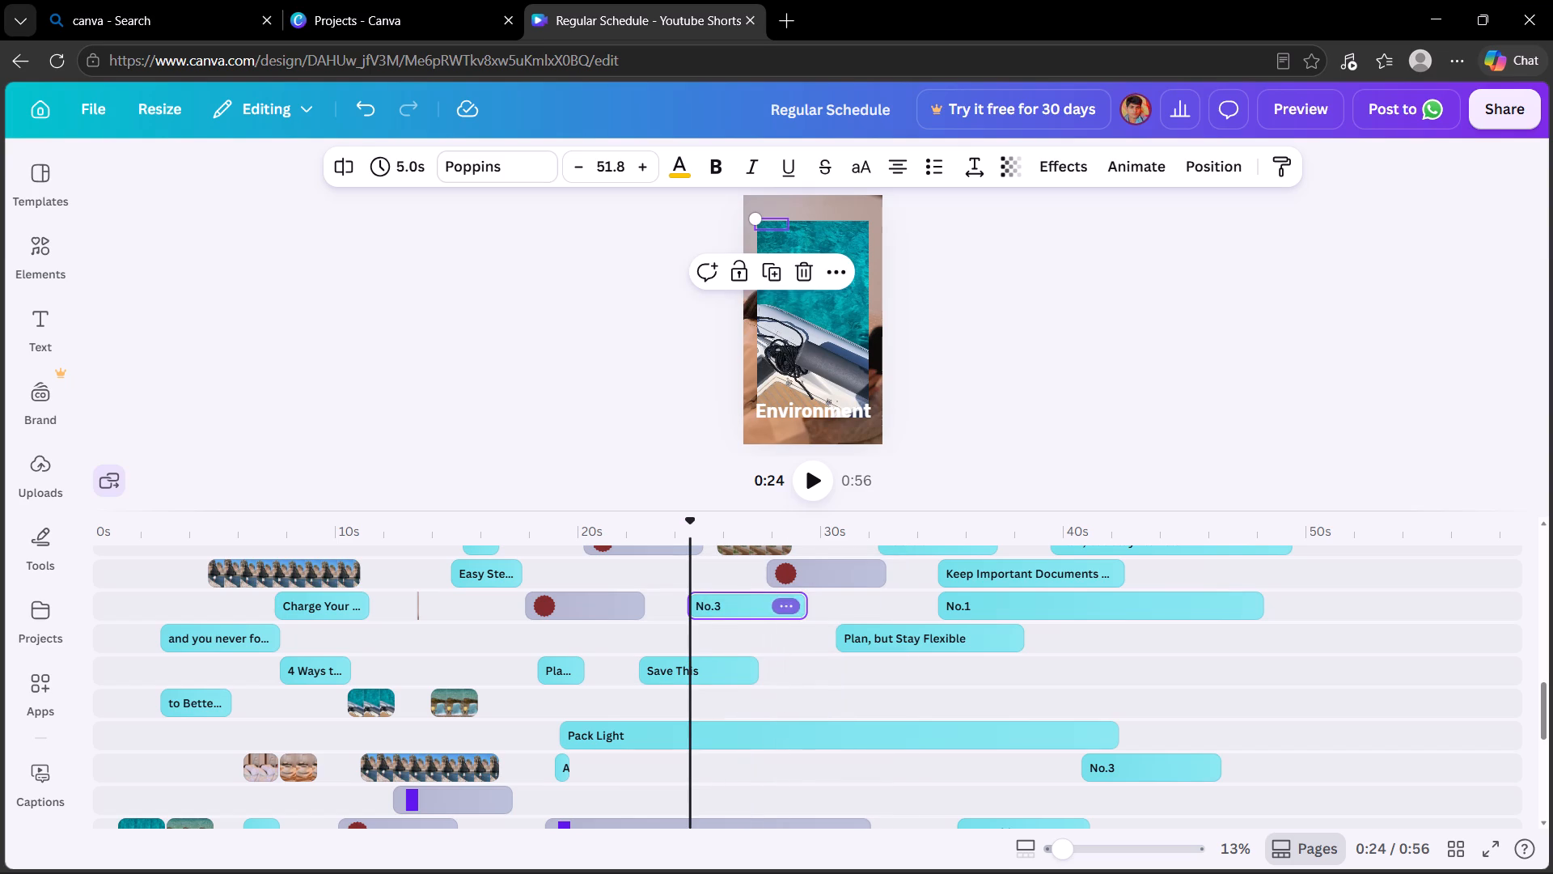
drag(928, 644, 912, 680)
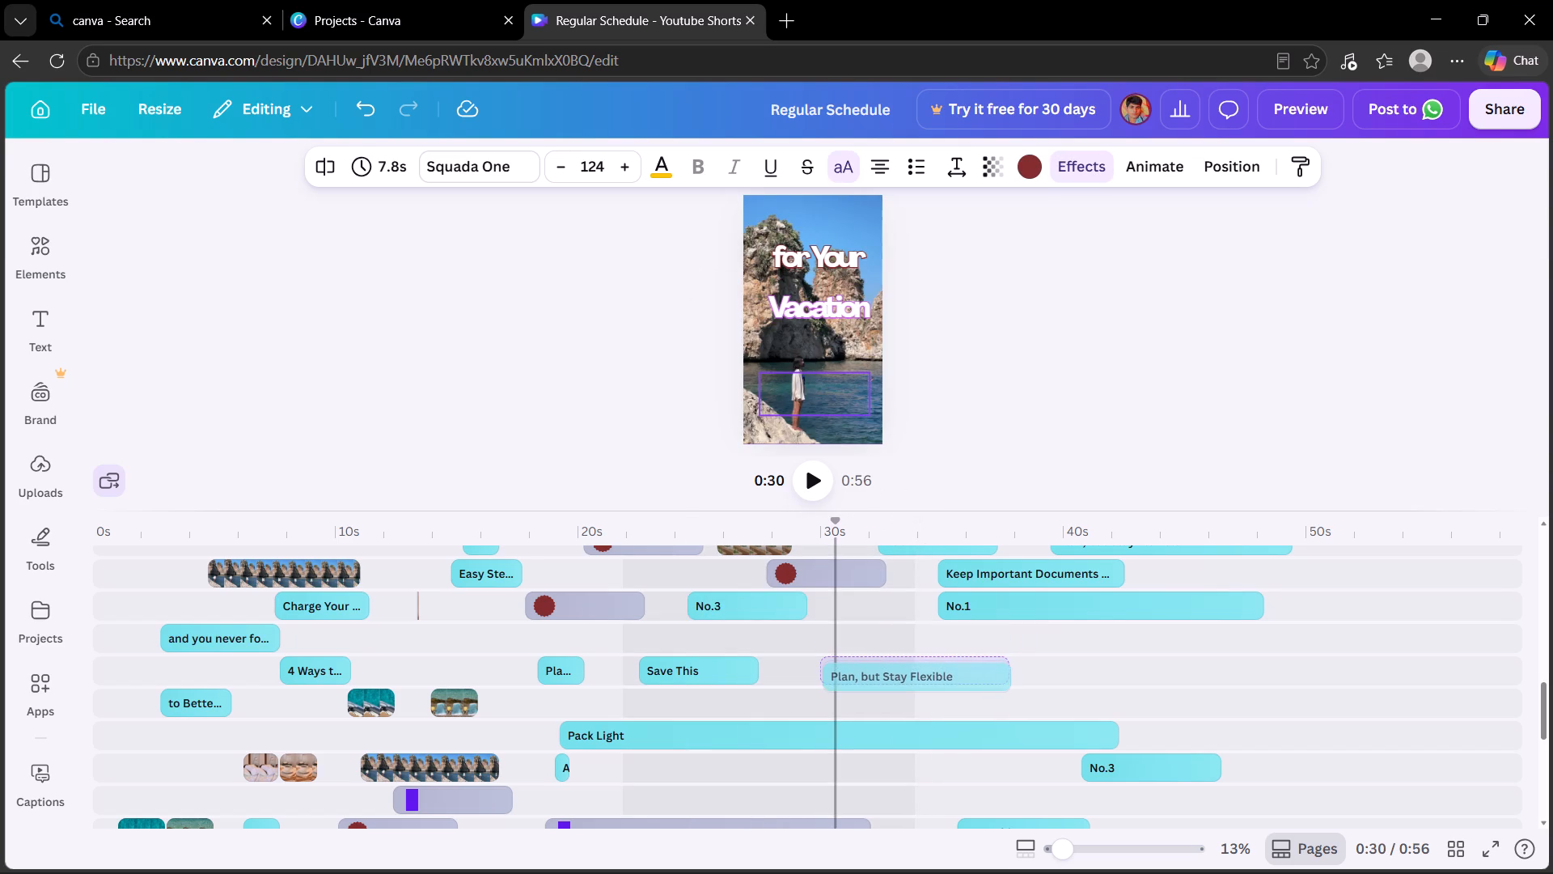
drag(912, 680, 908, 686)
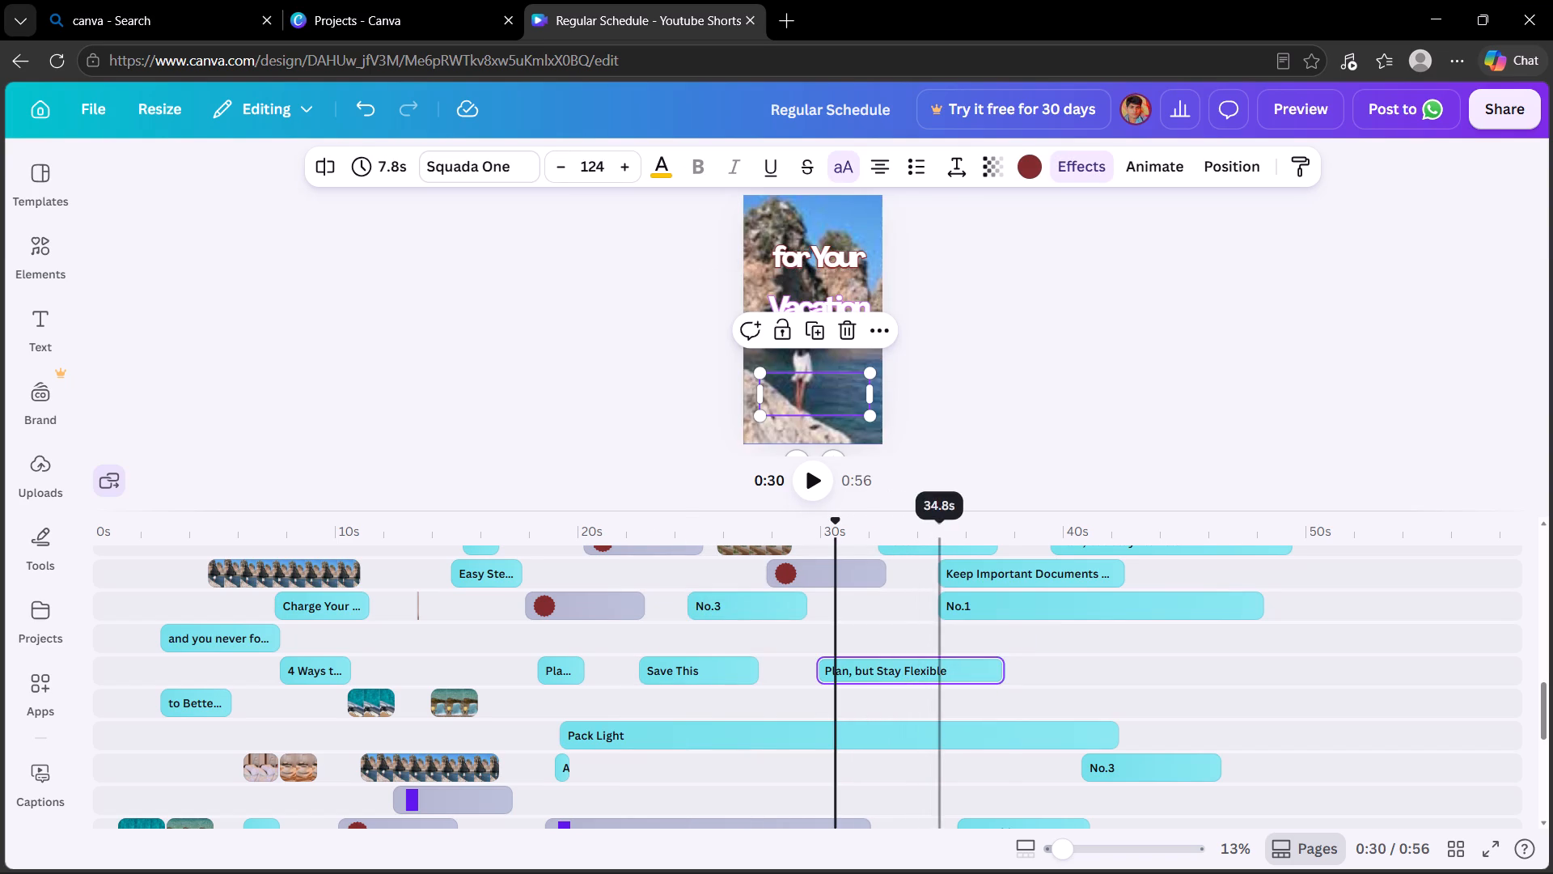
Move "No.1" onto the "to Bette..." track at about 37 s and "Pack Light" onto the "and you never fo..." track at about 31 s.
drag(1013, 605, 1037, 639)
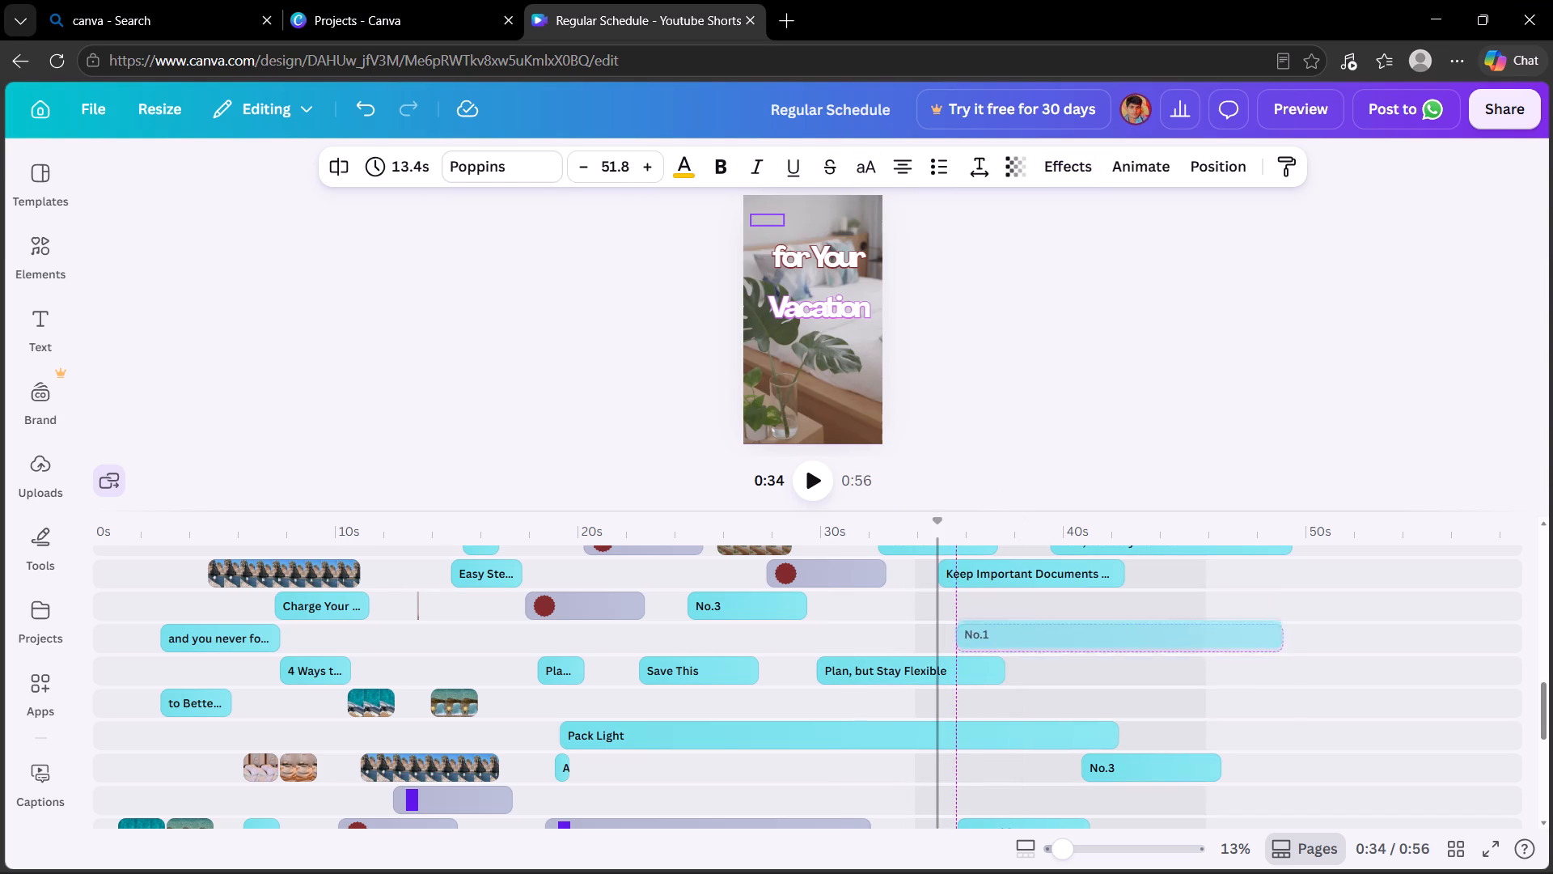
drag(1037, 639, 1062, 715)
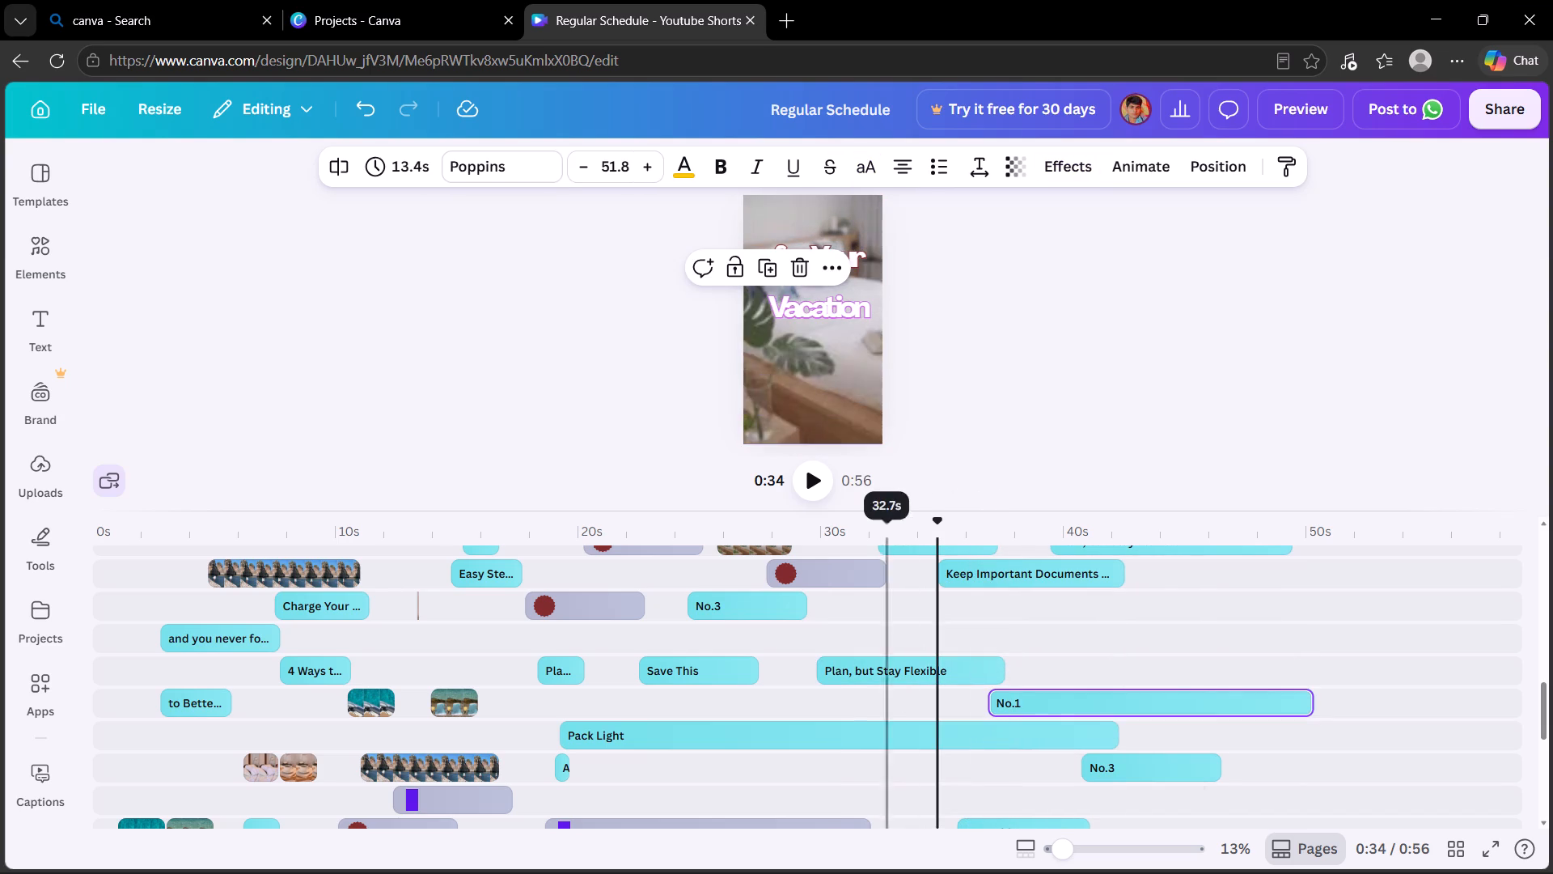
drag(827, 725, 880, 692)
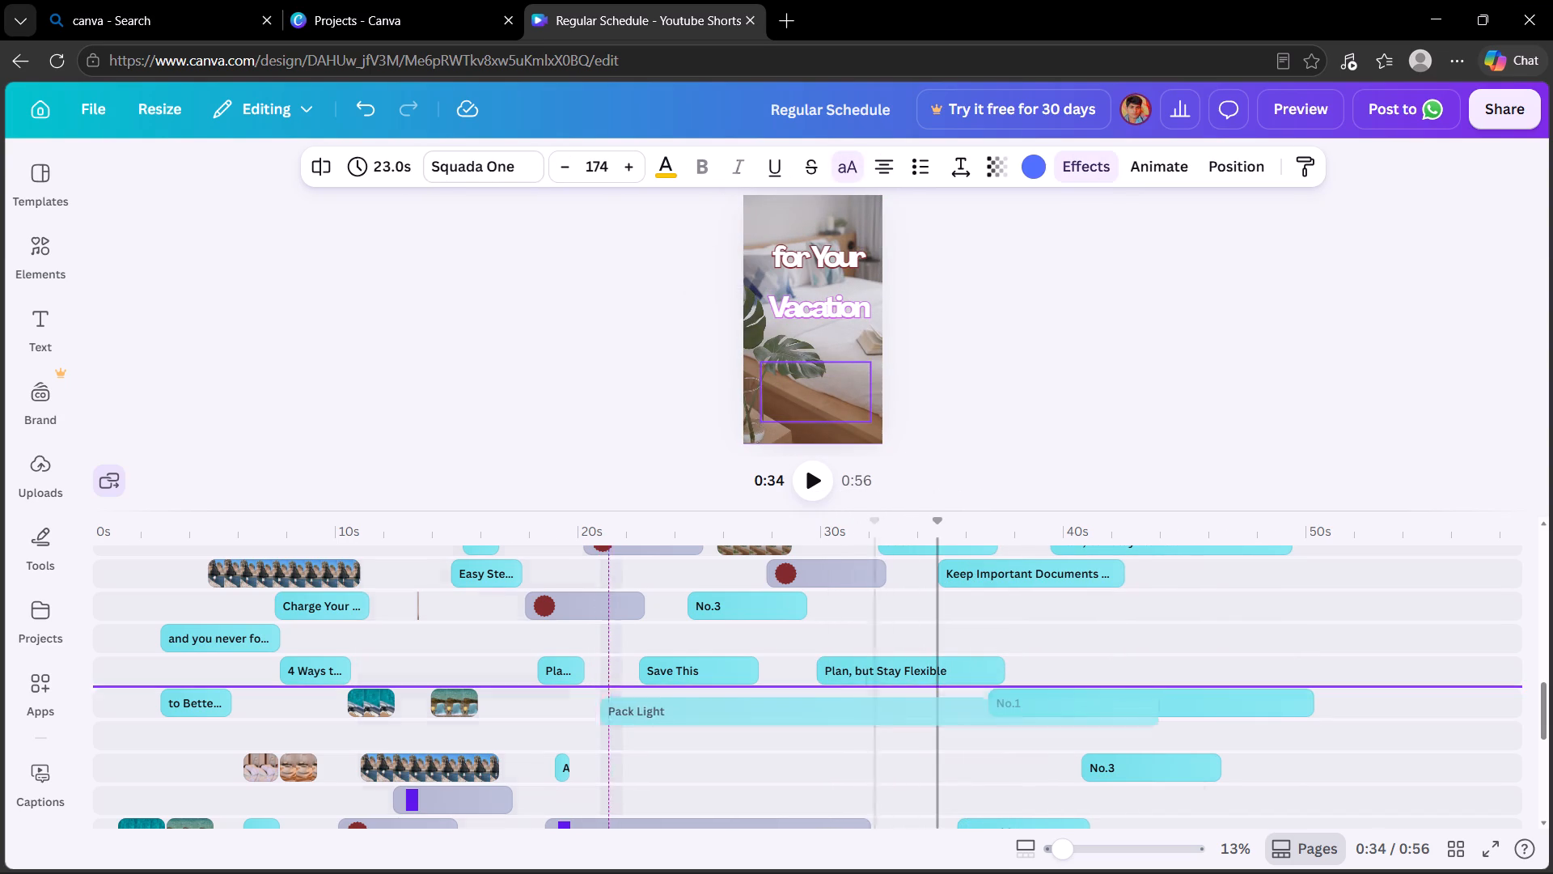
drag(880, 692, 1119, 628)
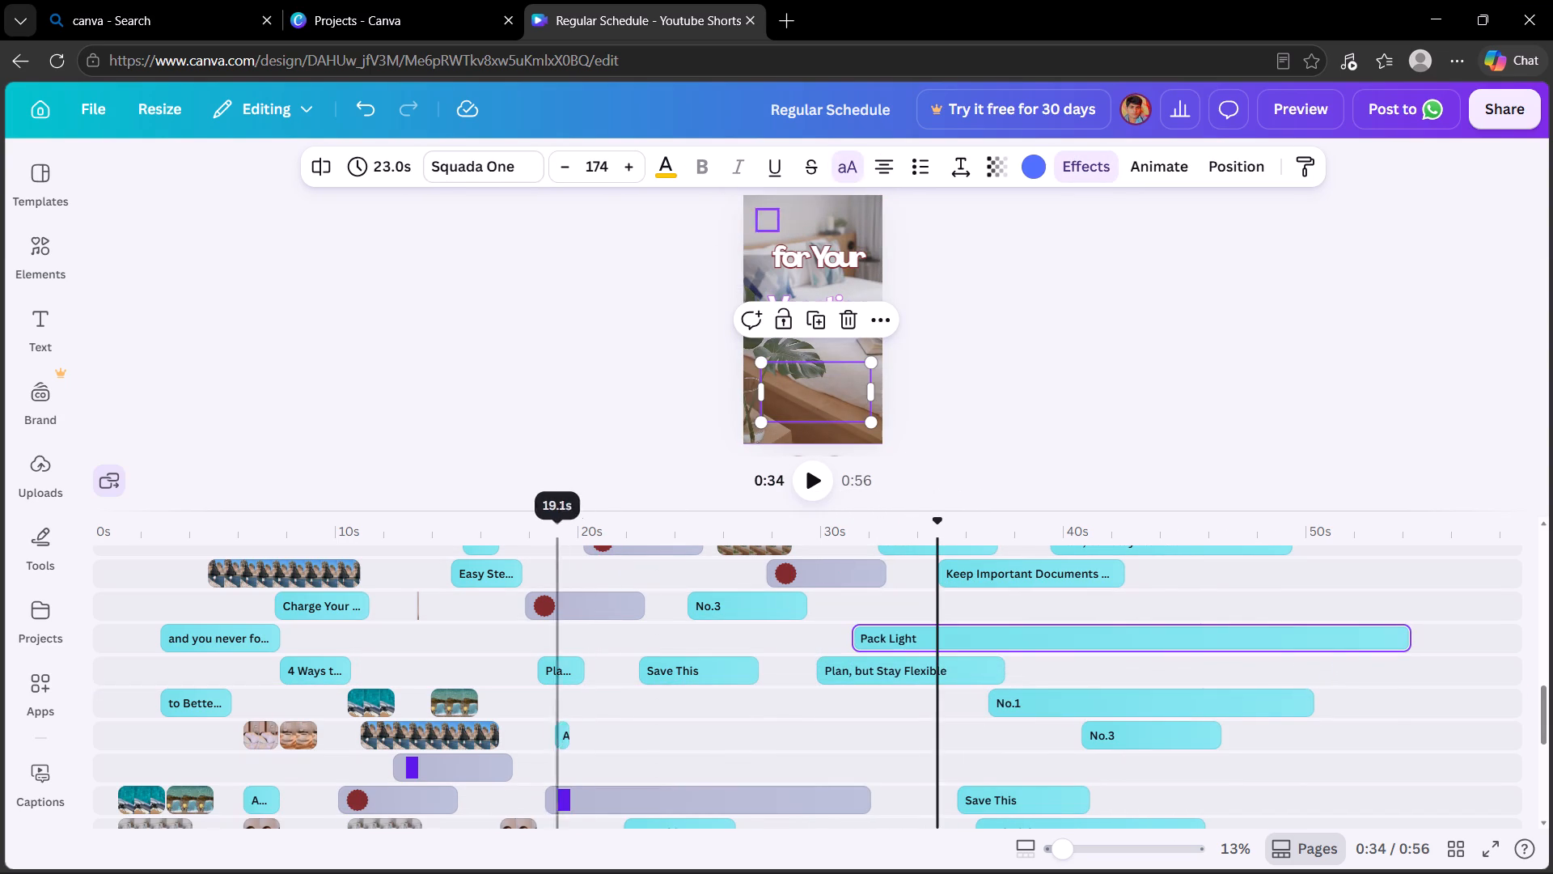
Move the "Pla..." and "Easy Ste..." text clips onto the "Pack Light" track, starting at about 16 s and 18 s.
drag(552, 668, 537, 650)
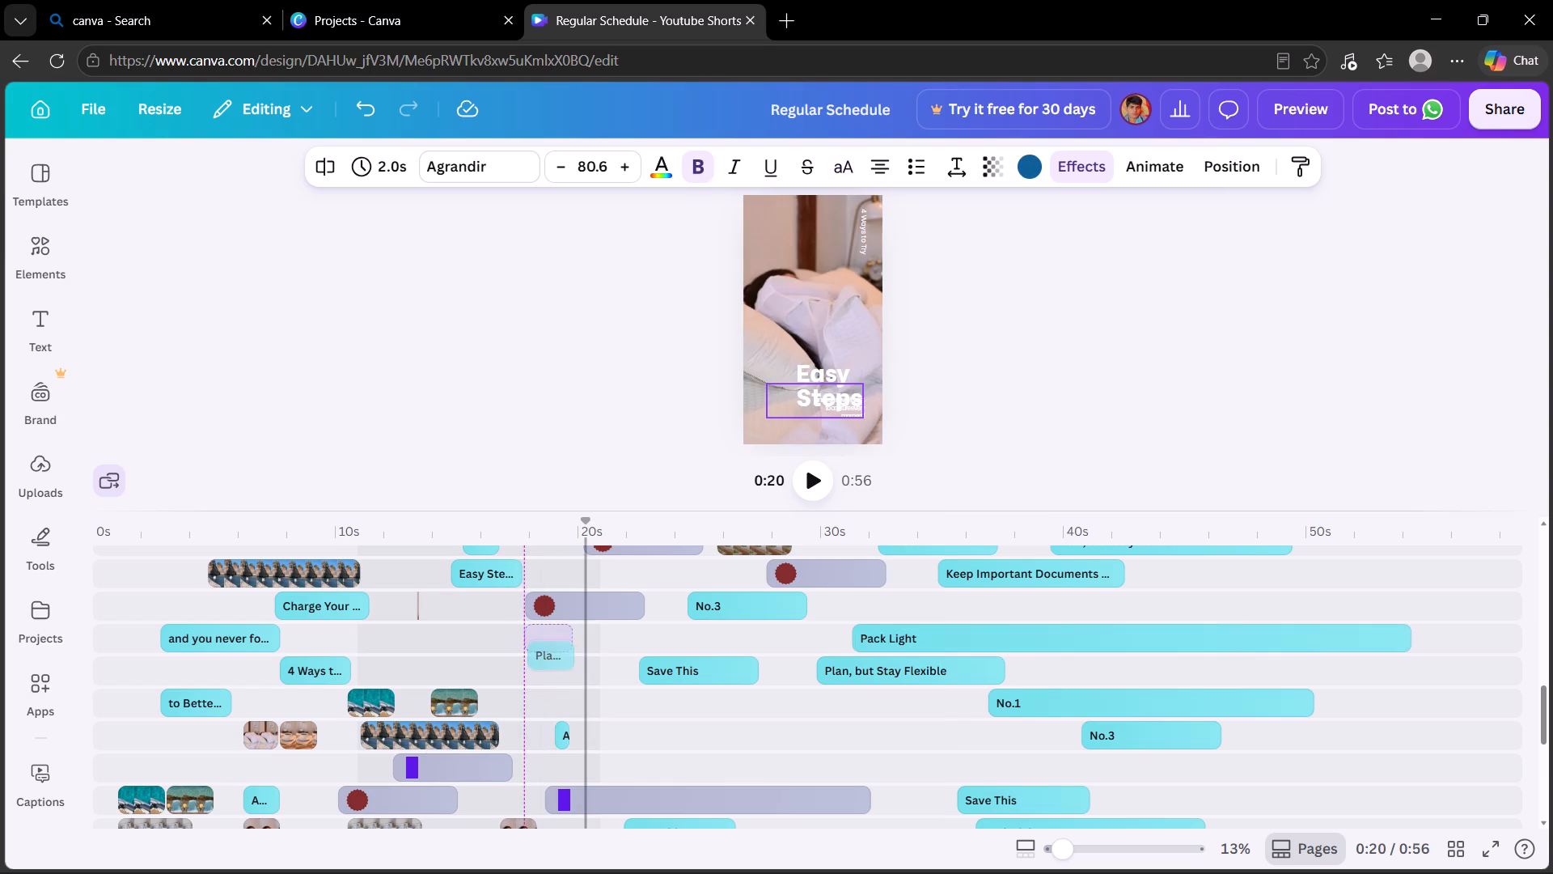
drag(537, 650, 498, 638)
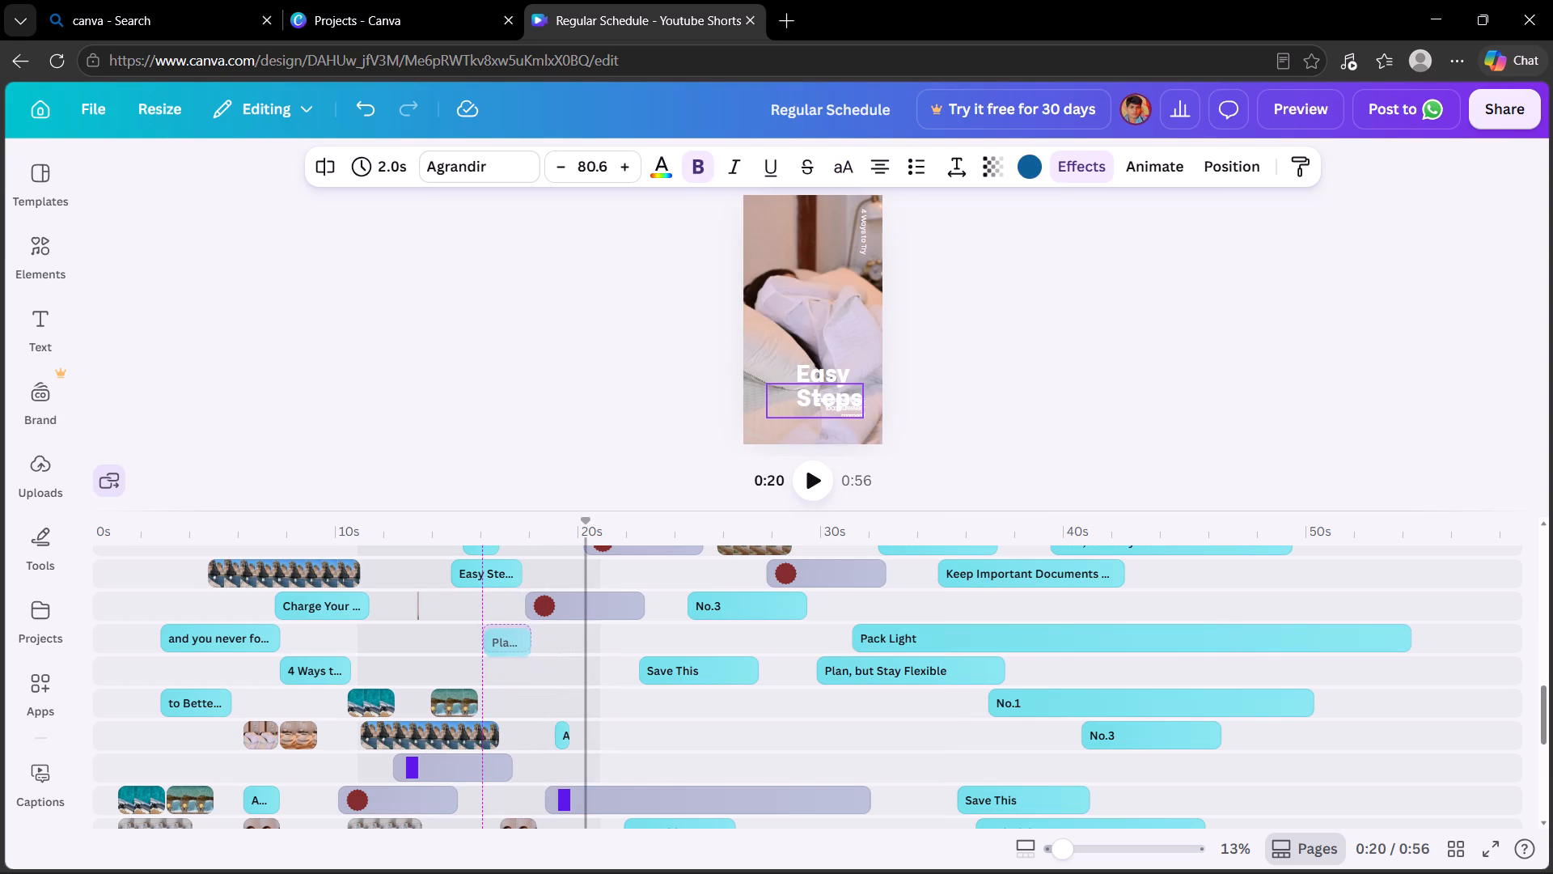
drag(486, 566, 559, 642)
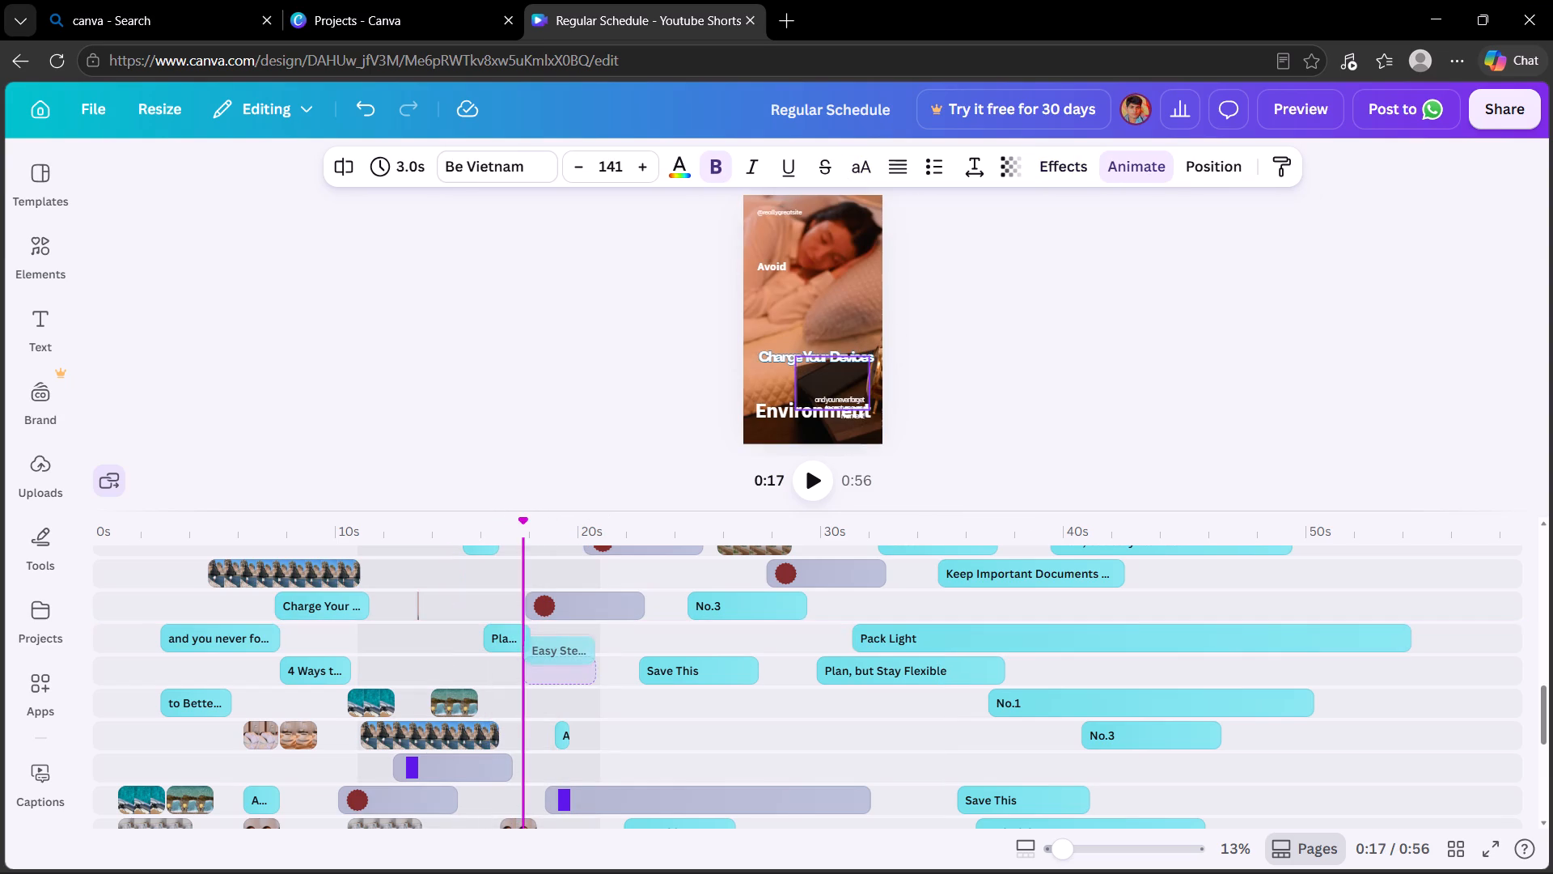
drag(559, 642, 567, 633)
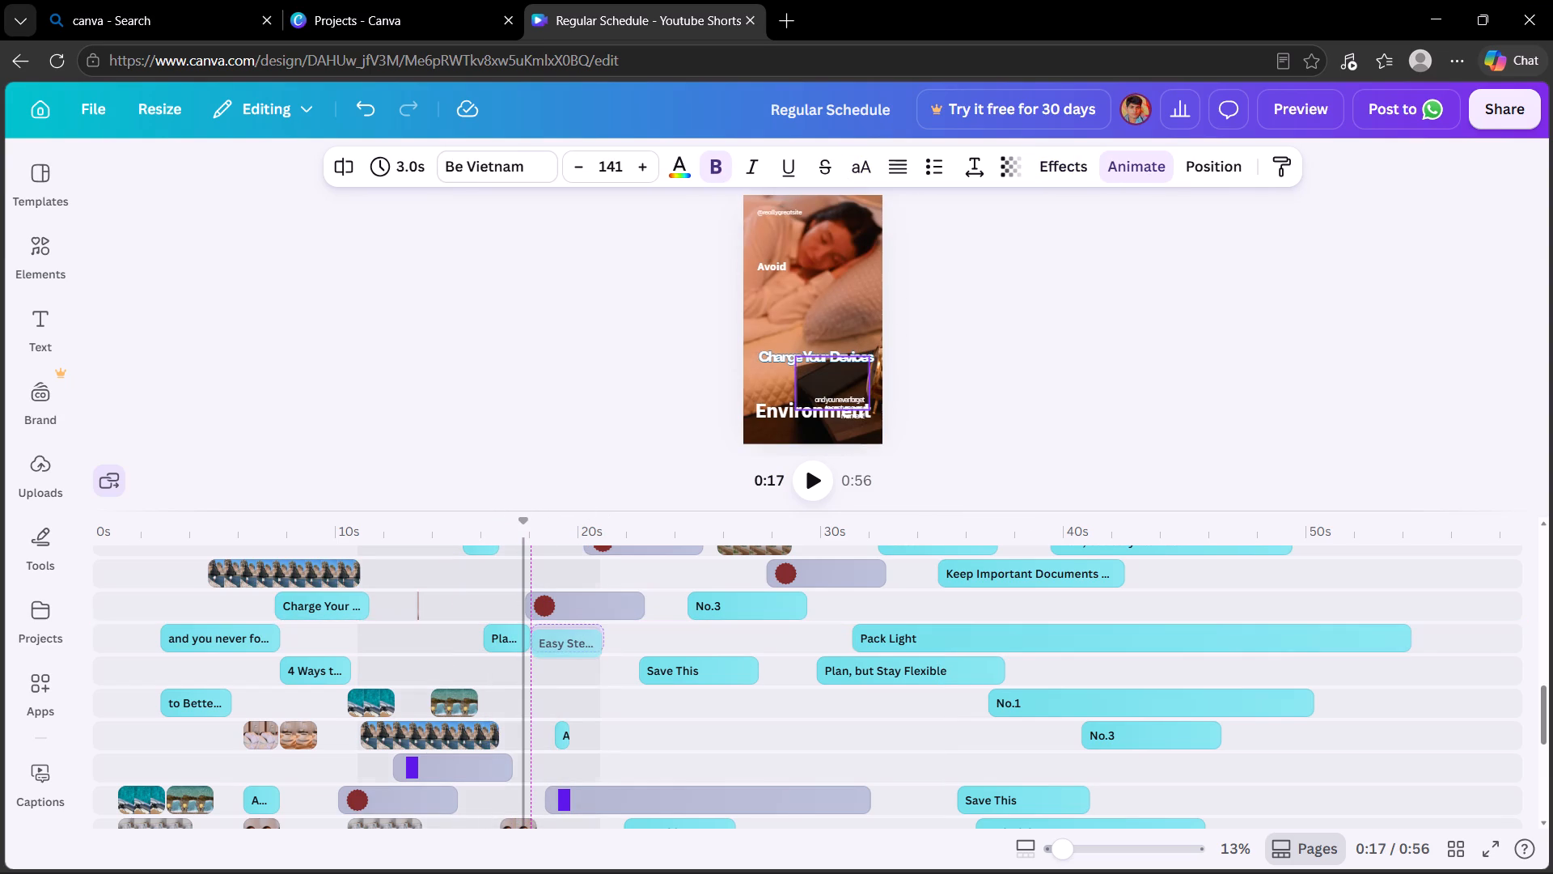
Move the short "A" clip onto the "Save This" track at about 20 s and "4 Ways t..." onto the "Pack Light" track at about 9 s.
drag(562, 732, 561, 730)
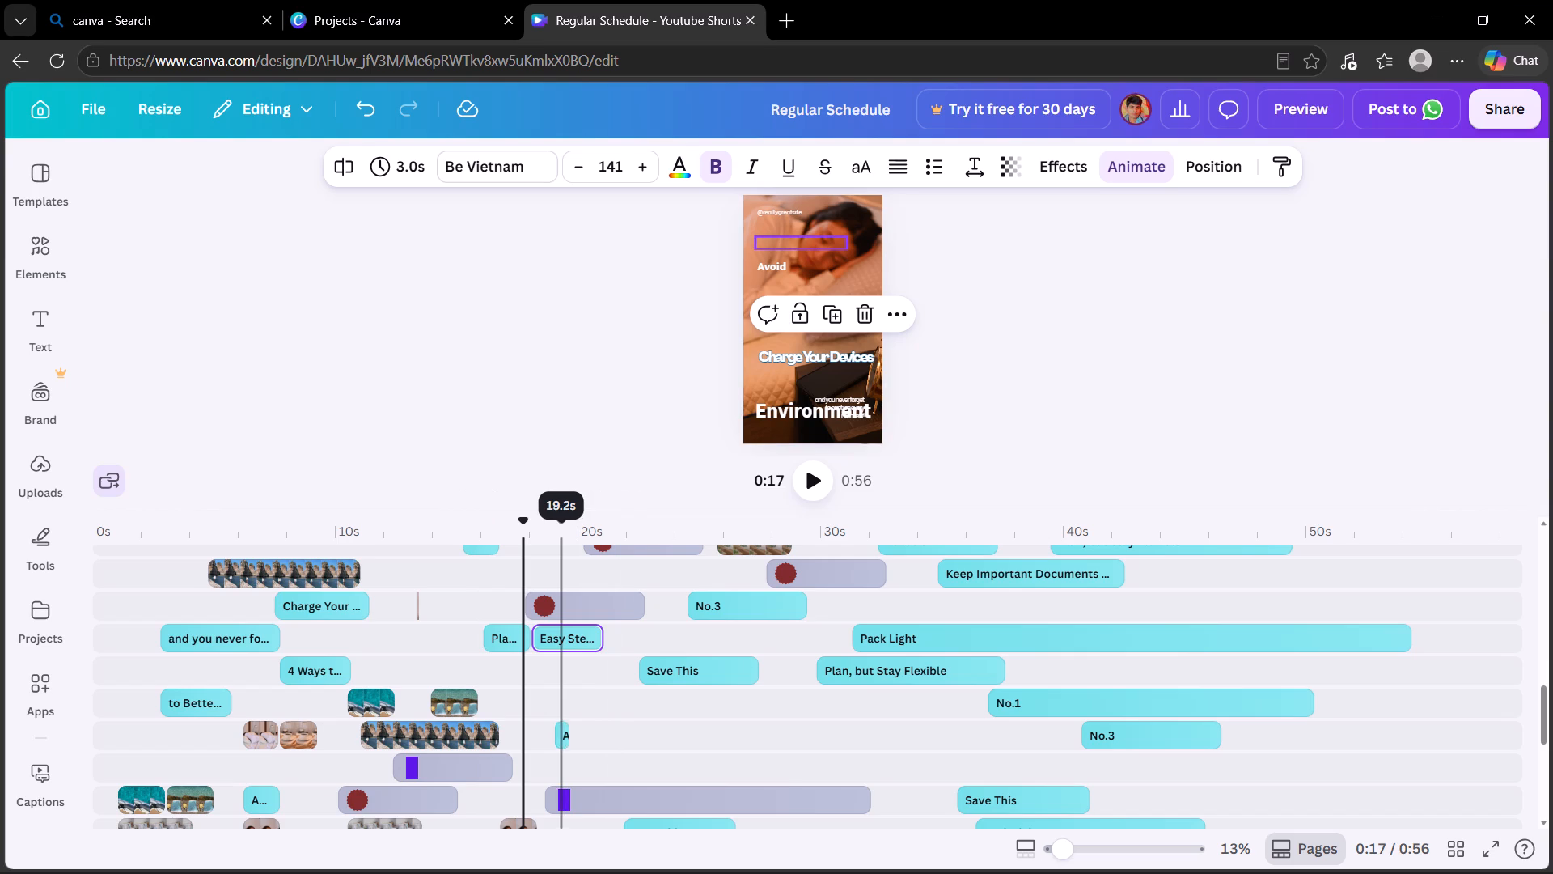
drag(561, 730, 591, 672)
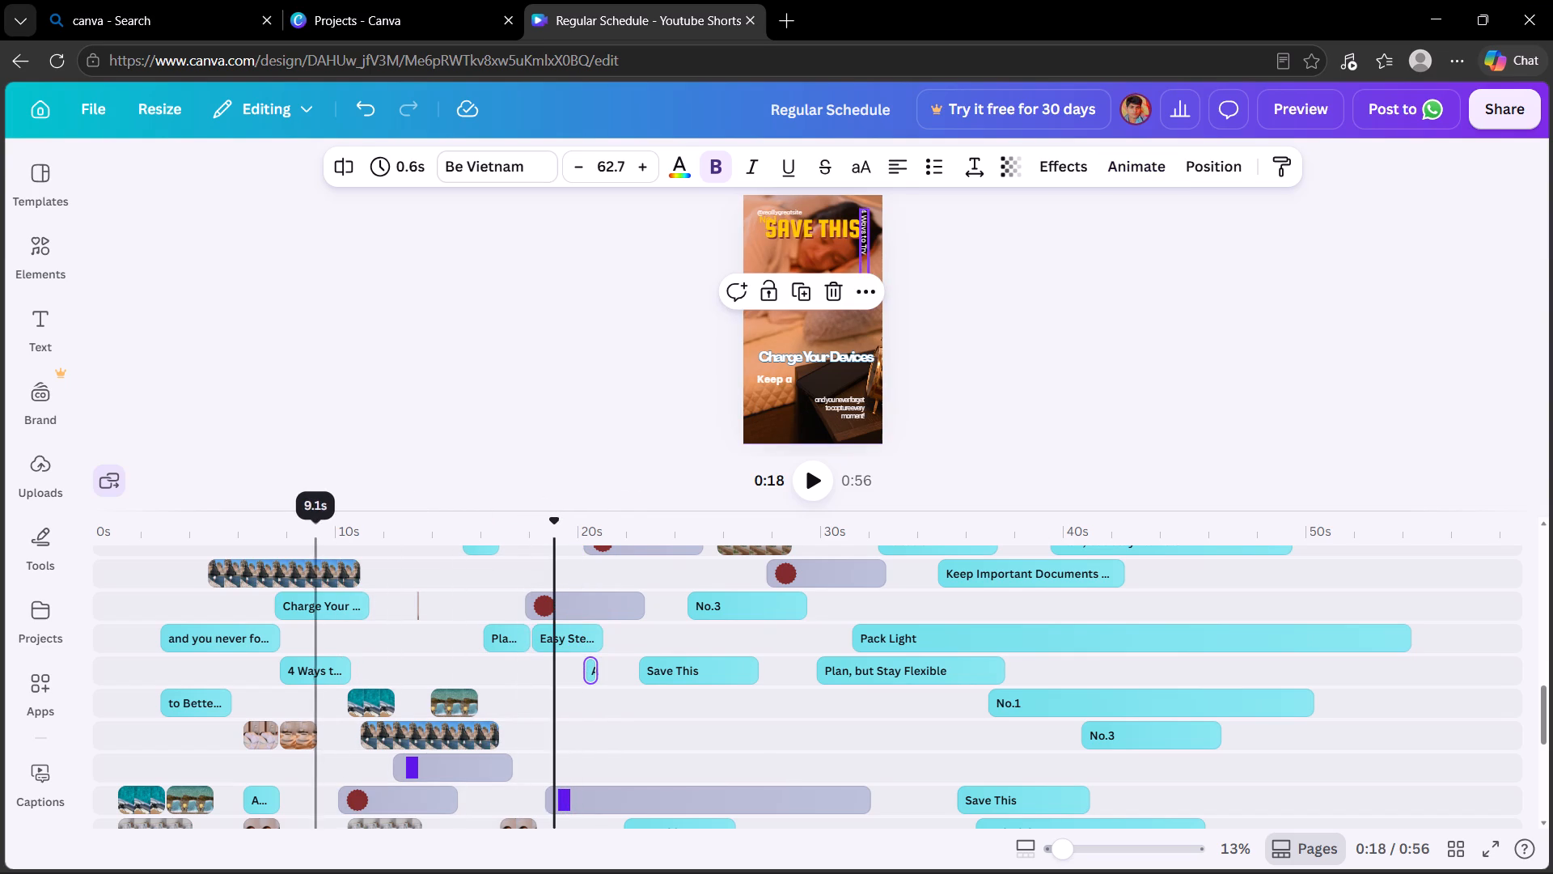
drag(312, 665, 353, 645)
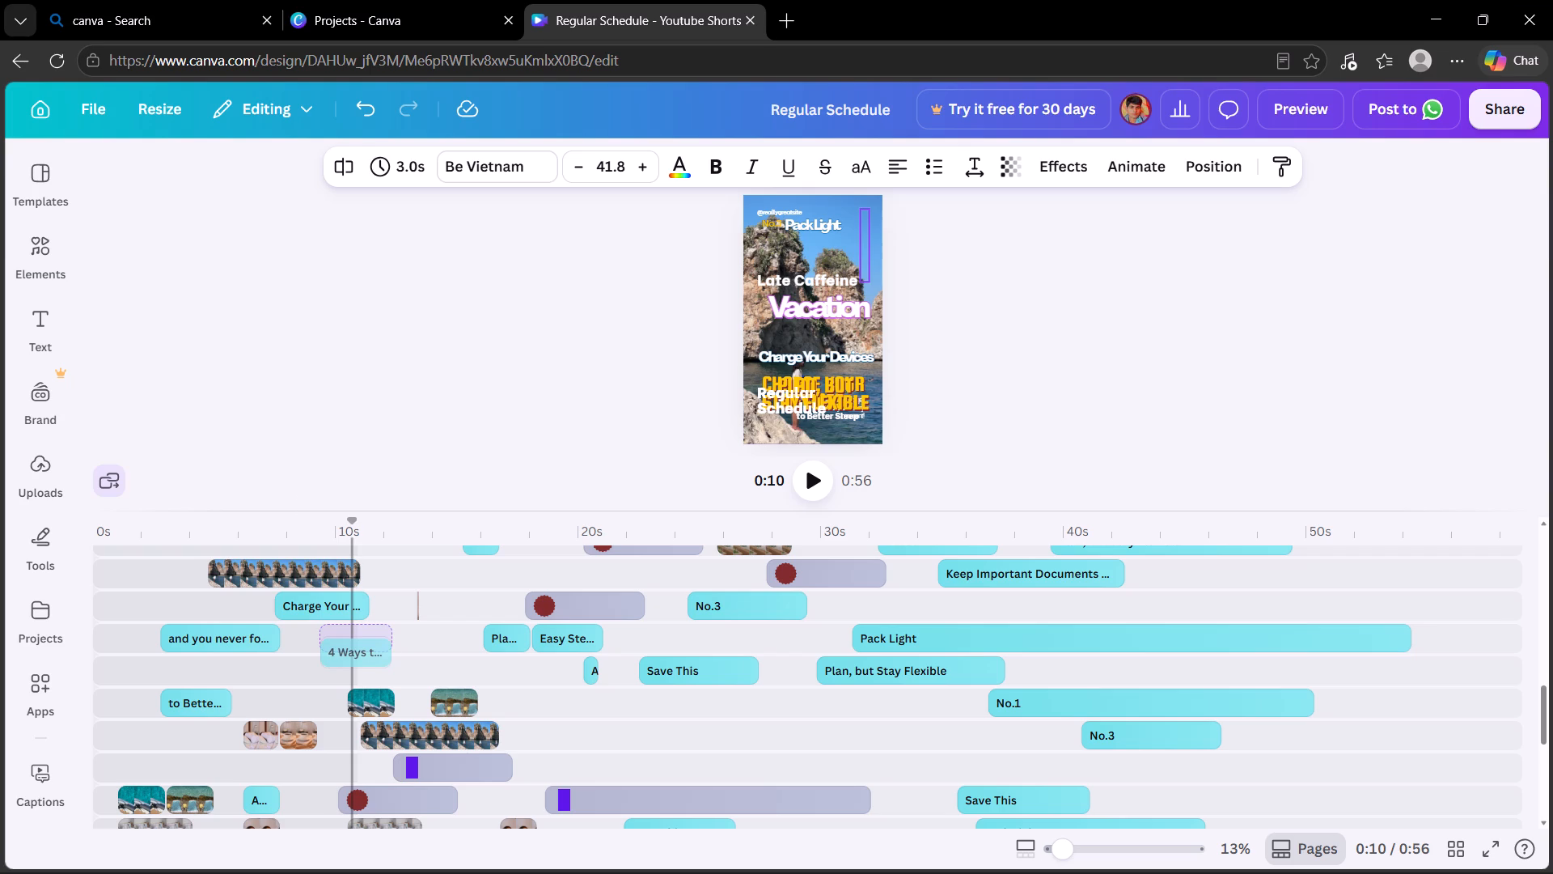
Move "and you never fo..." one track down at about 3 s and "to Bette..." onto the "Charge Your ..." track at about 4 s.
drag(235, 644, 235, 651)
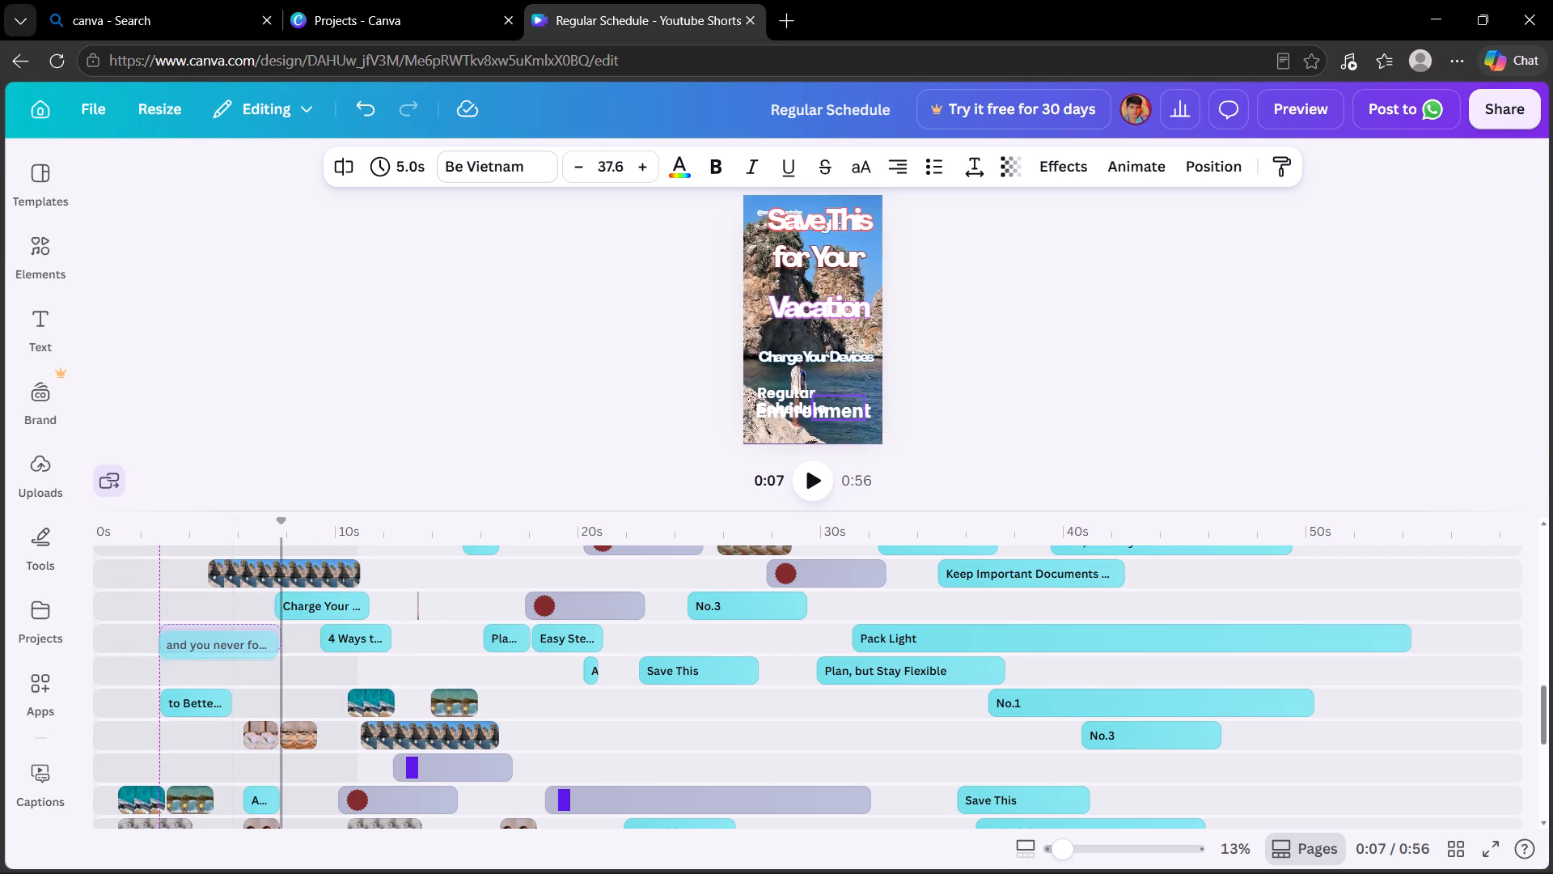
drag(235, 651, 239, 677)
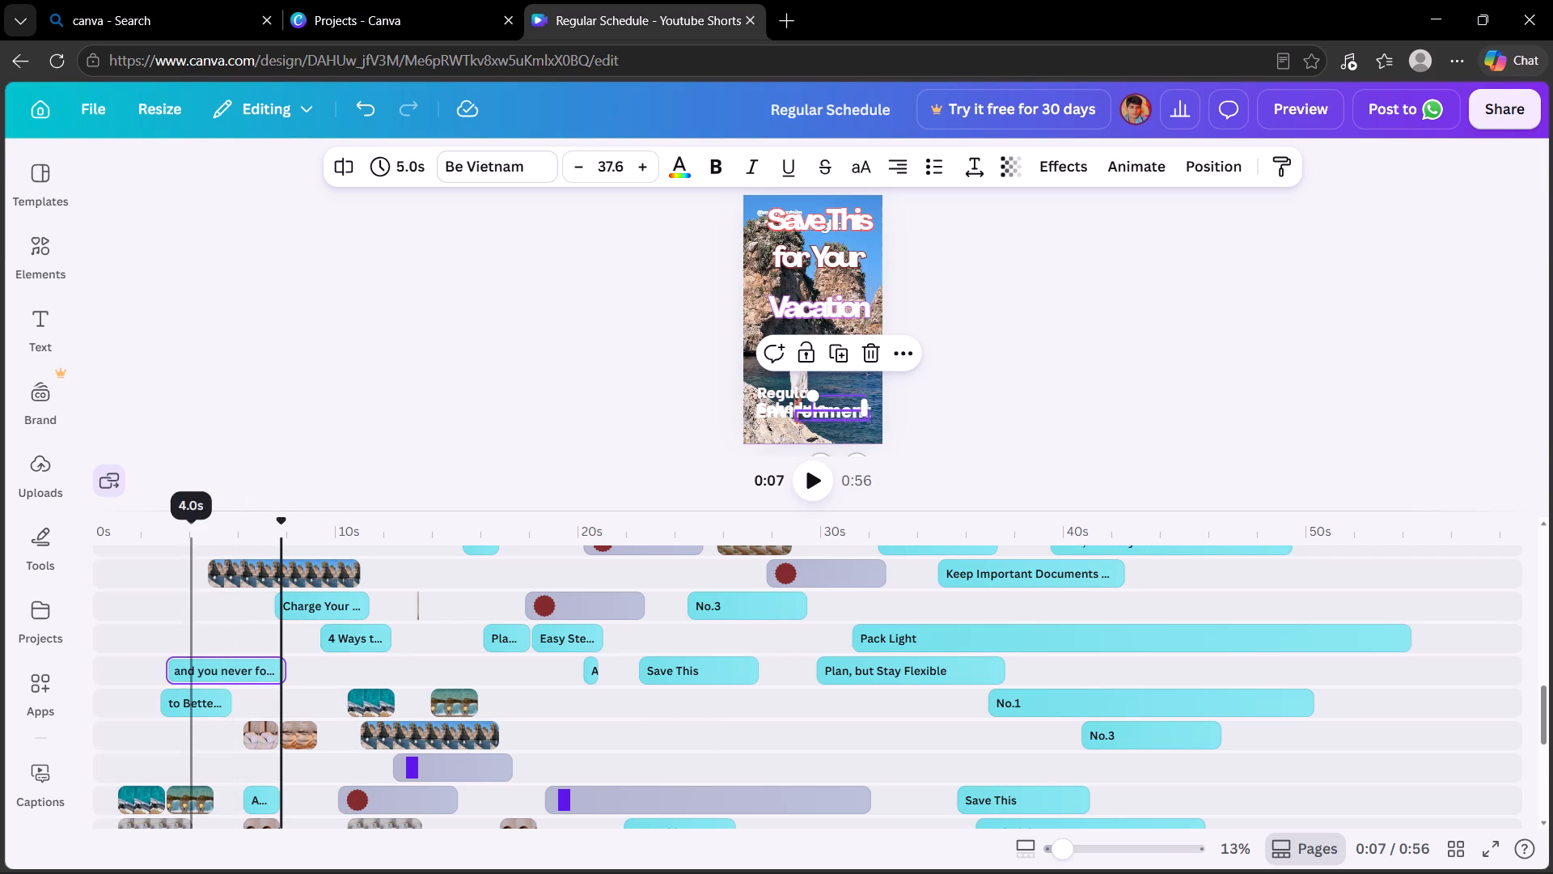
drag(188, 698, 219, 609)
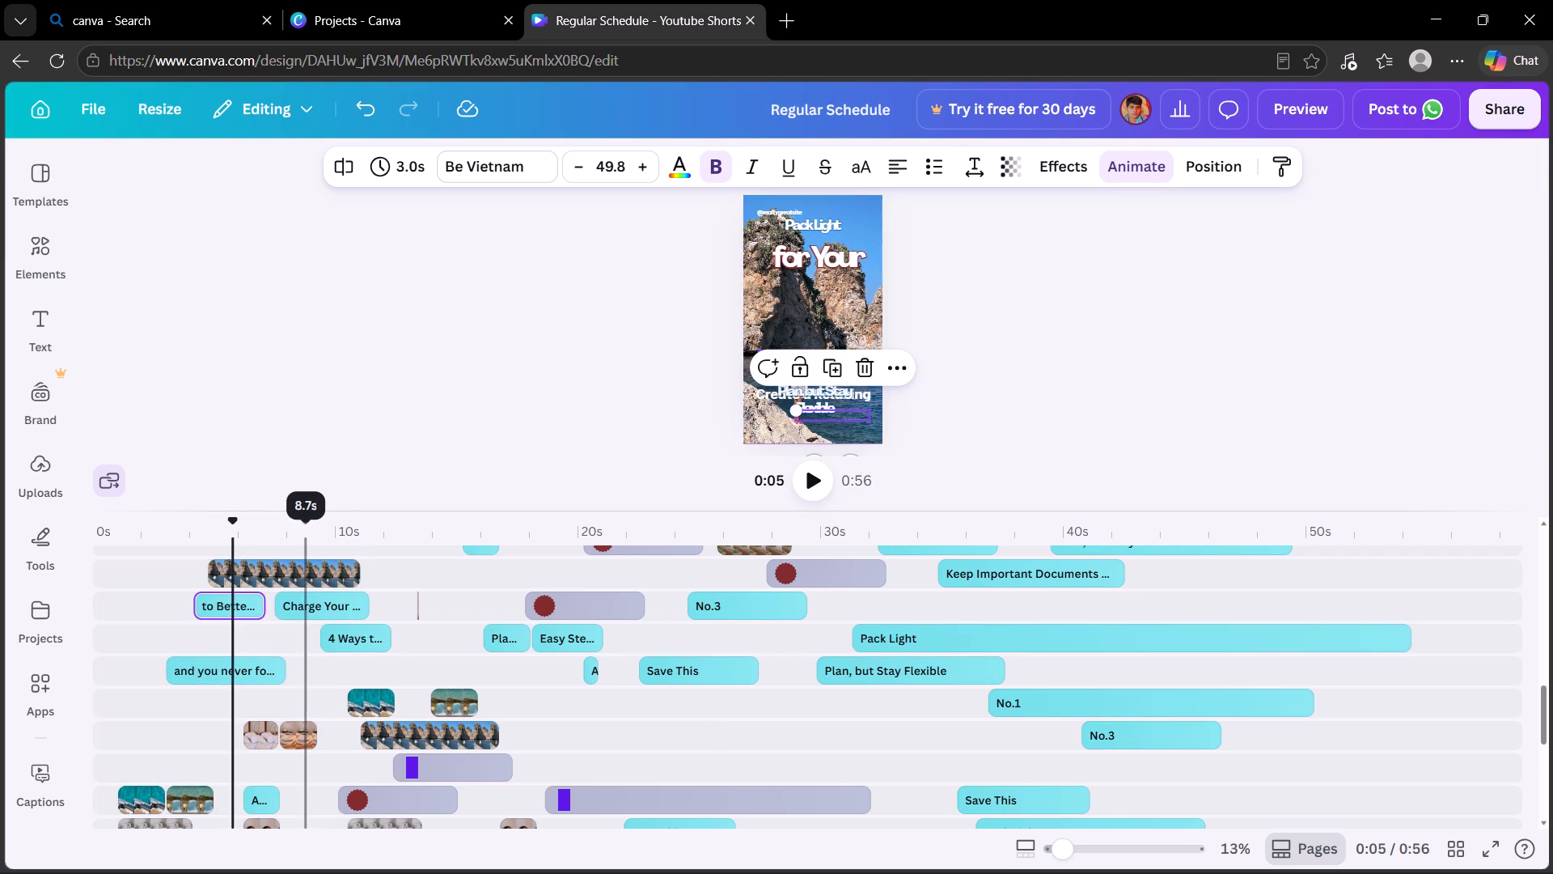
Move the "Charge Your ..." and "Save This" text clips onto the "No.1" track, starting at about 5.5 s and 21.5 s.
drag(306, 596, 258, 698)
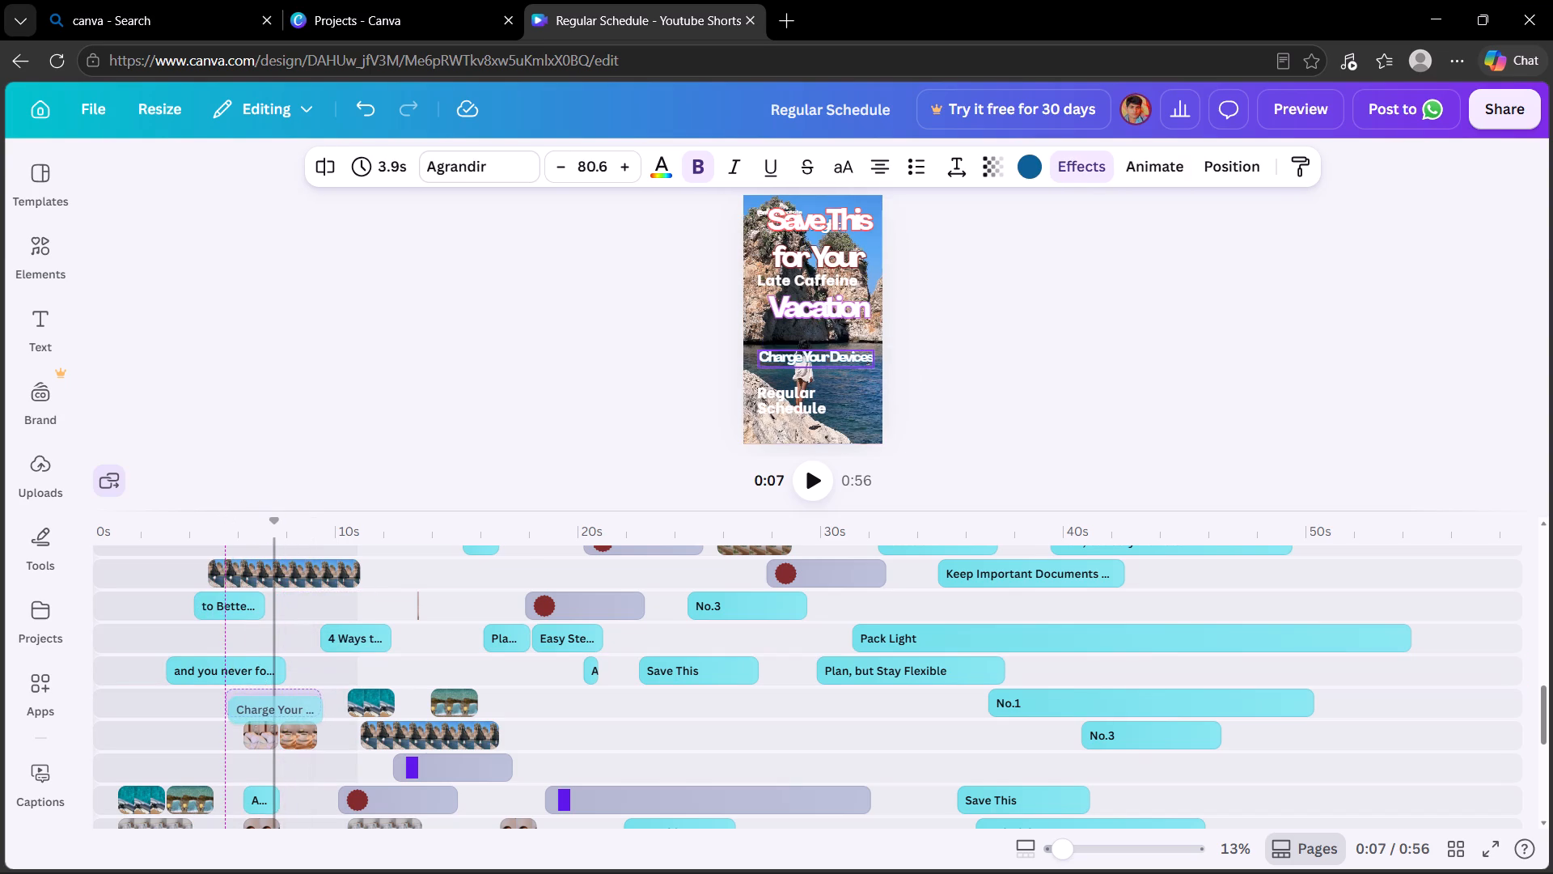
drag(258, 698, 257, 695)
drag(674, 670, 647, 717)
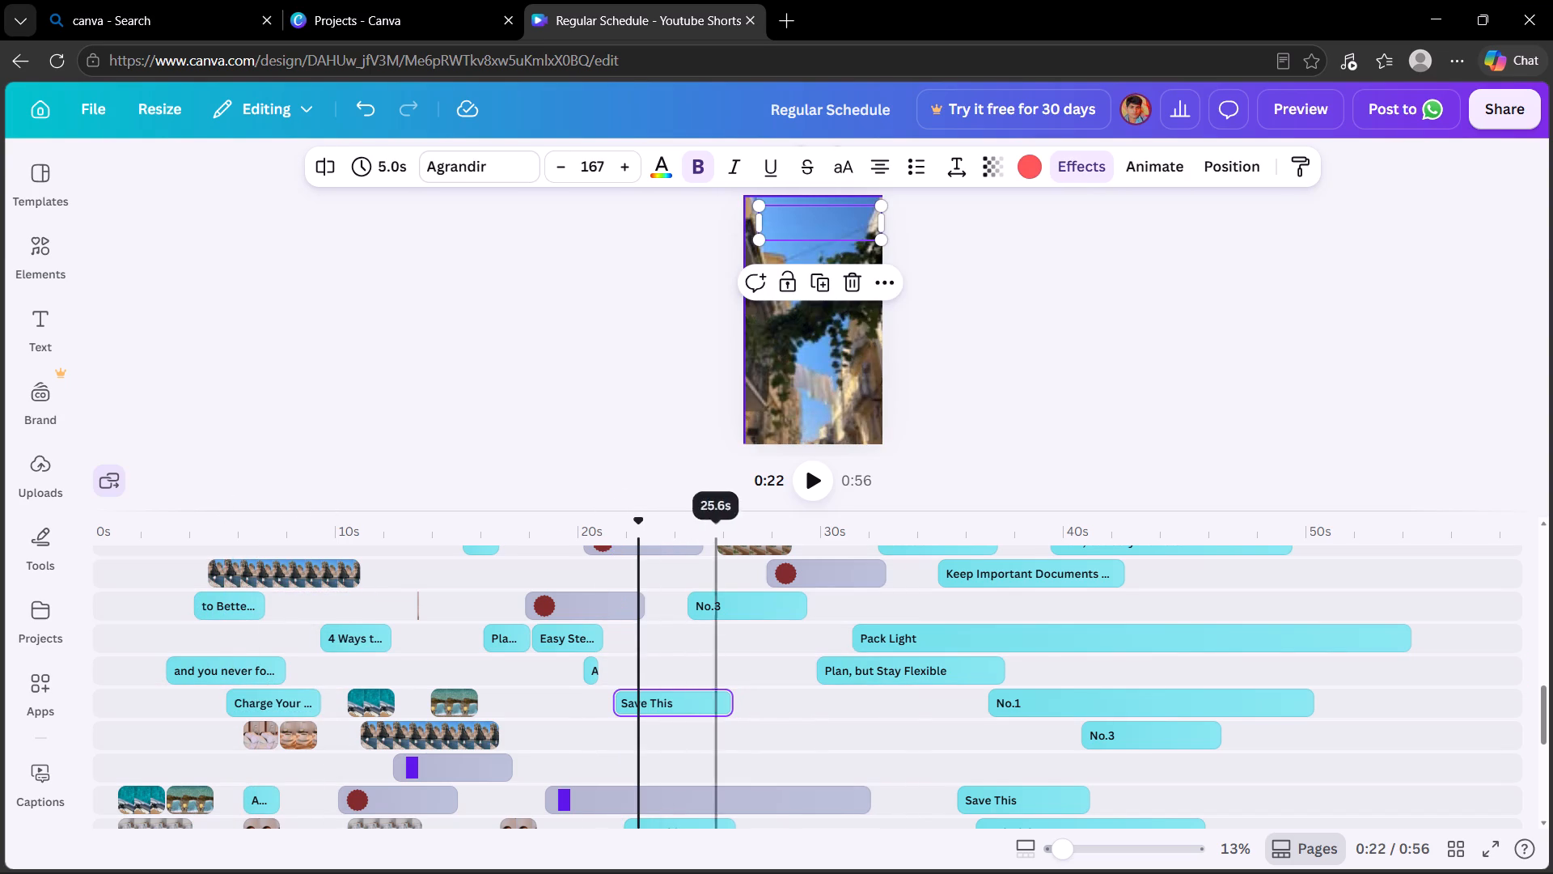
Move the "Plan, but Stay Flexible" text clip two tracks down, starting at about 27 s.
drag(876, 668, 843, 714)
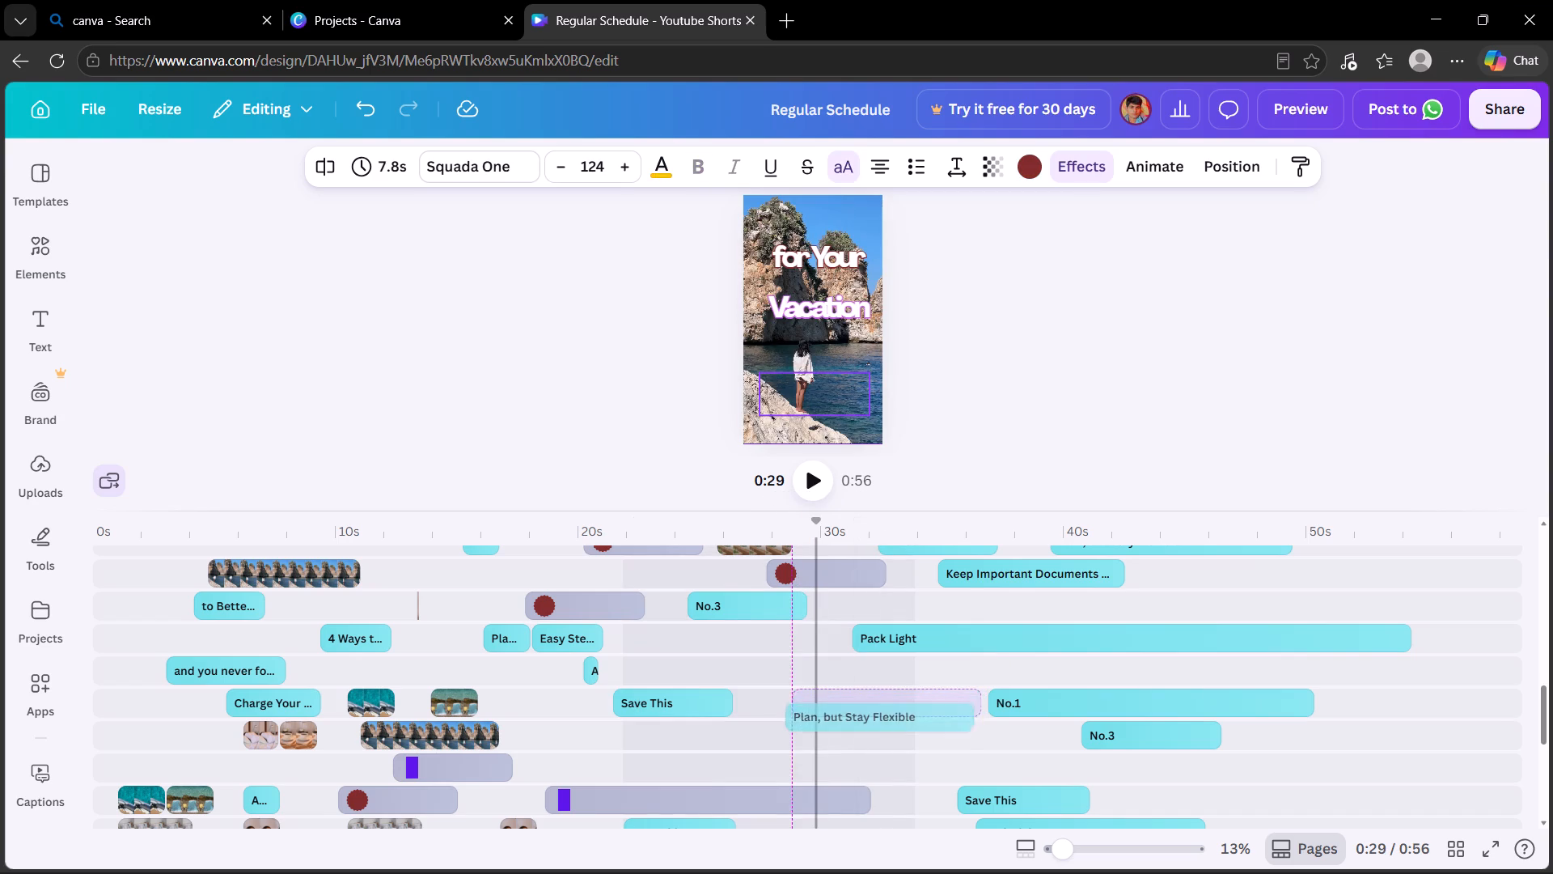
drag(843, 714, 824, 726)
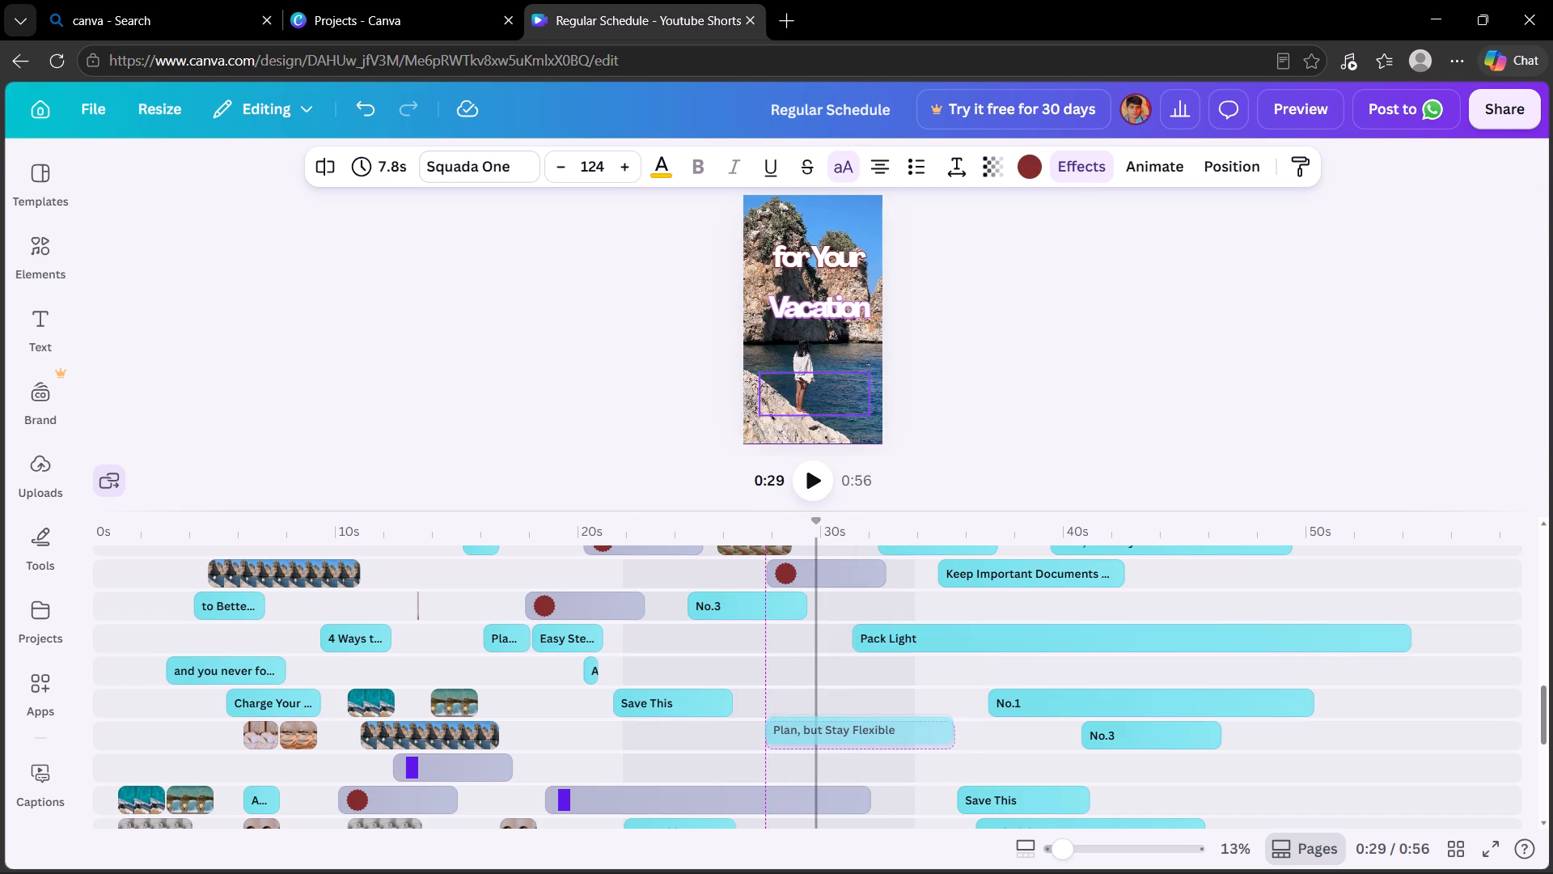
drag(824, 726, 820, 730)
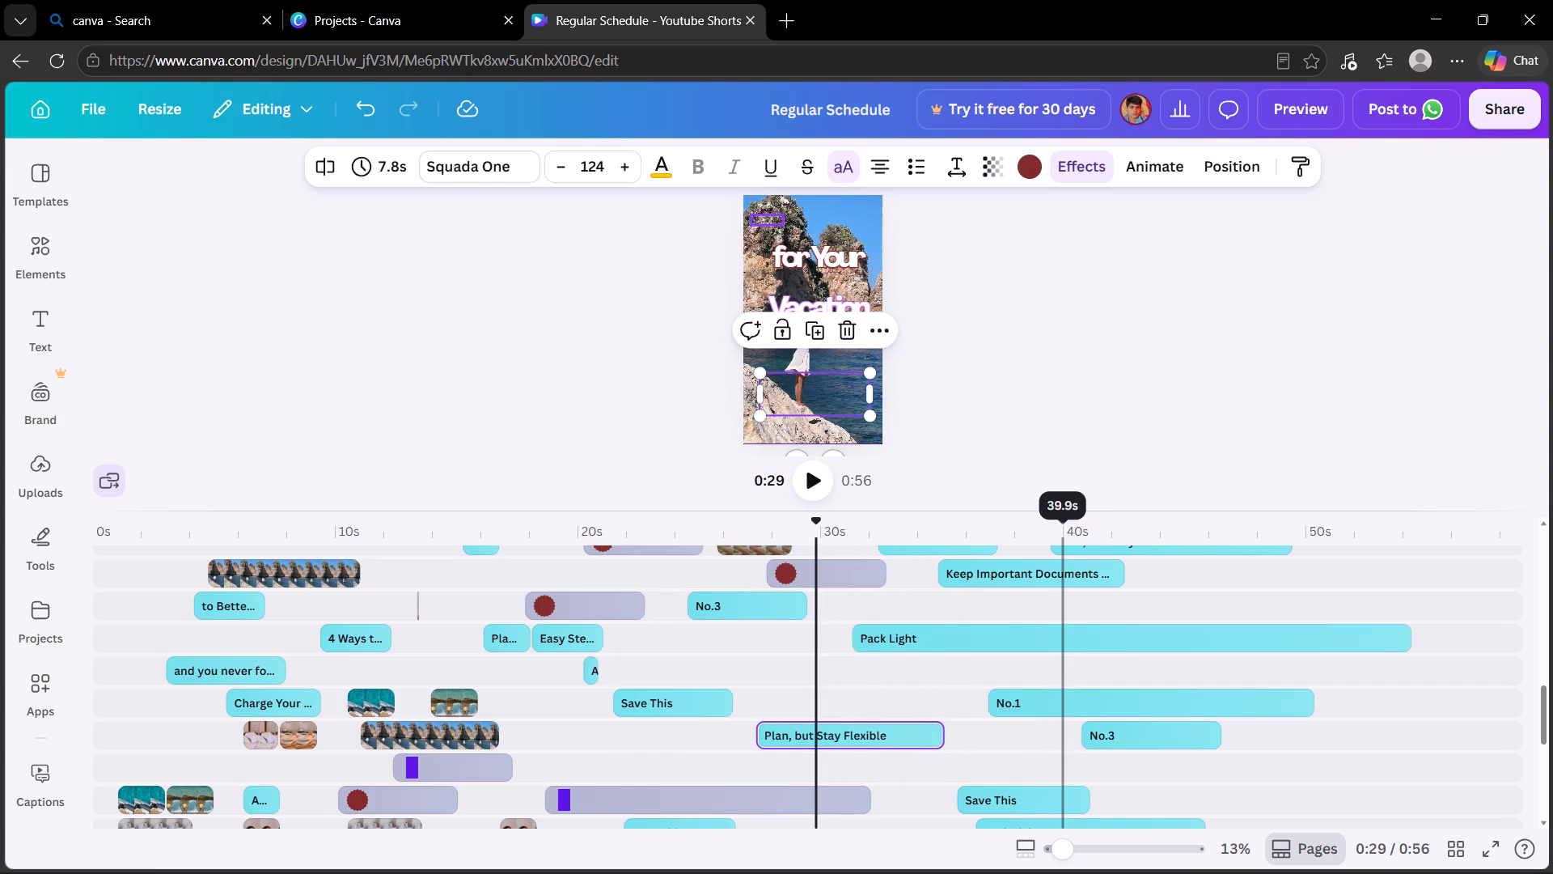
Move "No.1" and the "No.3" clip below it each up one track, starting at about 37 s and 41 s.
drag(1064, 698, 1067, 666)
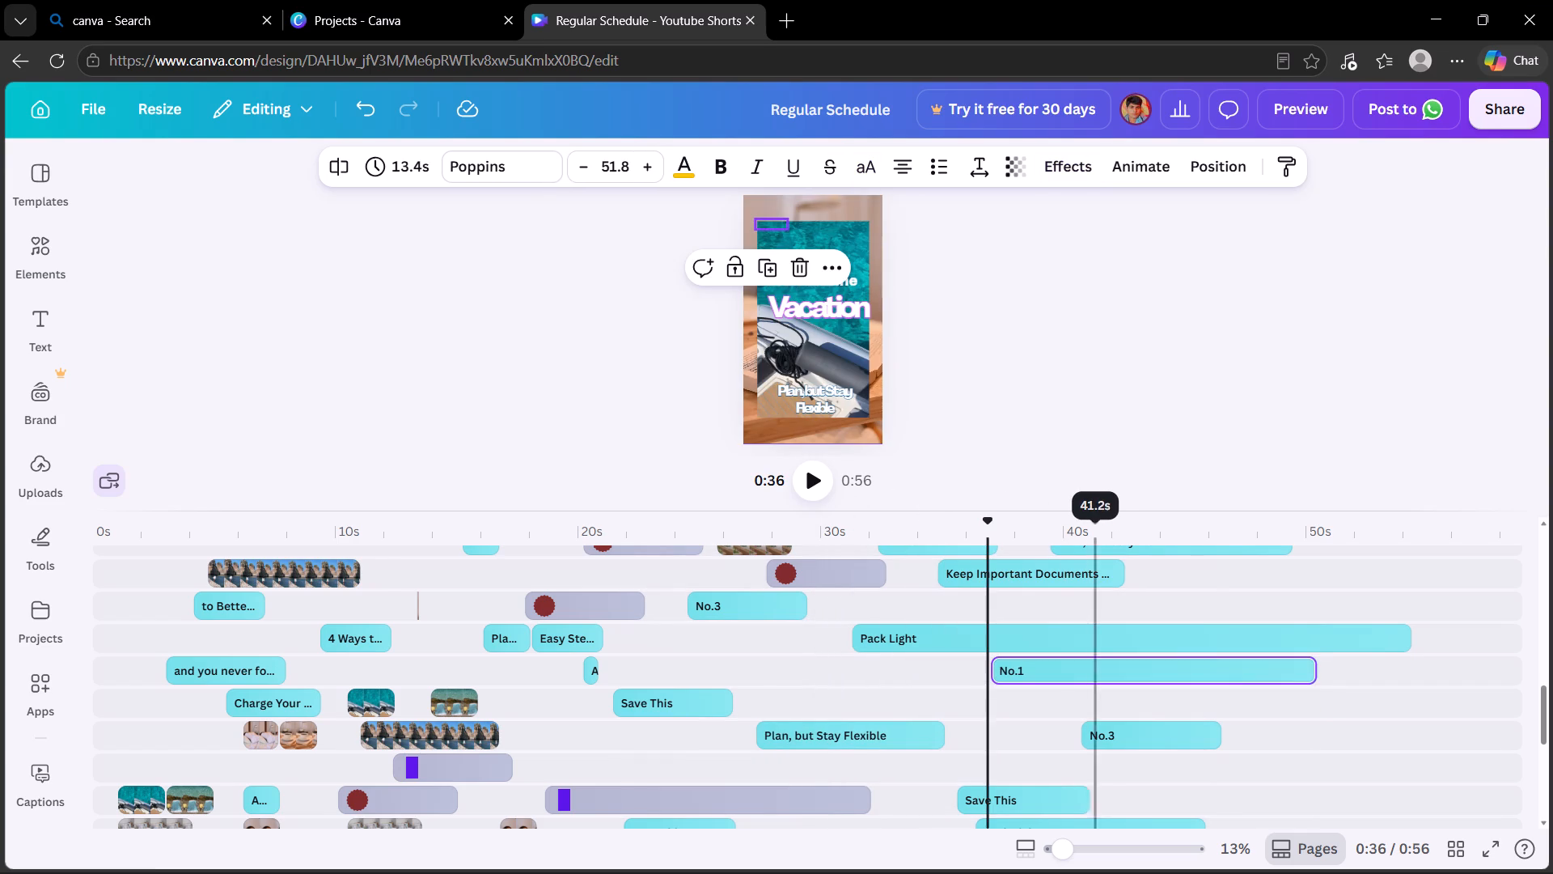
drag(1104, 736, 1112, 700)
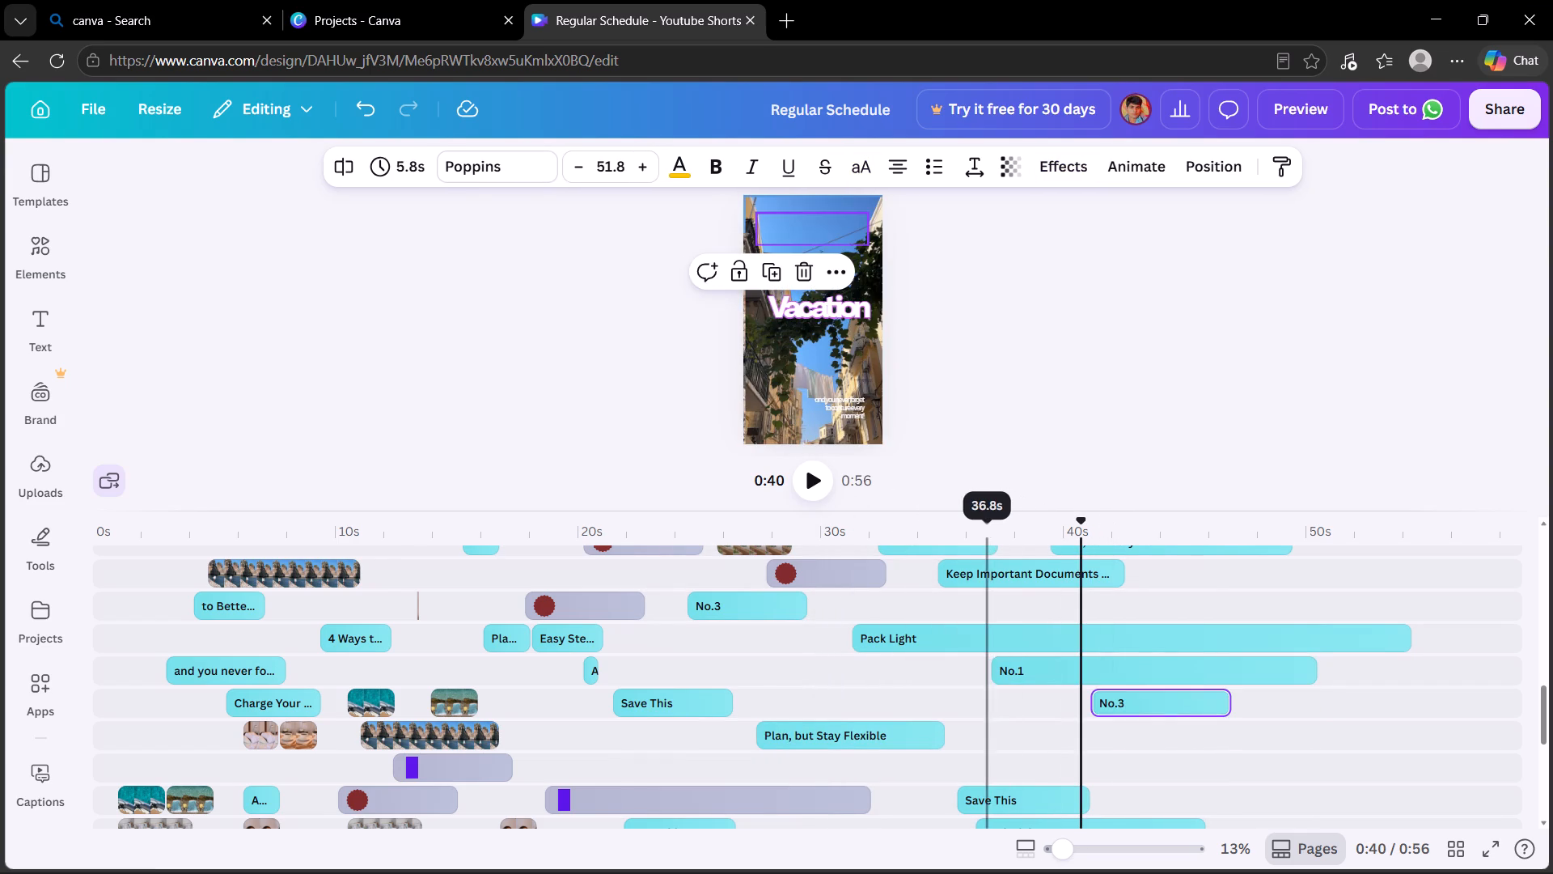
Move the lowest "Save This" clip two tracks up at about 37.5 s, and "No.3" one track down at about 24.5 s.
drag(988, 803, 1032, 737)
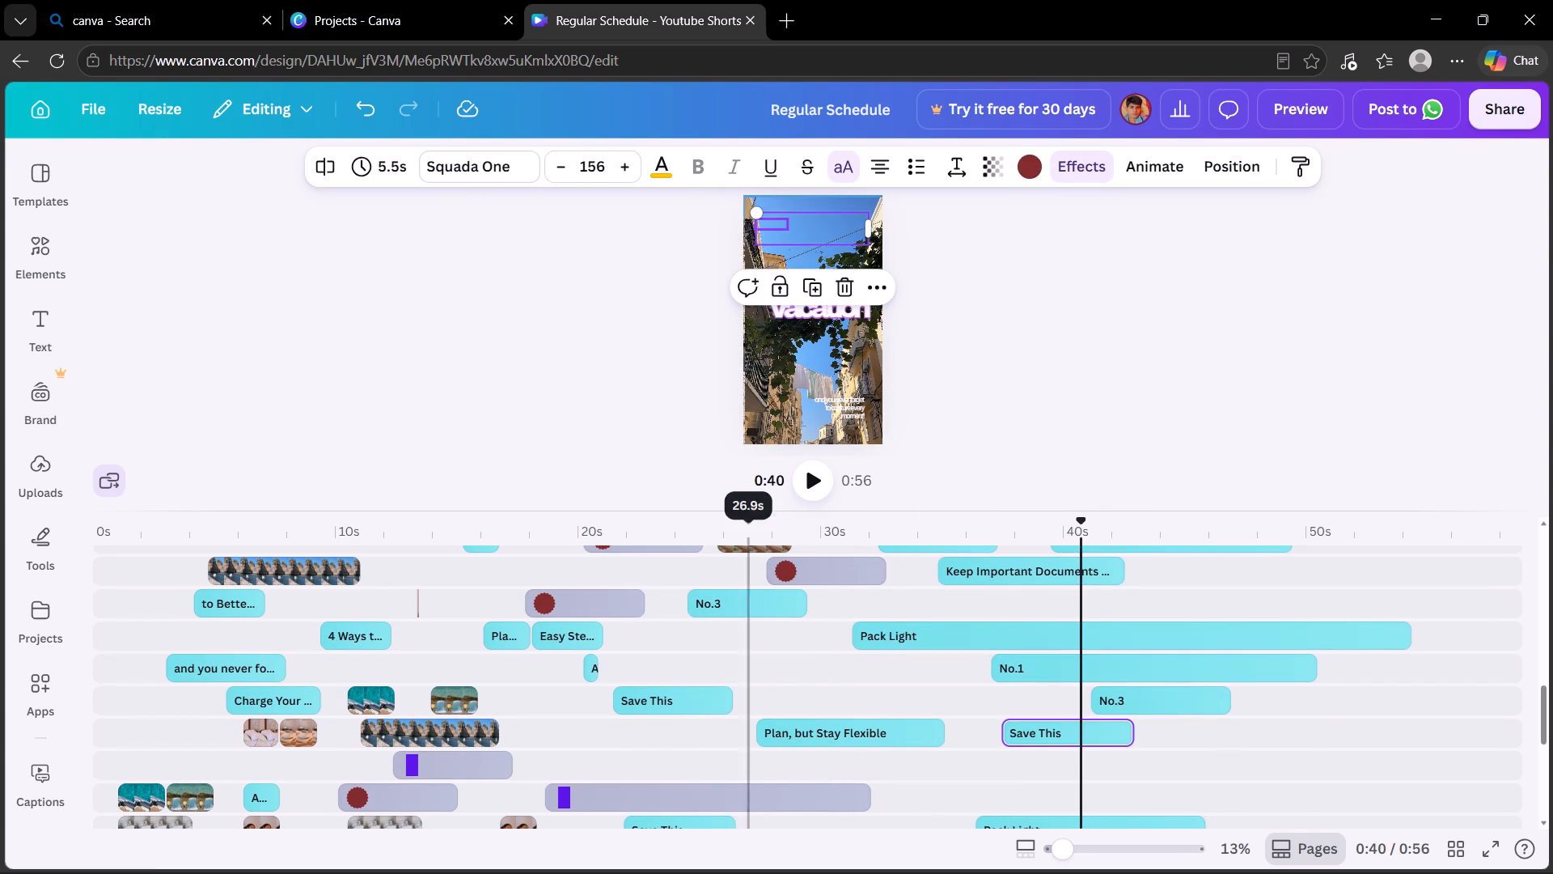
drag(718, 600, 722, 612)
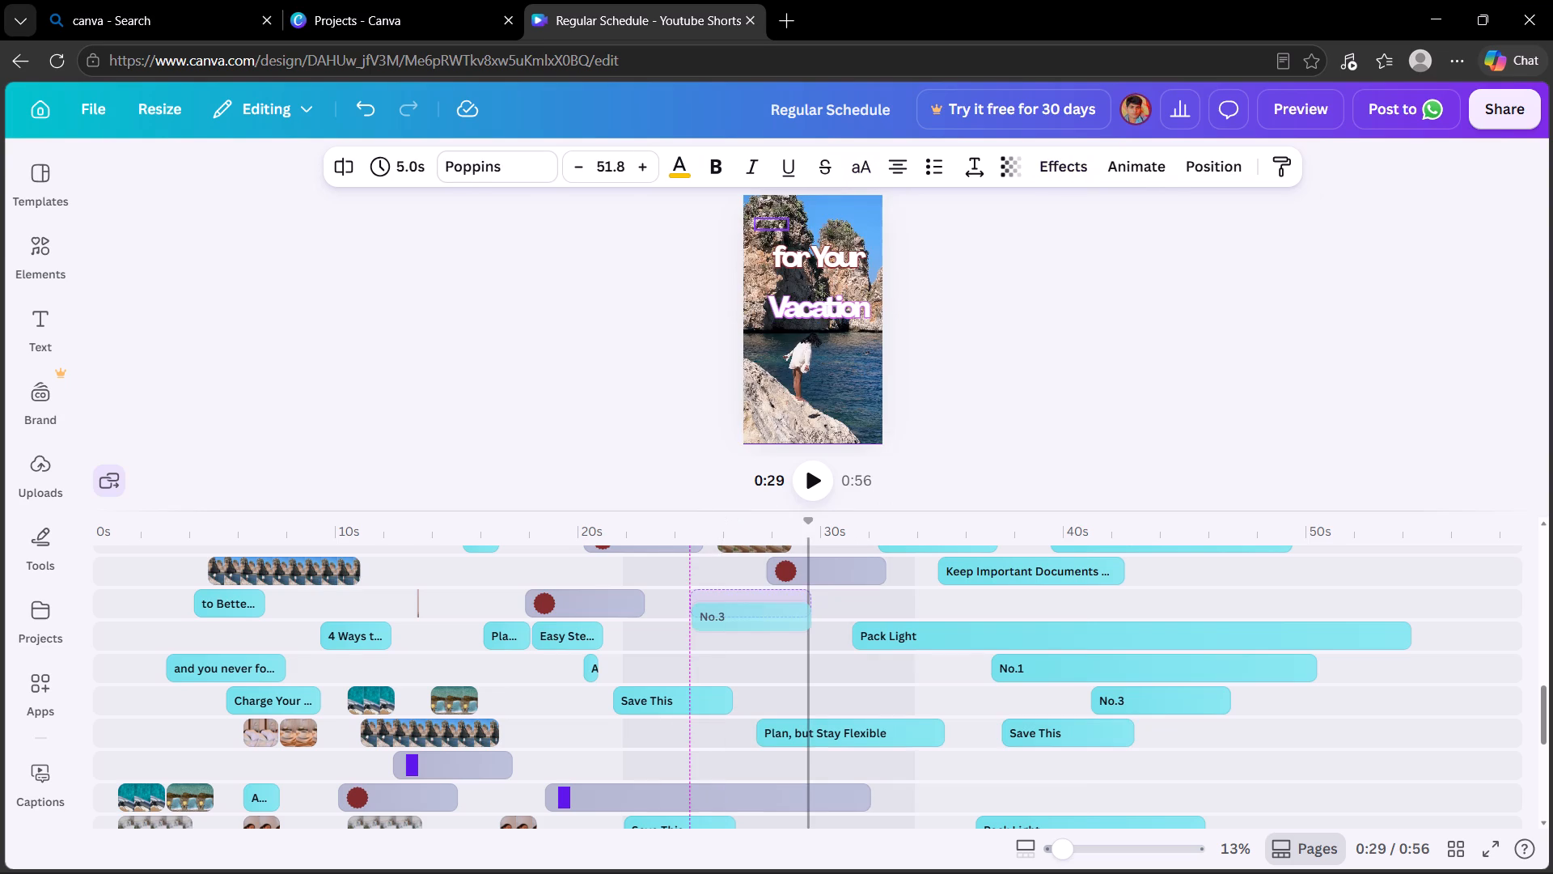
drag(722, 612, 721, 644)
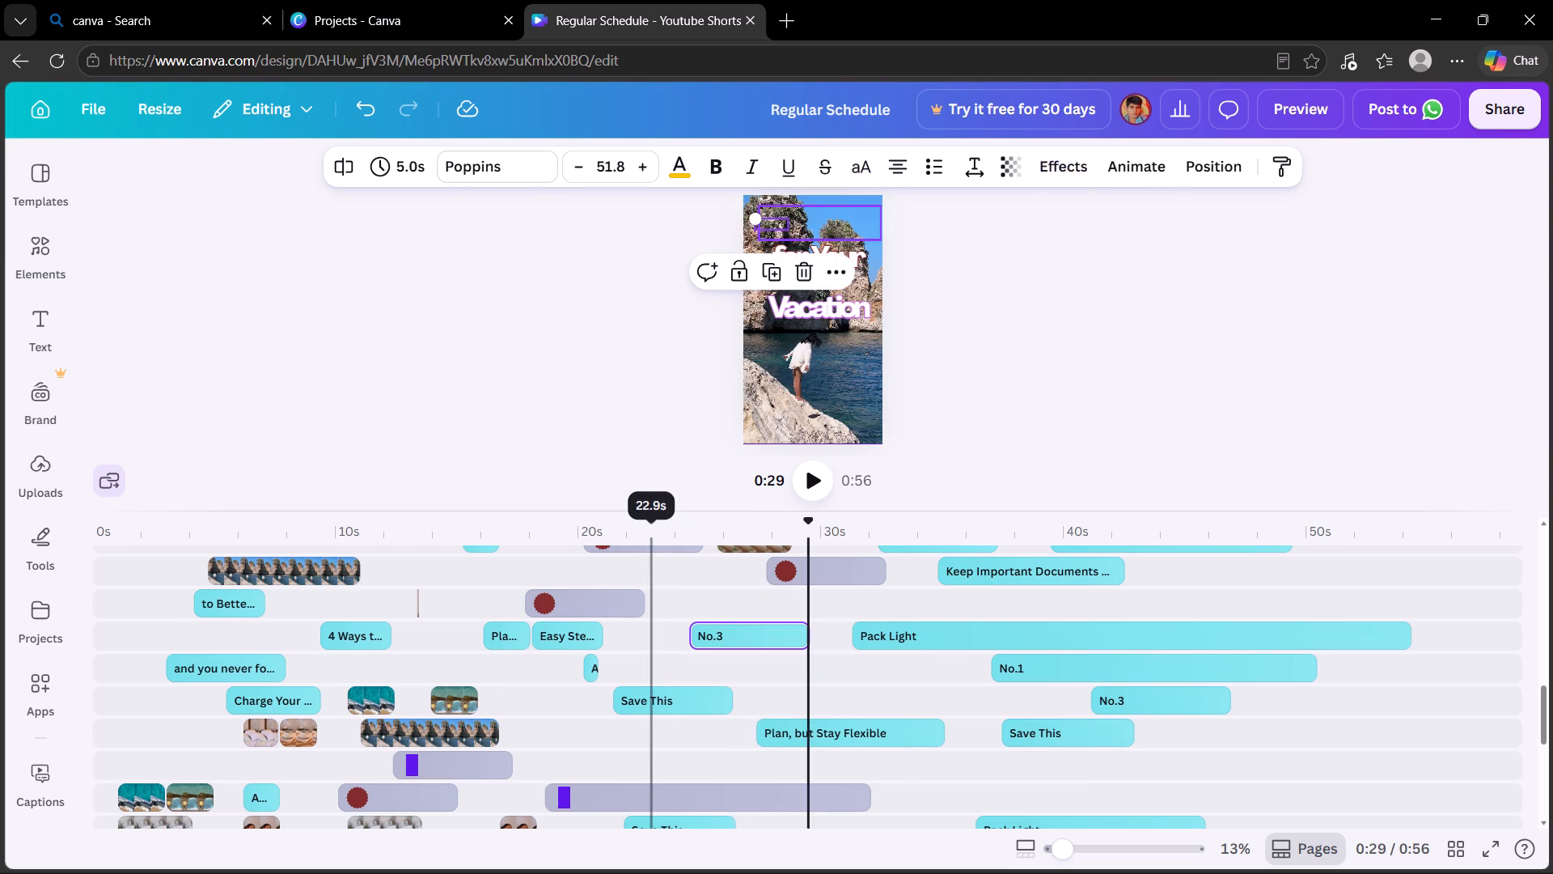
Move the 5-second "Save This" clip three tracks up at about 24 s, and "Easy Ste..." two tracks up at about 19 s.
drag(652, 703, 717, 588)
drag(565, 638, 568, 630)
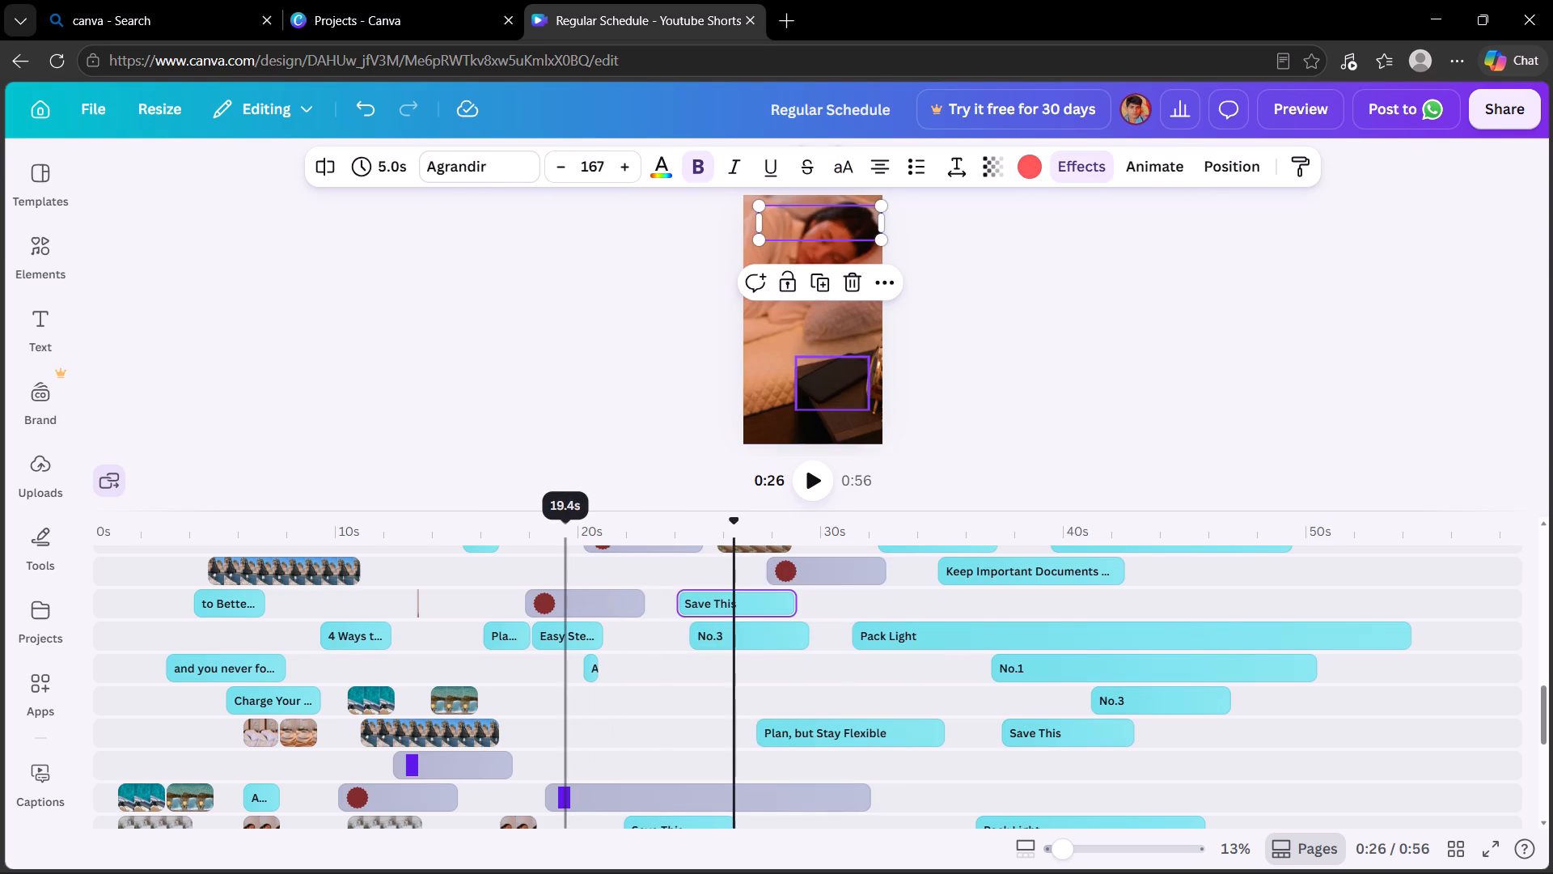
drag(568, 630, 587, 577)
Move the "Pla..." clip one track down at about 16 s, and the short "A" clip one track up at about 21 s.
drag(504, 629, 507, 677)
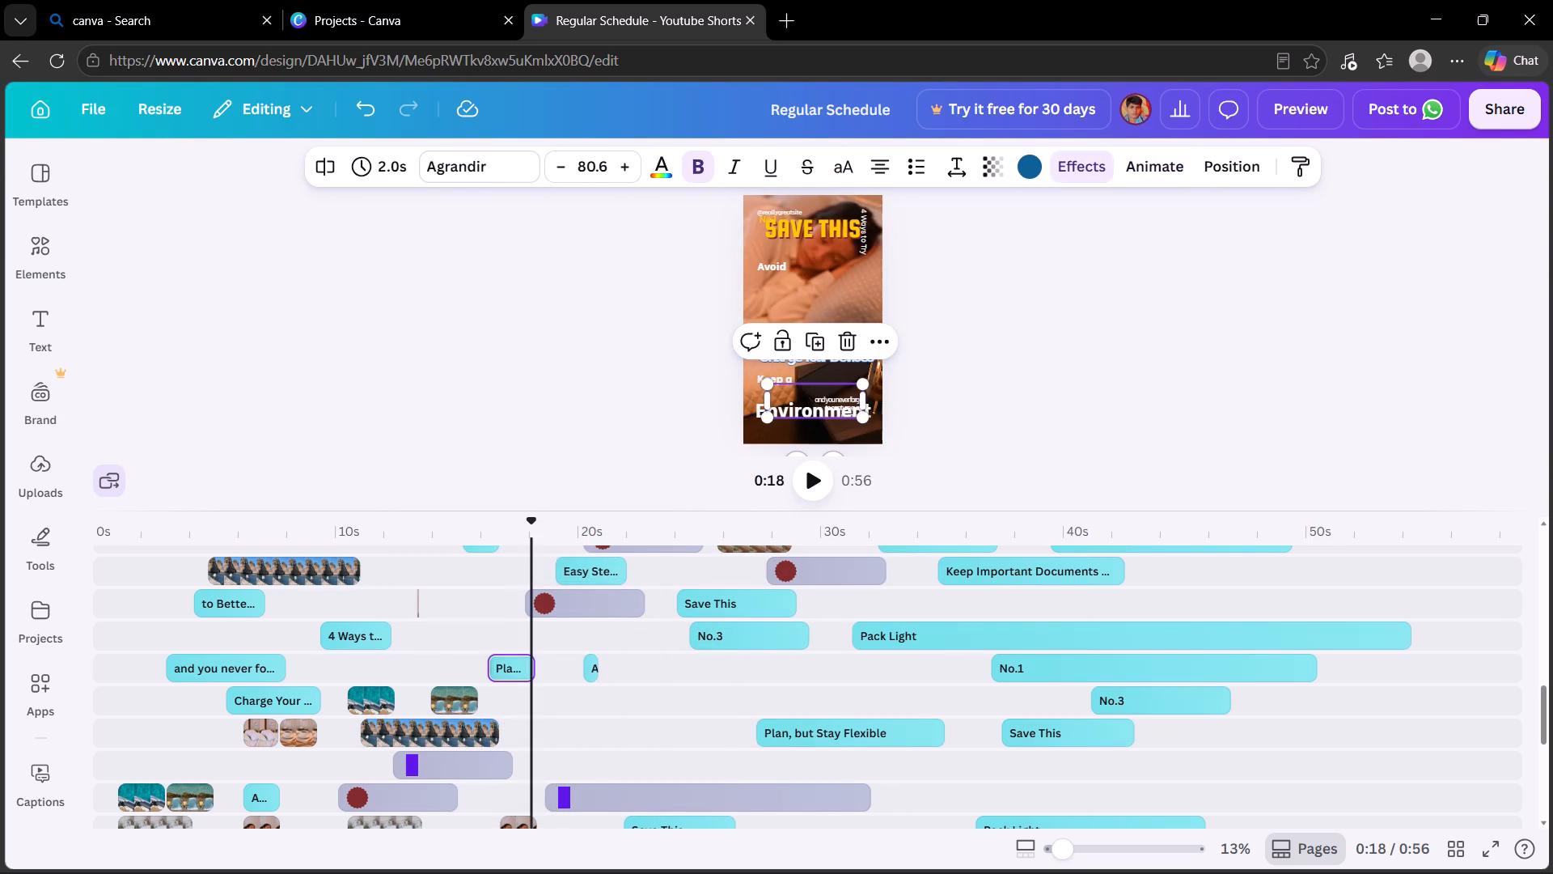
drag(583, 666, 595, 641)
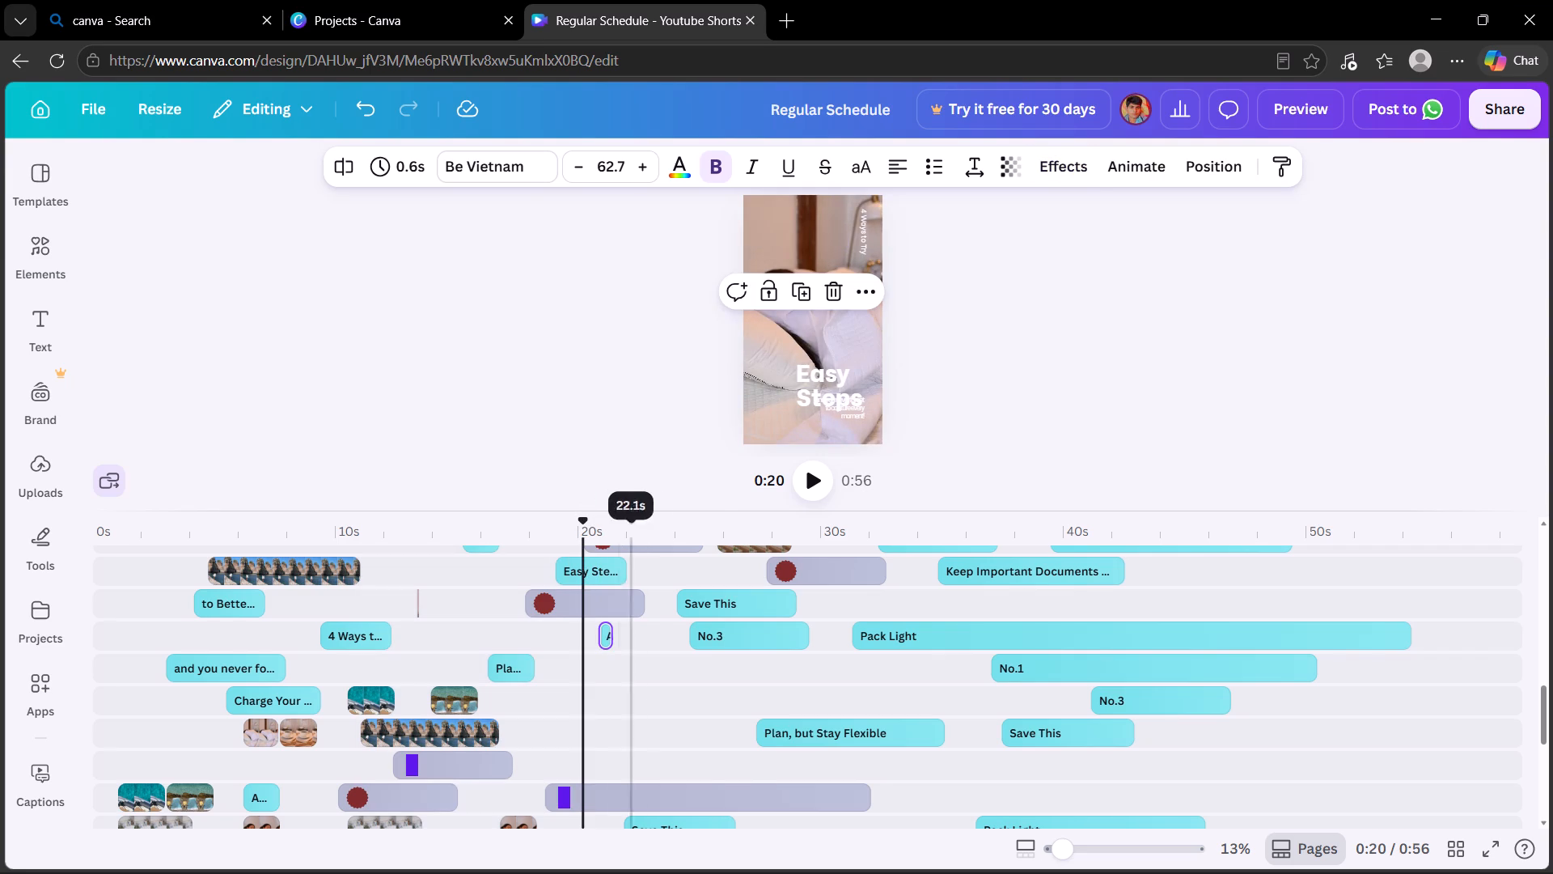
Move "Save This" onto the "Plan, but Stay Flexible" track at about 21 s, and the "No.3" before "Pack Light" one track down.
drag(716, 601, 639, 720)
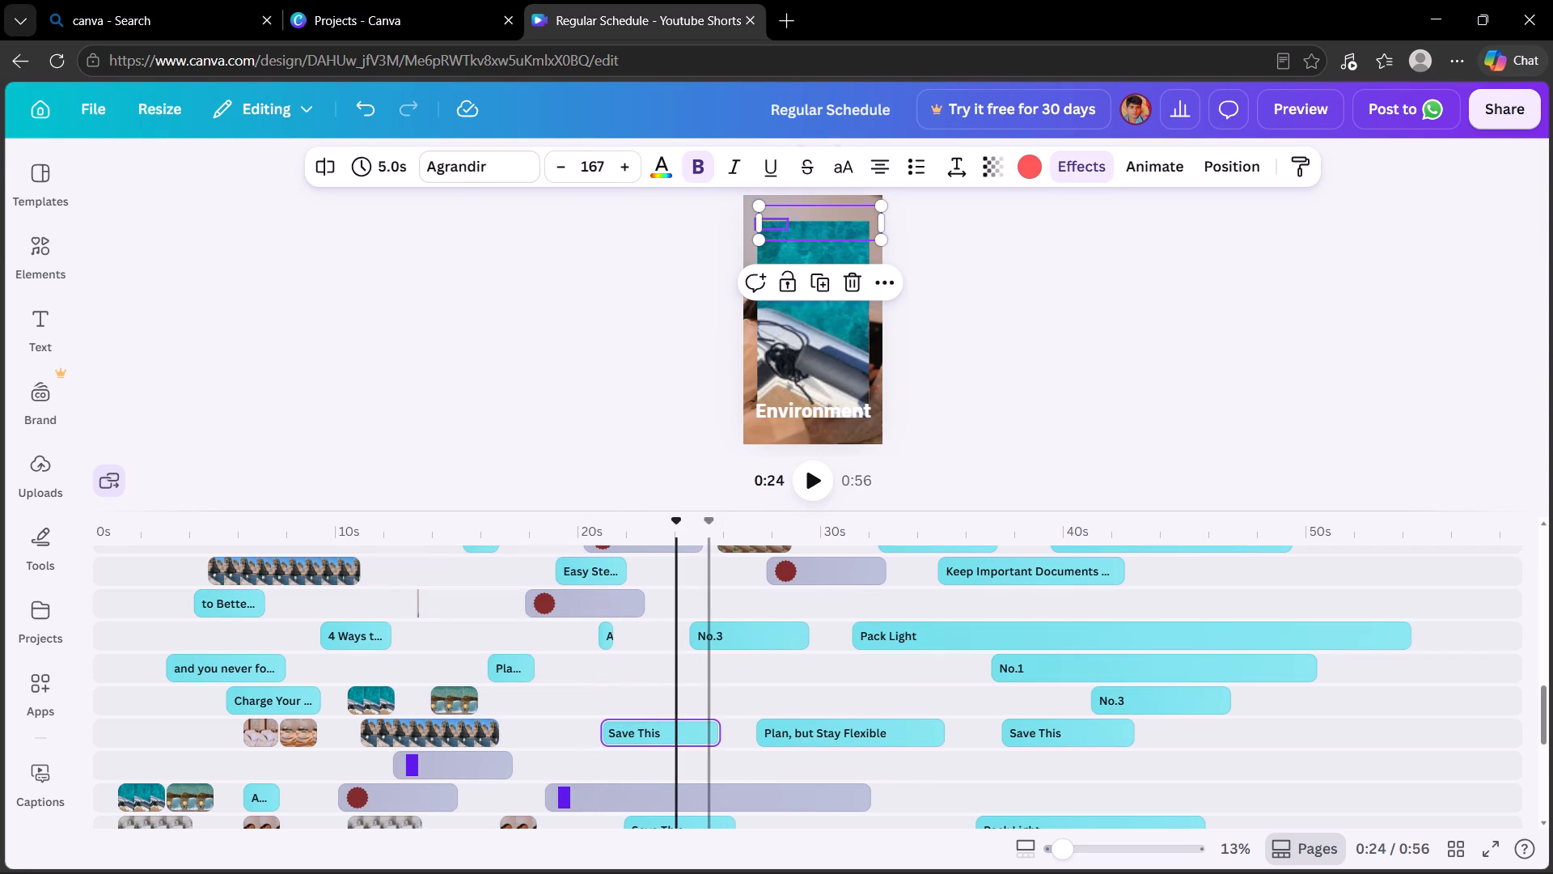
drag(721, 638, 703, 685)
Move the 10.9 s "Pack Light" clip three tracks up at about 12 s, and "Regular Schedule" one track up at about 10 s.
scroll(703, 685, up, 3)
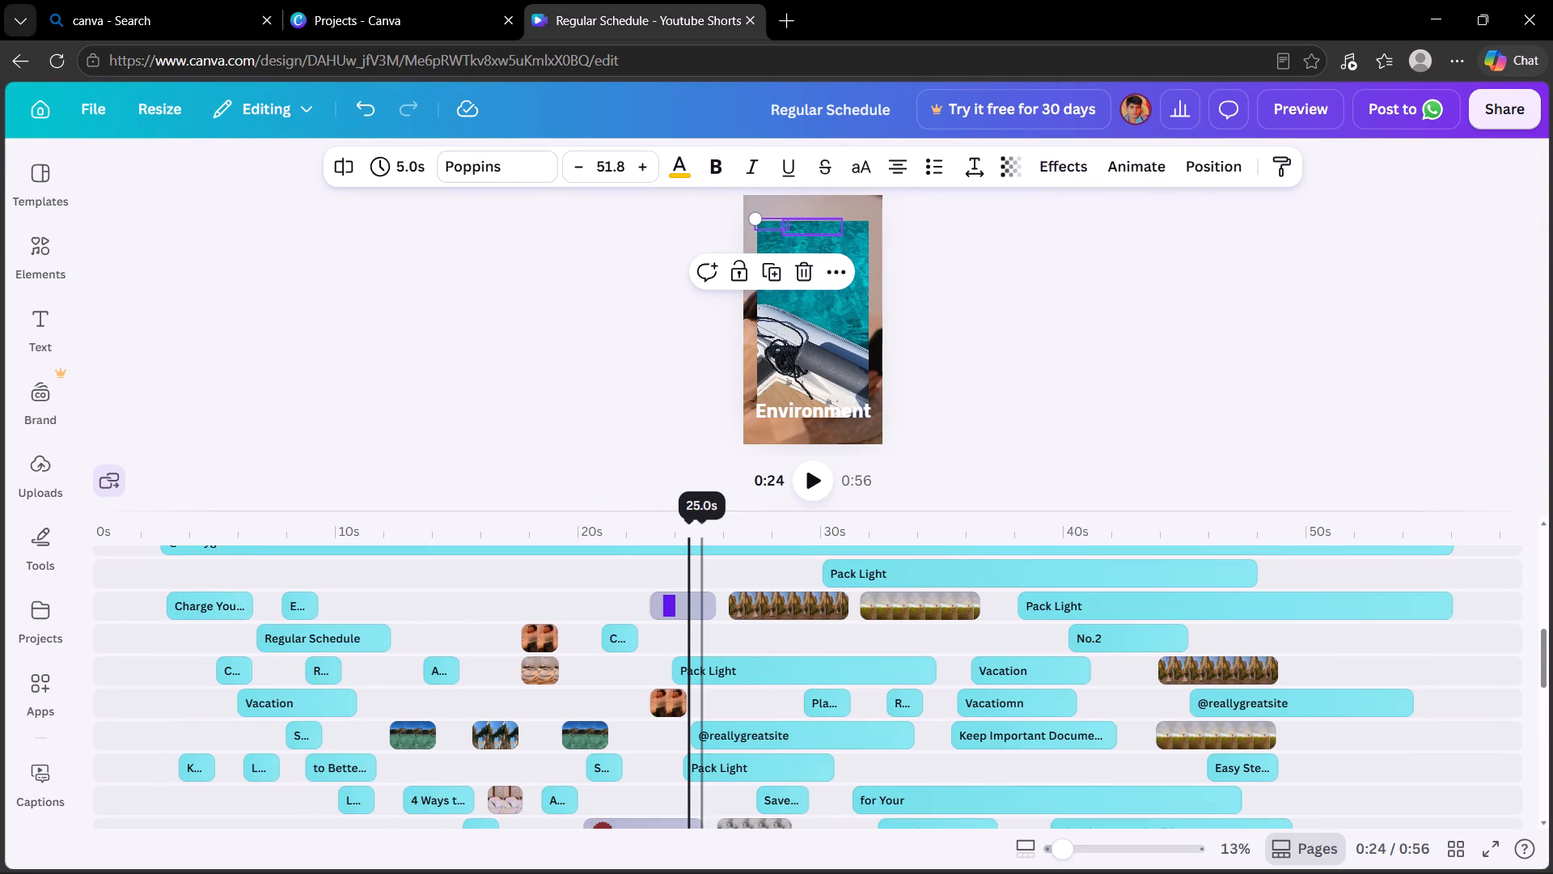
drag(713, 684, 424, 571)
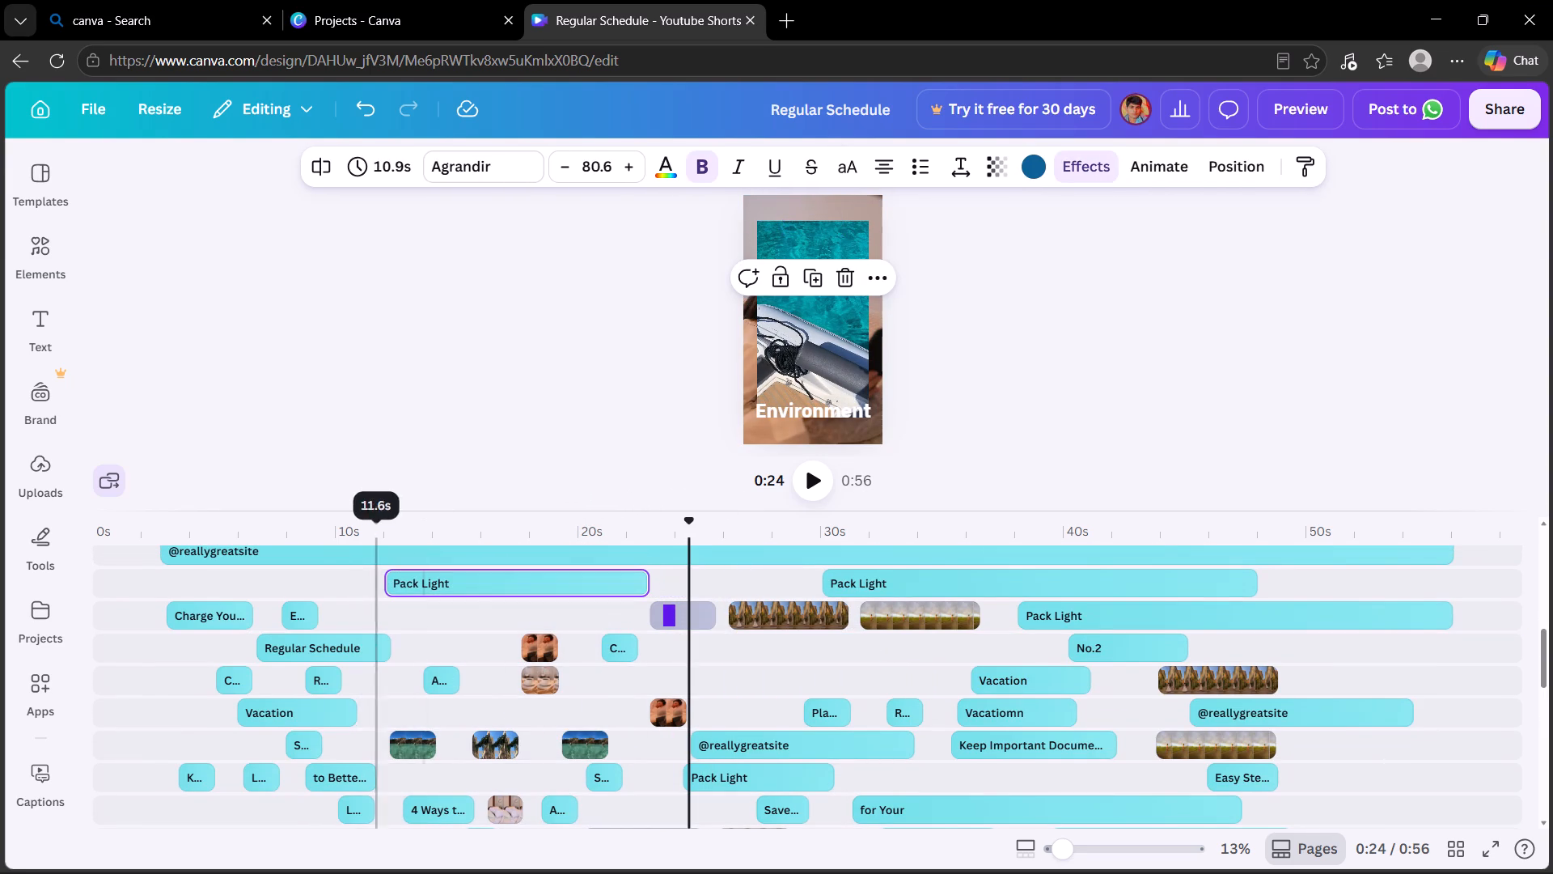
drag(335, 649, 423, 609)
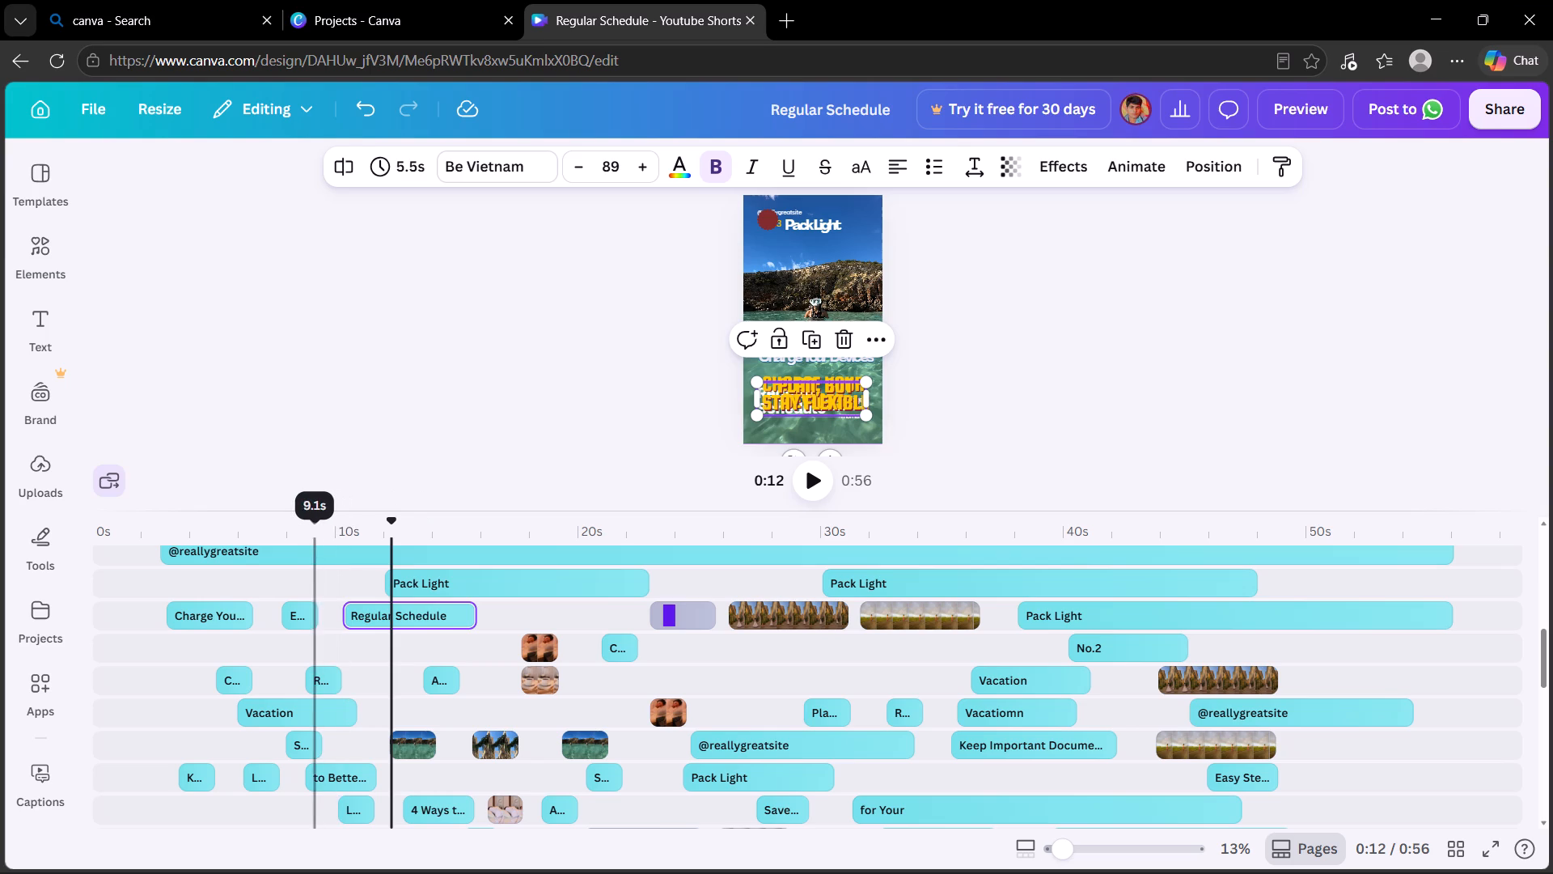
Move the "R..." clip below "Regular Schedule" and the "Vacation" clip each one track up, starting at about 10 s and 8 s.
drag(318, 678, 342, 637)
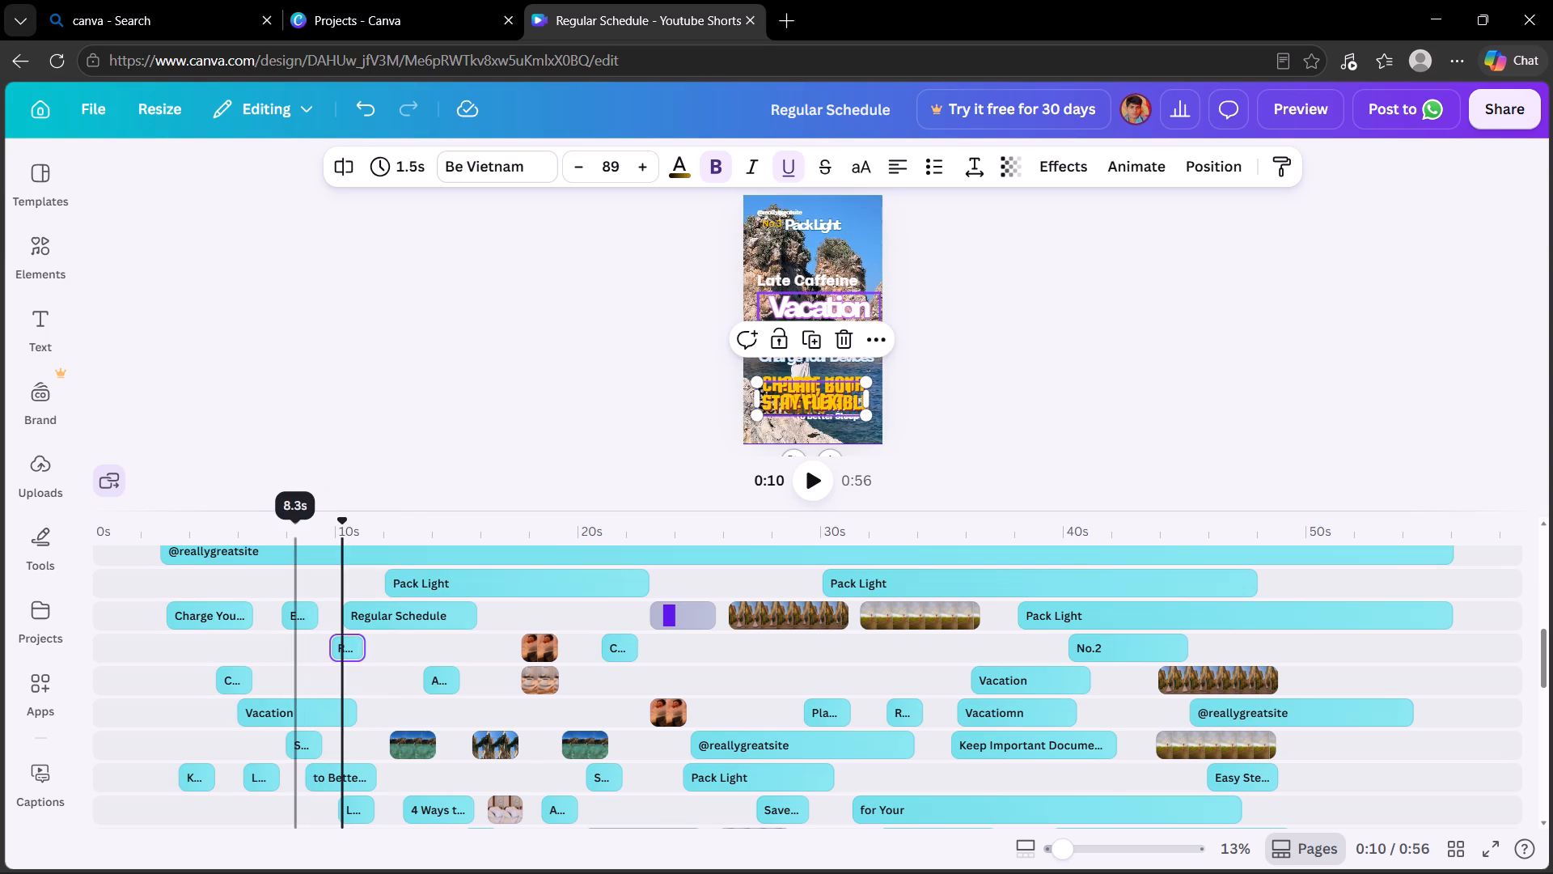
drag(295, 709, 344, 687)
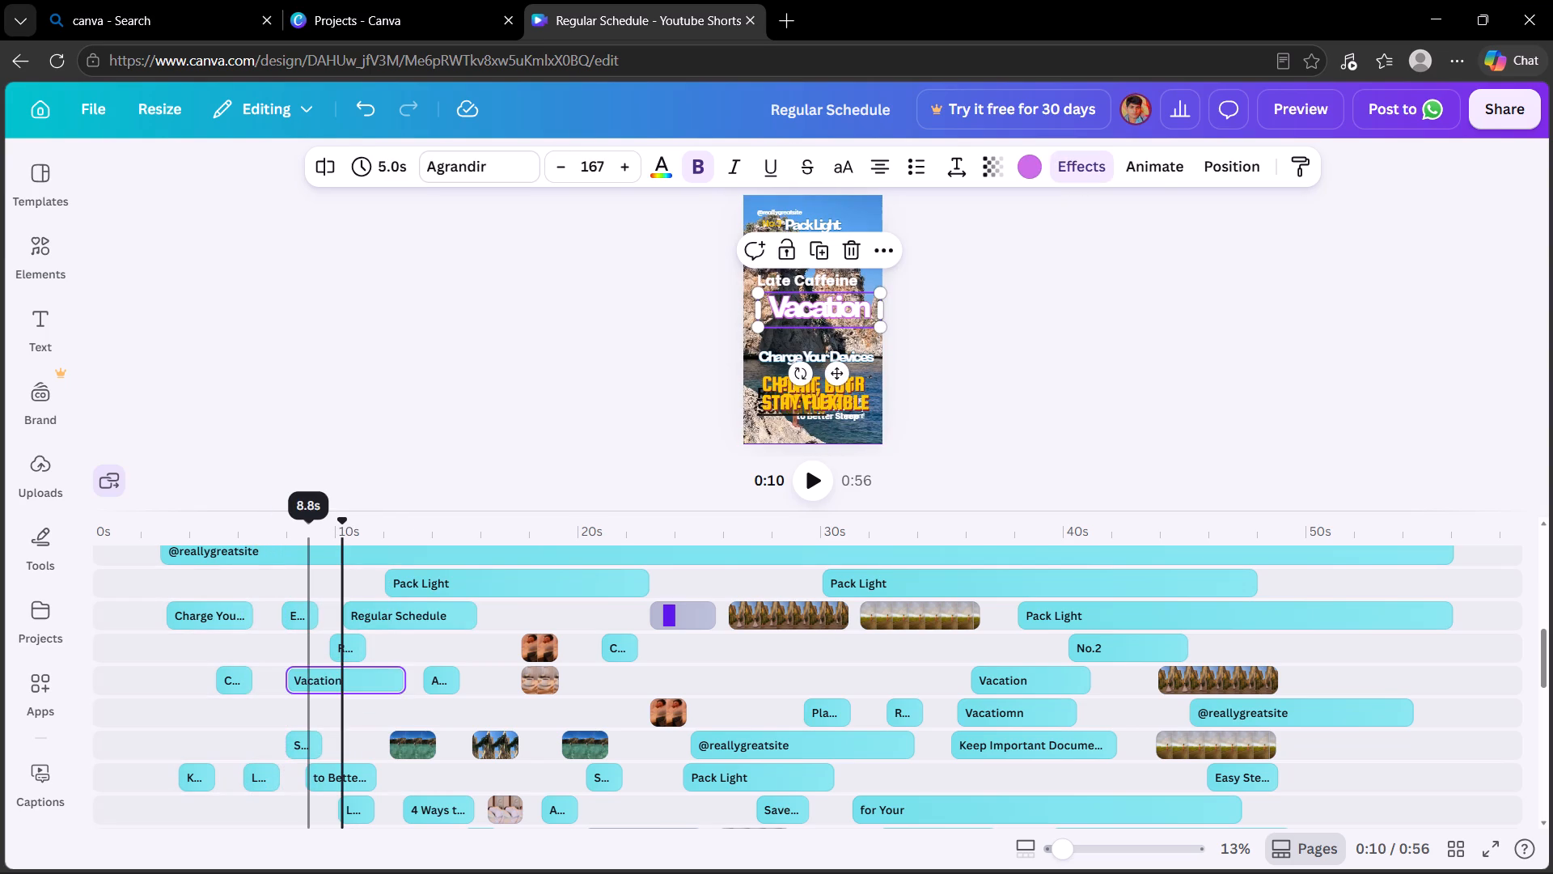
Move the "S..." and "L..." clips up onto the "Vacatiomn" track, starting at about 6 s and 9 s.
drag(308, 736, 262, 693)
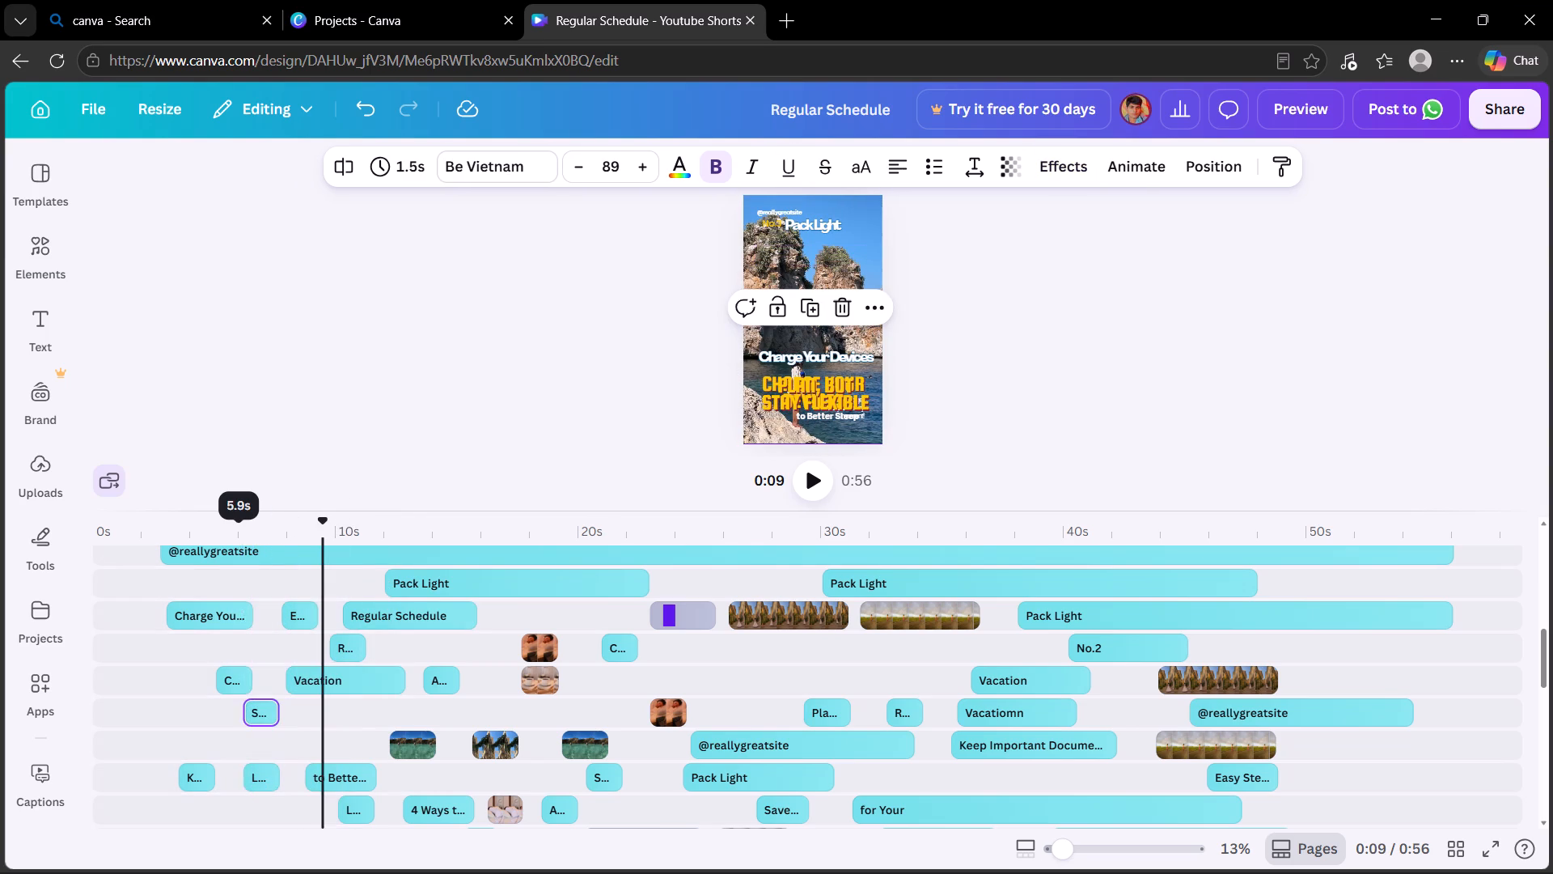
drag(252, 774, 320, 719)
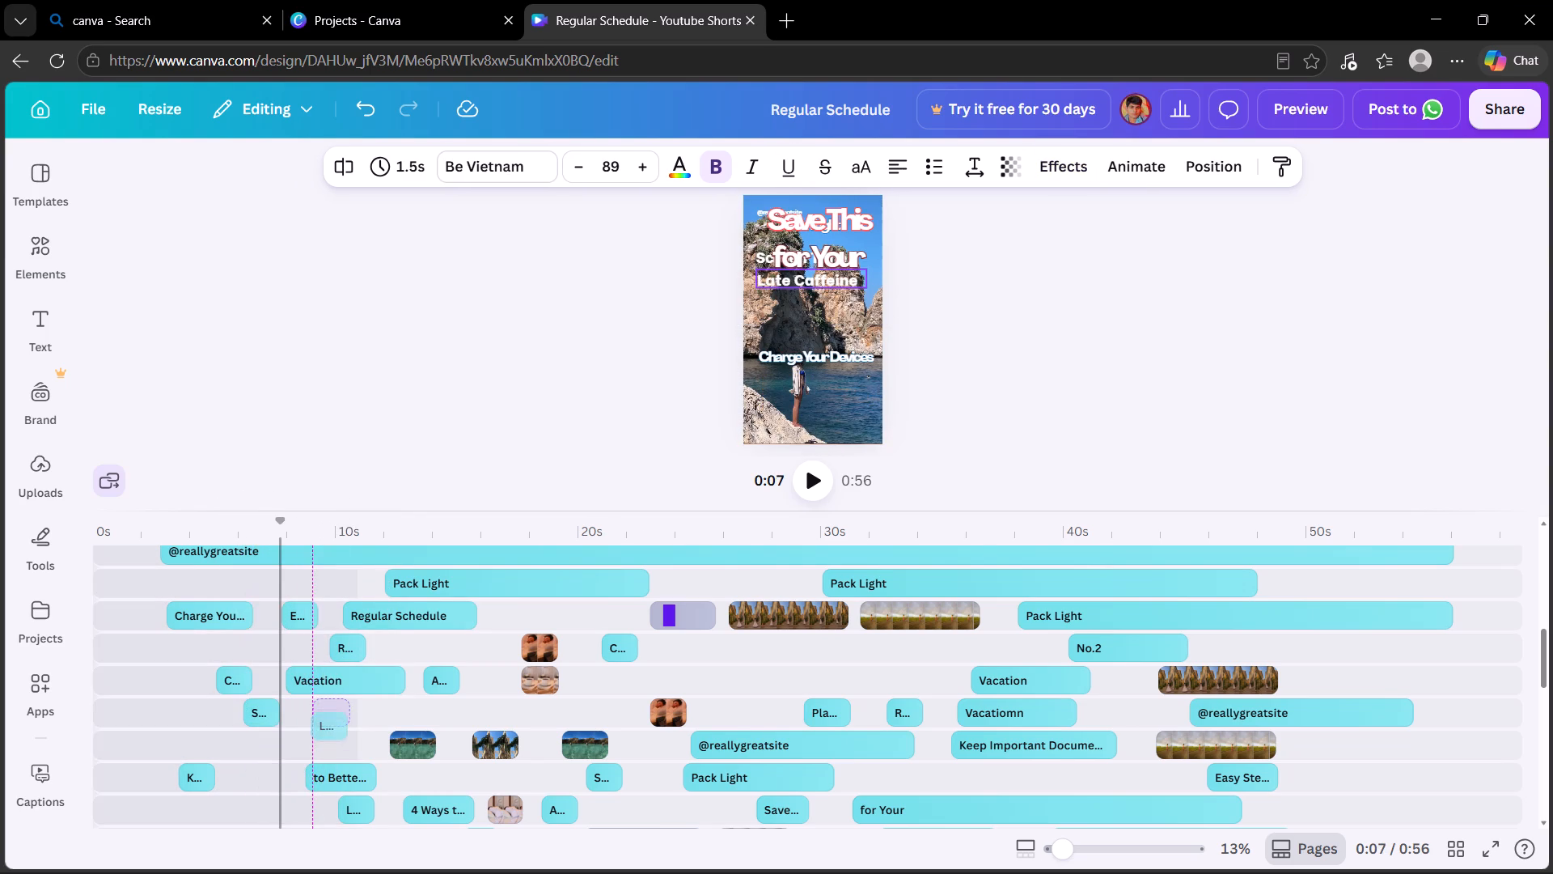
Move "to Bette..." one track up at about 5.5 s, and the "K..." clip four tracks up at about 3 s.
drag(328, 770, 252, 737)
drag(188, 773, 187, 773)
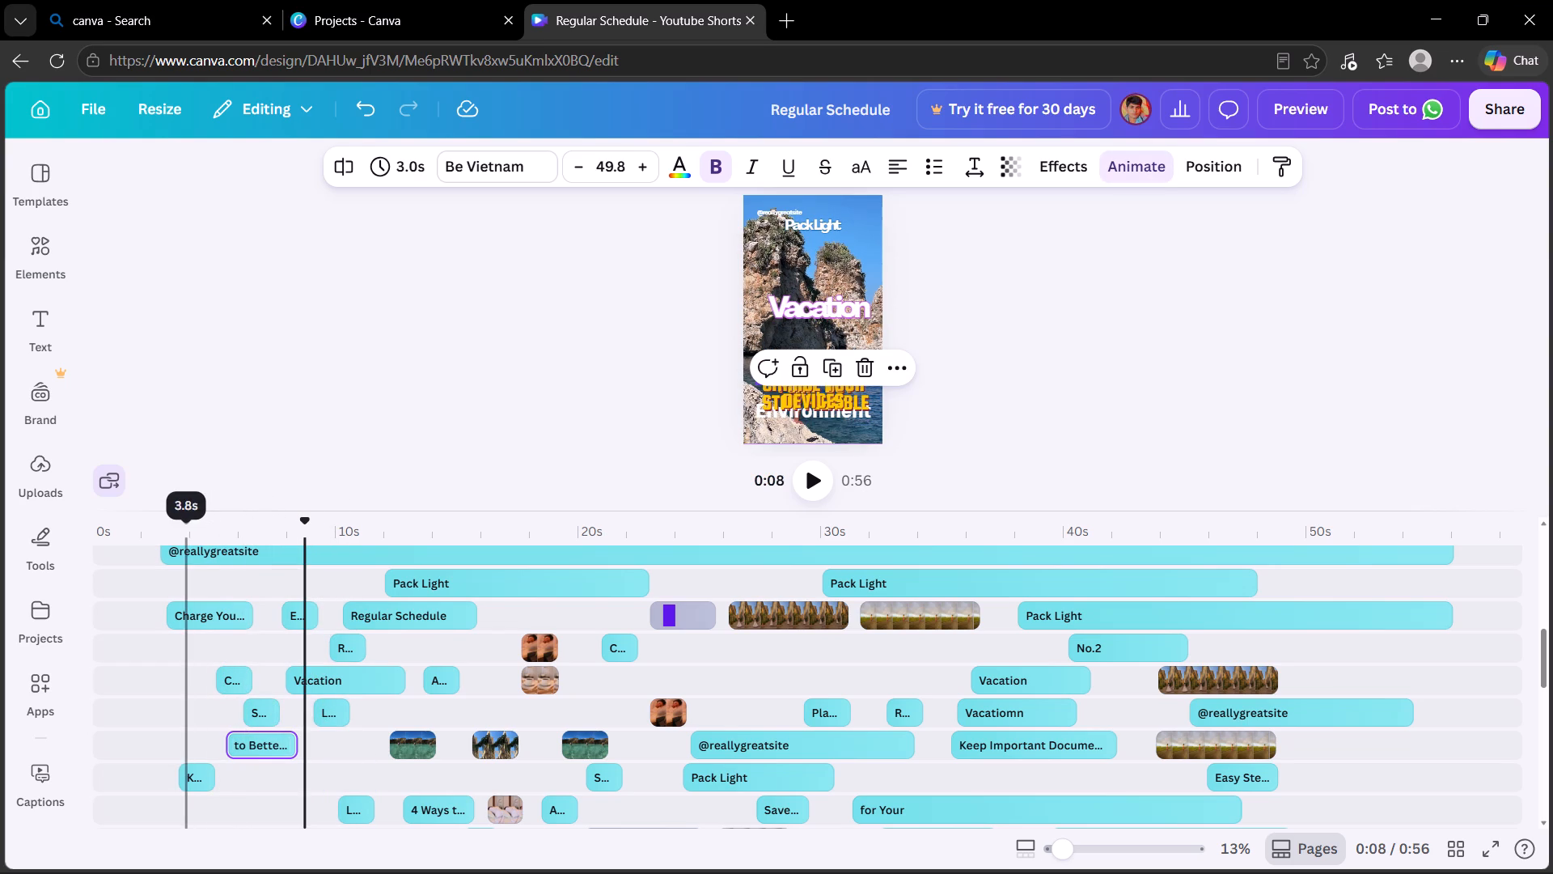
drag(187, 773, 173, 648)
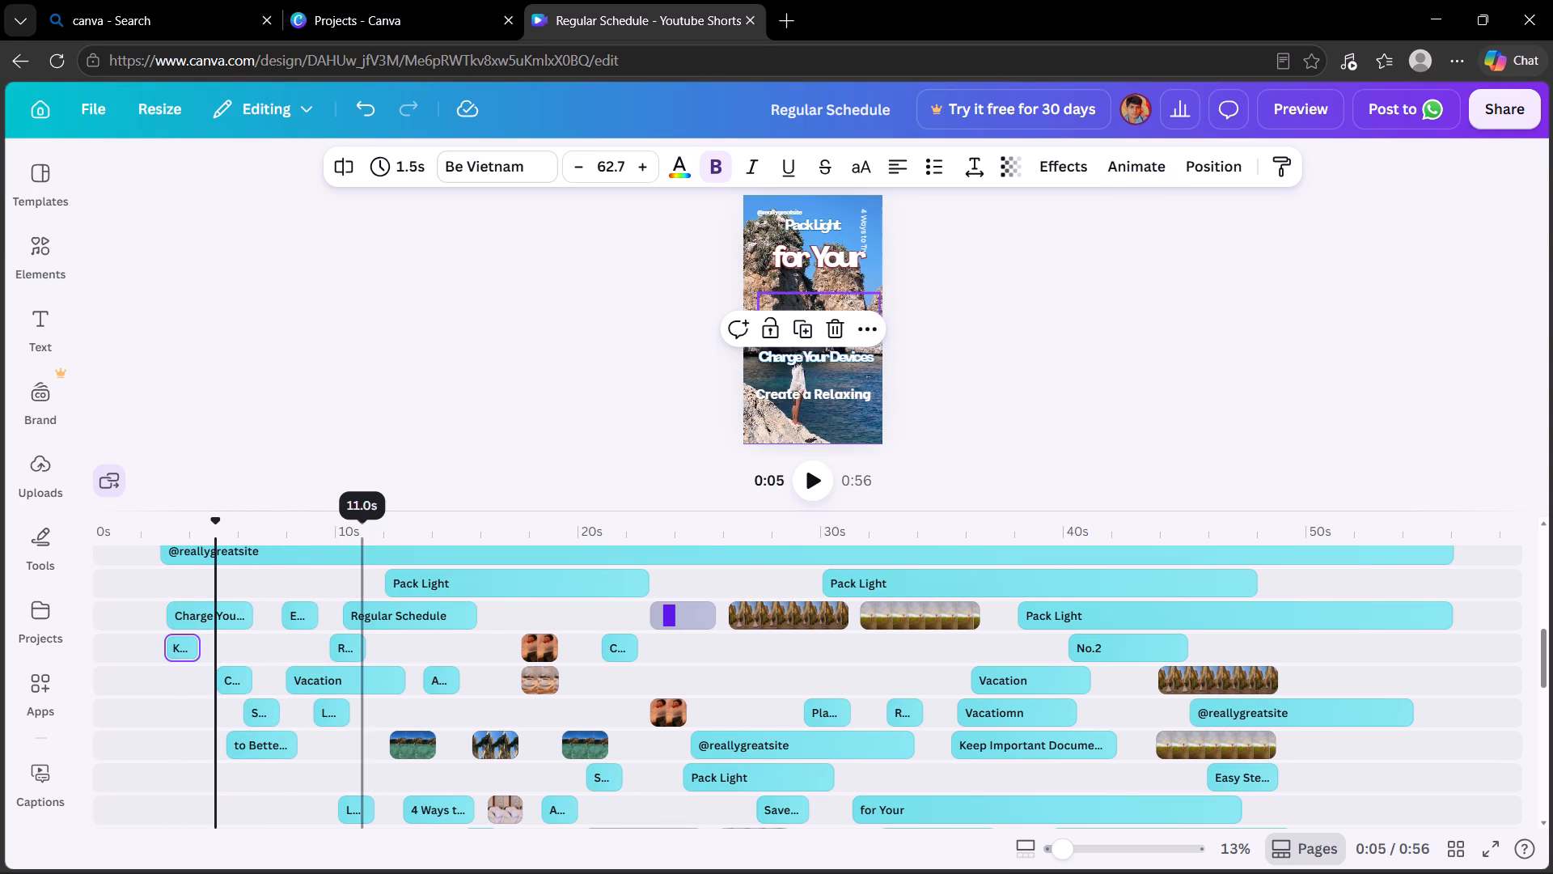
Move the early "Vacation" clip three tracks down at about 5 s, and "Regular Schedule" two tracks down at about 7 s.
drag(369, 679, 303, 768)
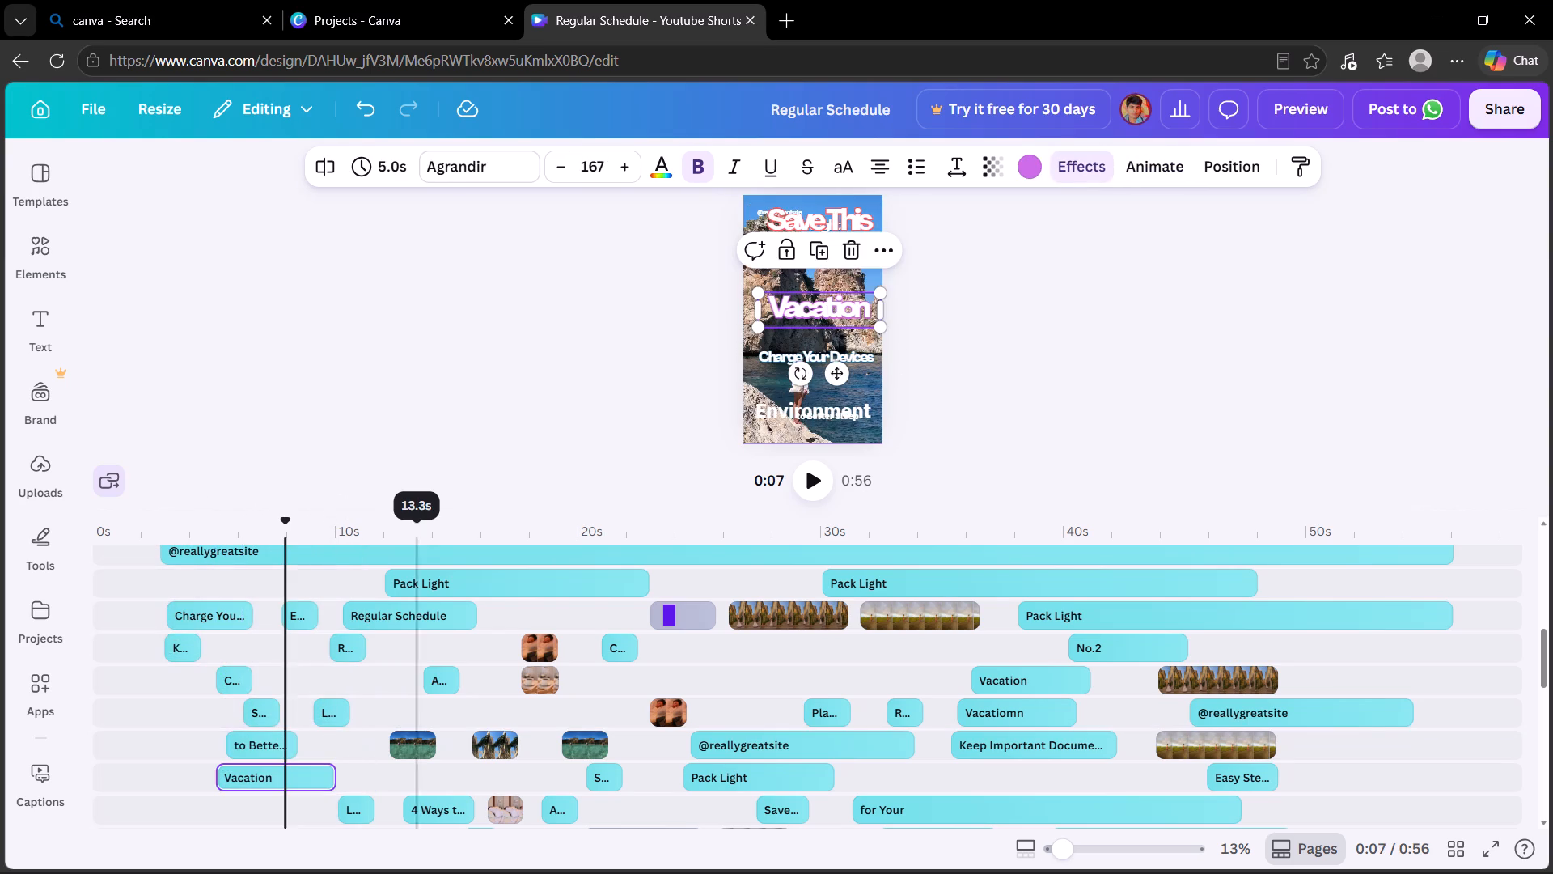
drag(428, 608, 349, 672)
Move the early "R..." clip one track up at about 12 s, and the first "Pack Light" two tracks down at about 6 s.
drag(347, 644, 401, 583)
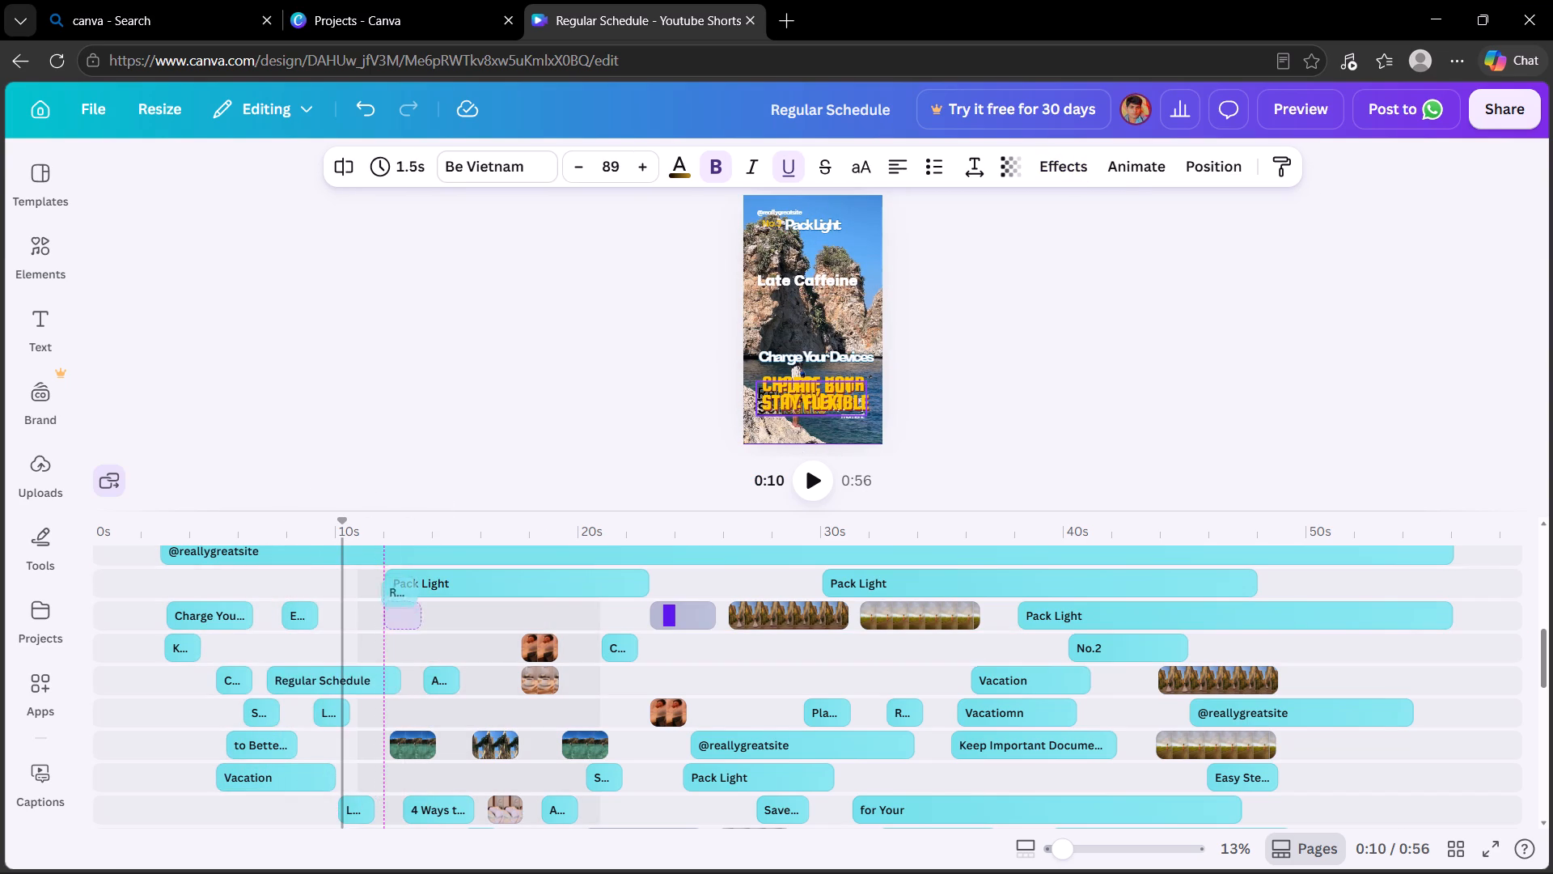
drag(401, 583, 396, 607)
drag(468, 575, 451, 590)
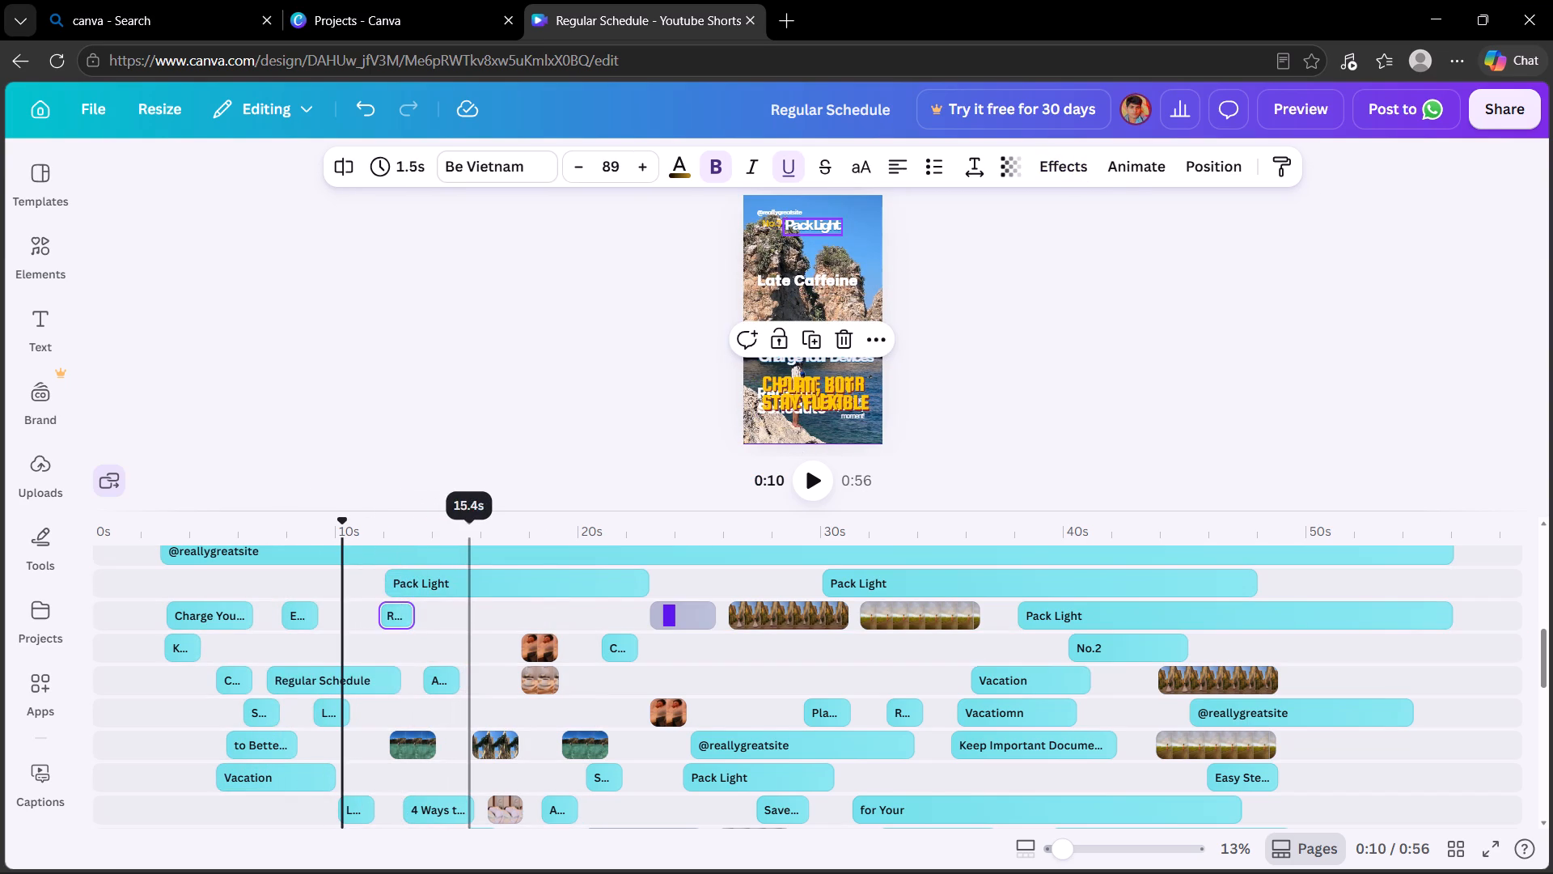
drag(451, 590, 320, 652)
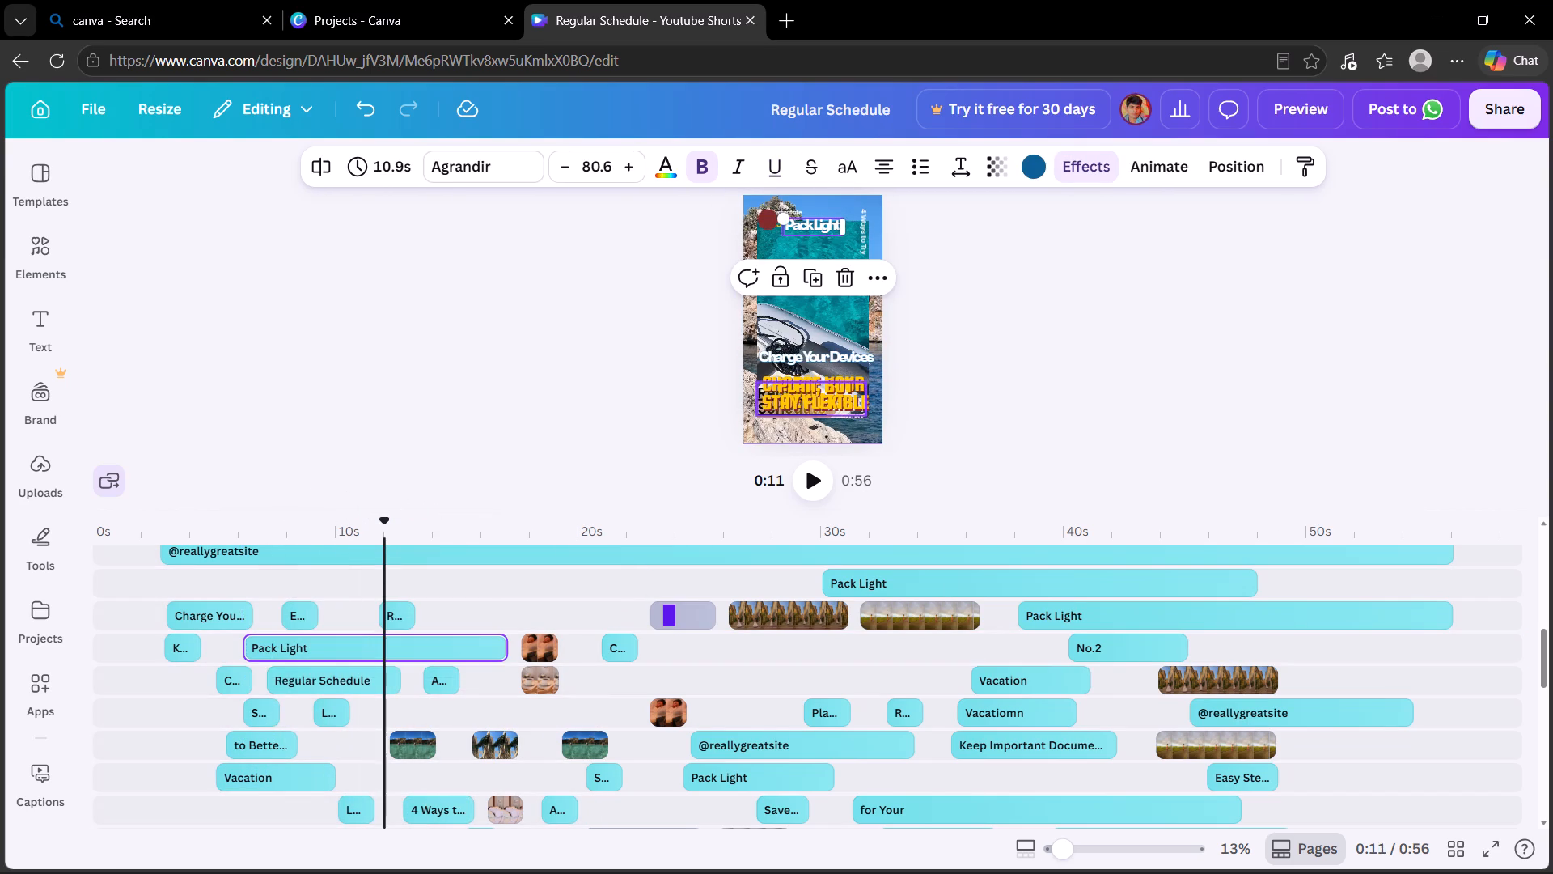
Move the early "R..." and "E..." clips each one track up, starting at about 13 s and 9 s.
drag(391, 609, 421, 559)
drag(313, 621, 312, 620)
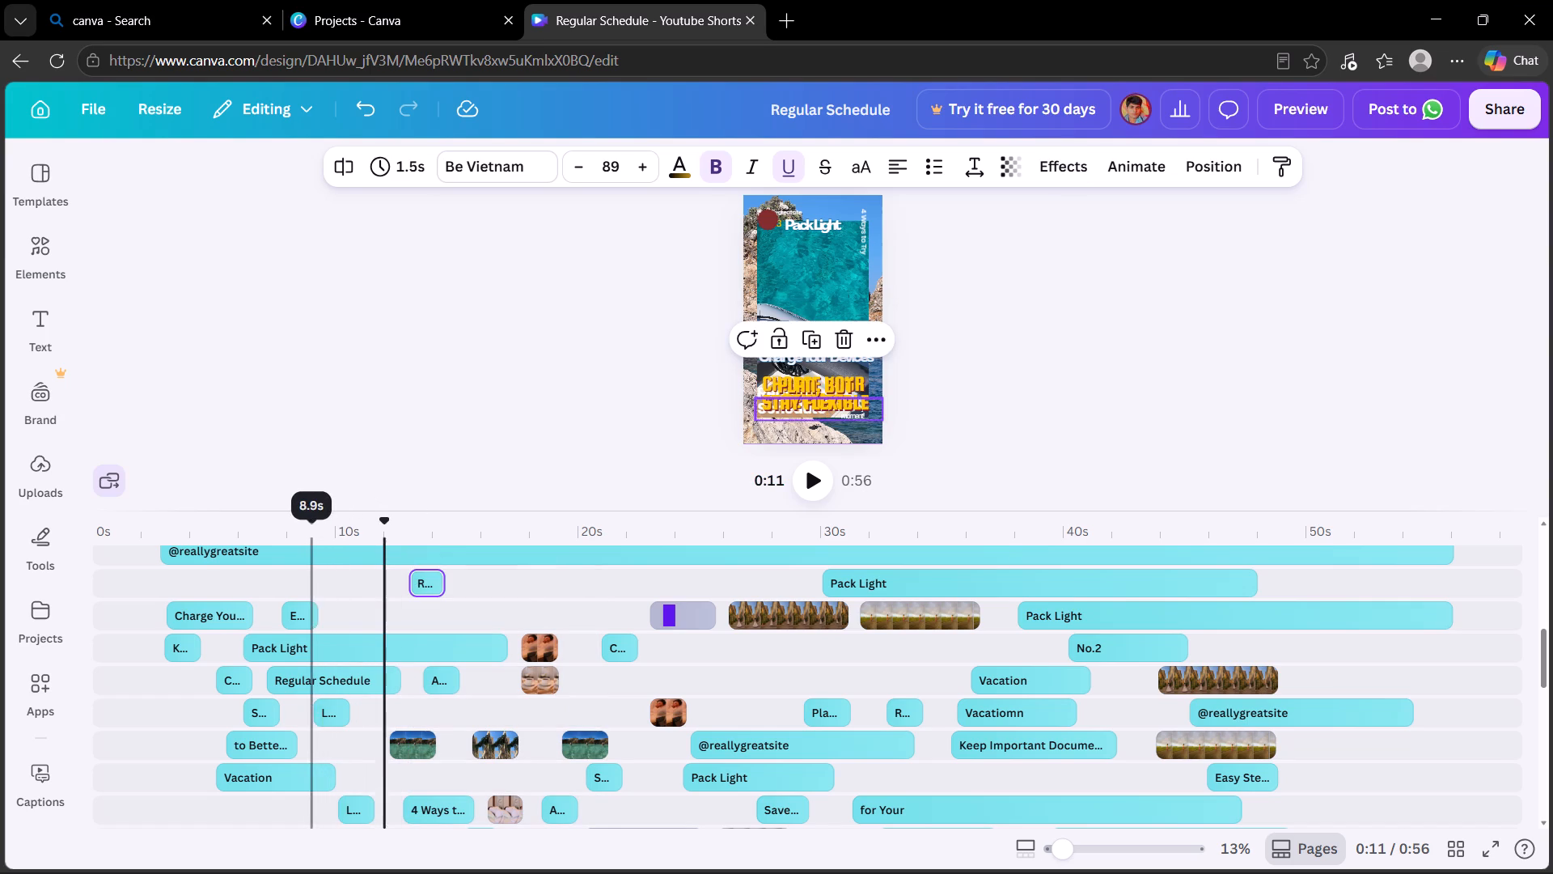
drag(312, 620, 349, 592)
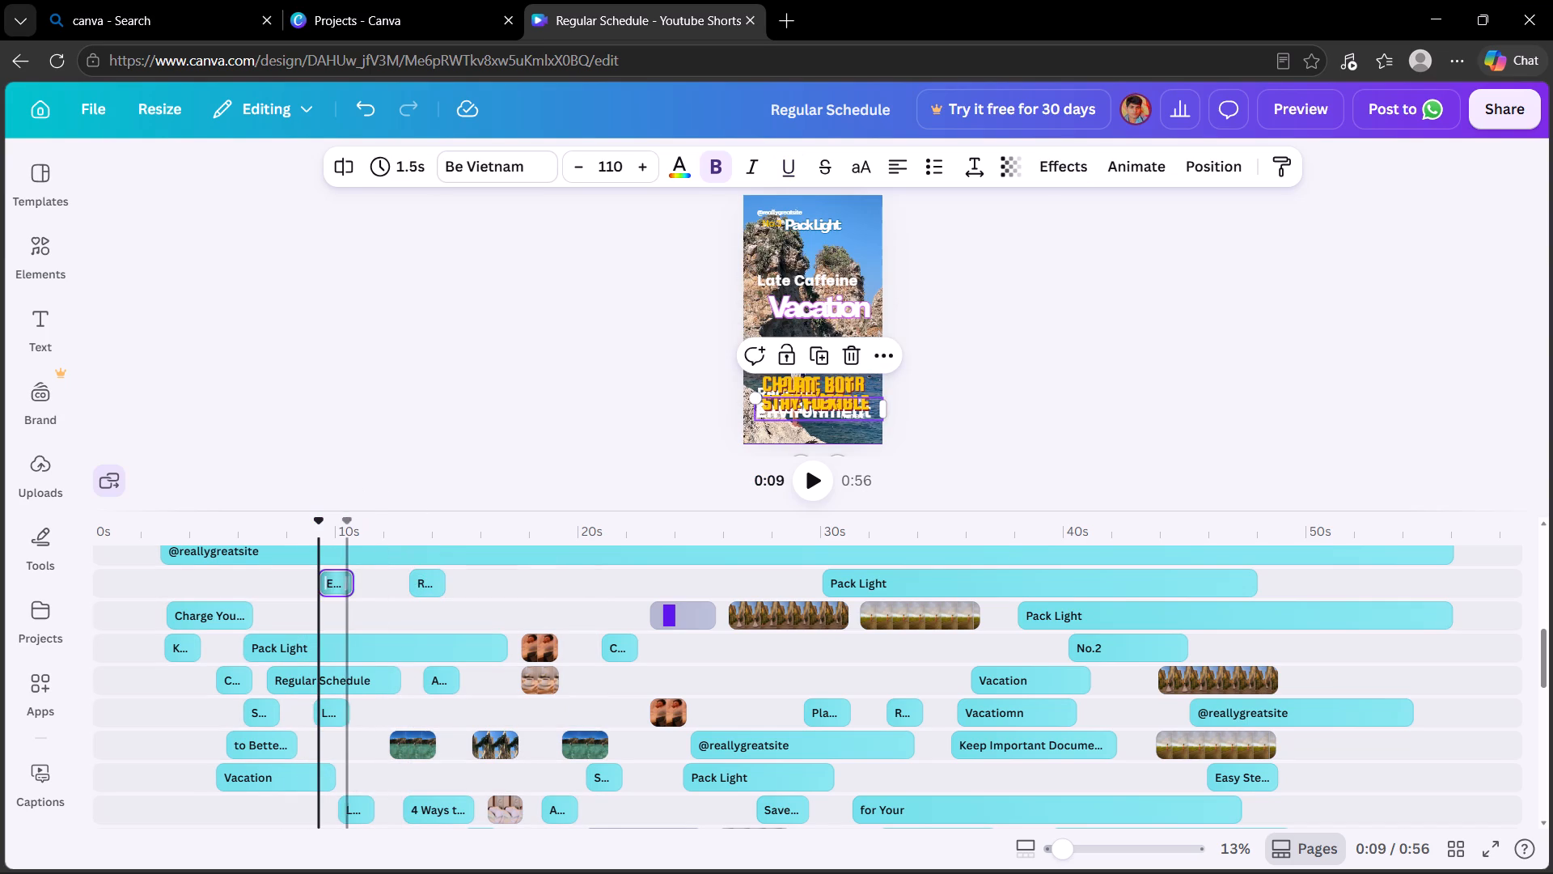
Shift the "Charge You..." clip later along its own track, starting at about 6 s.
drag(240, 618, 243, 614)
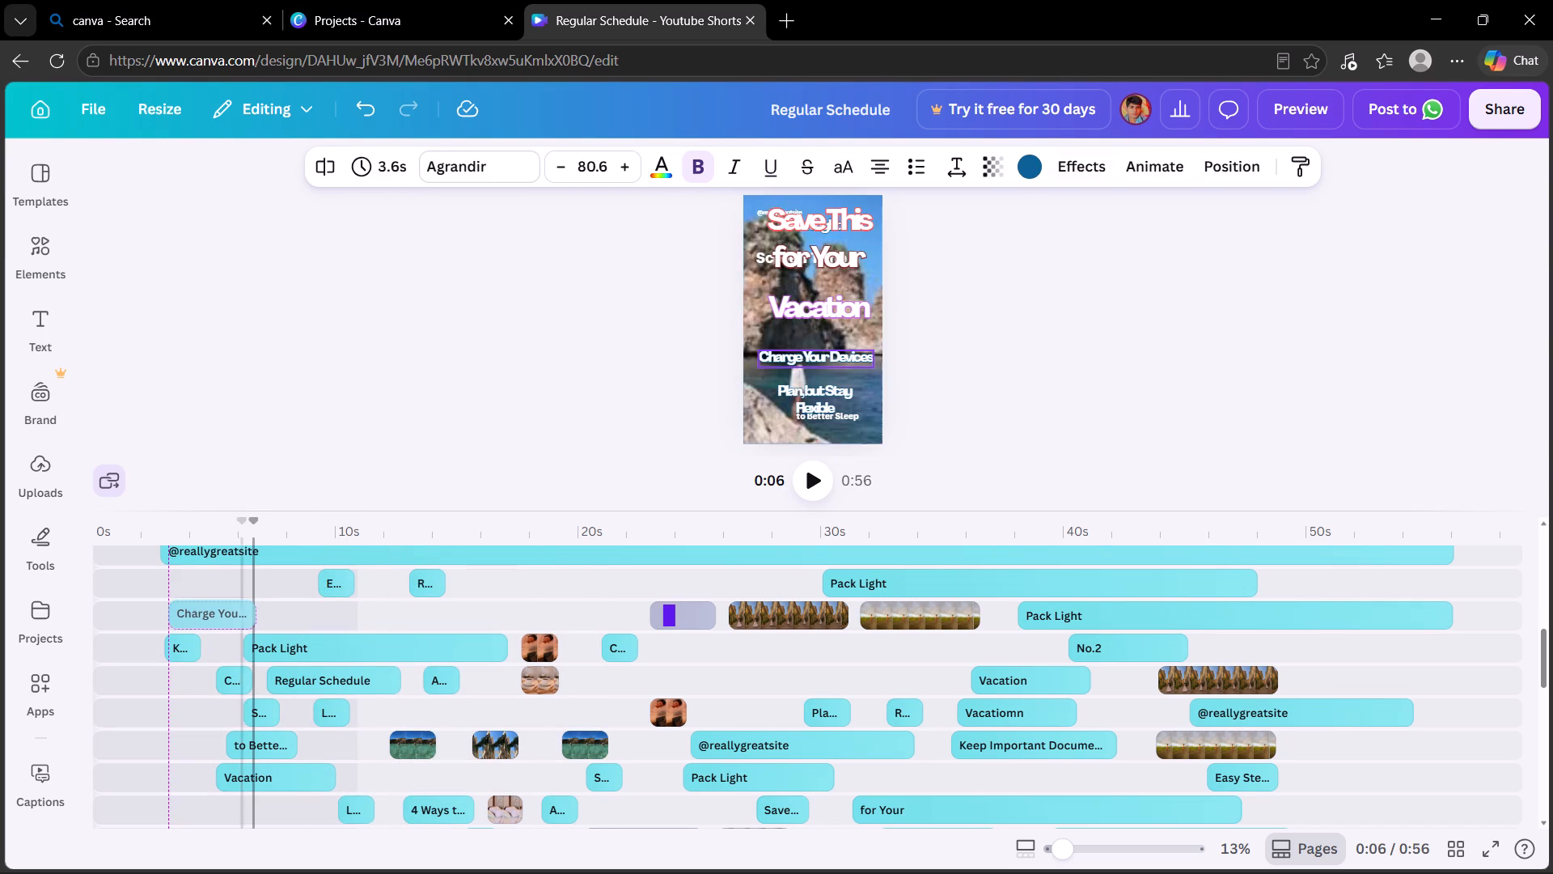
drag(243, 614, 244, 612)
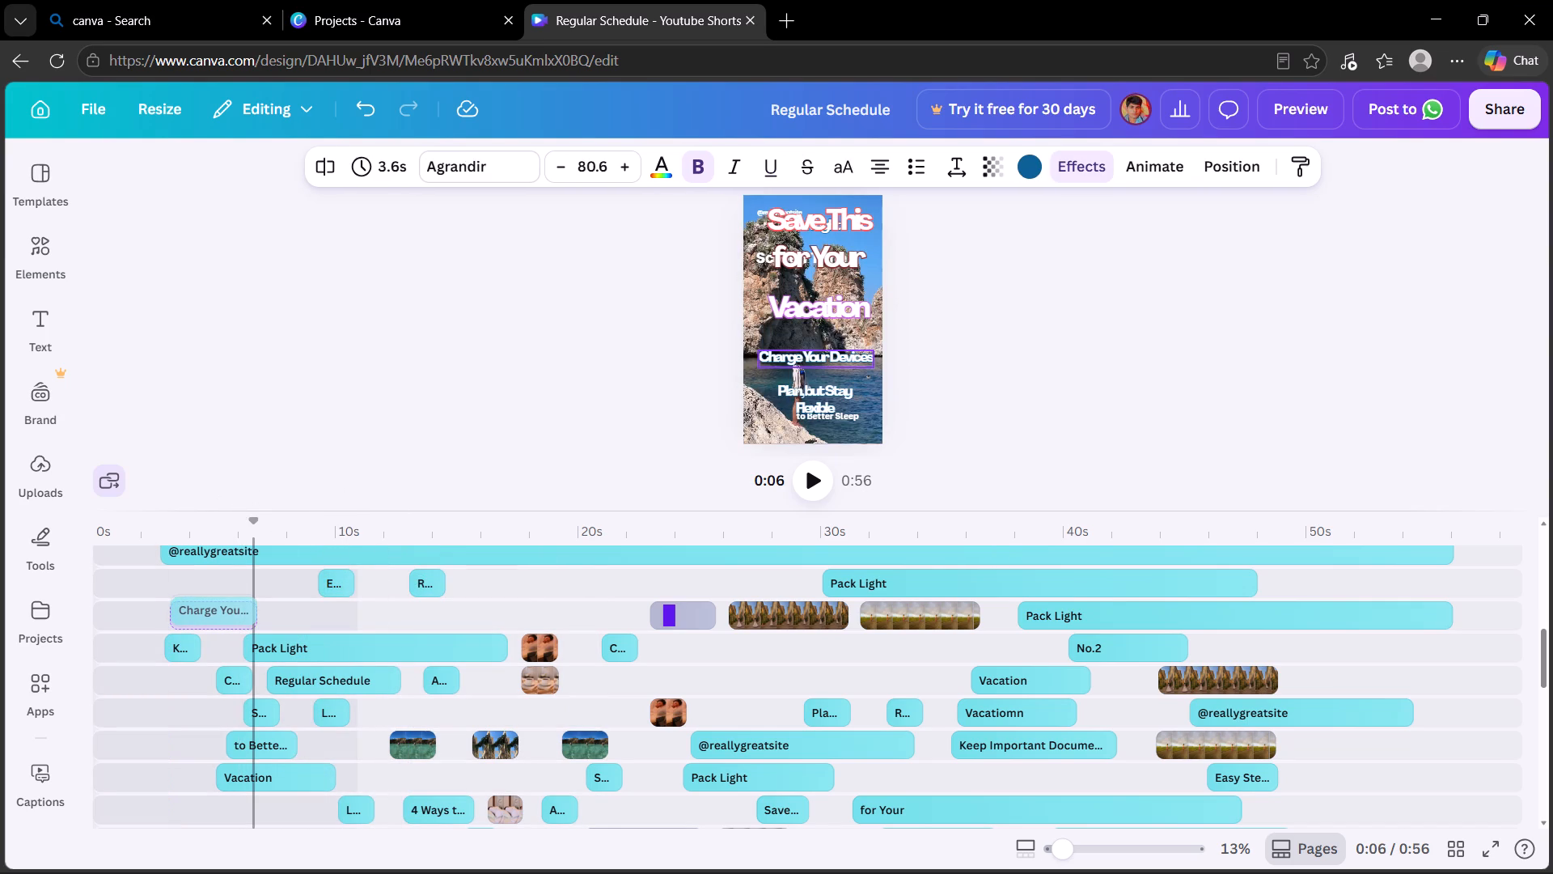
drag(244, 612, 249, 606)
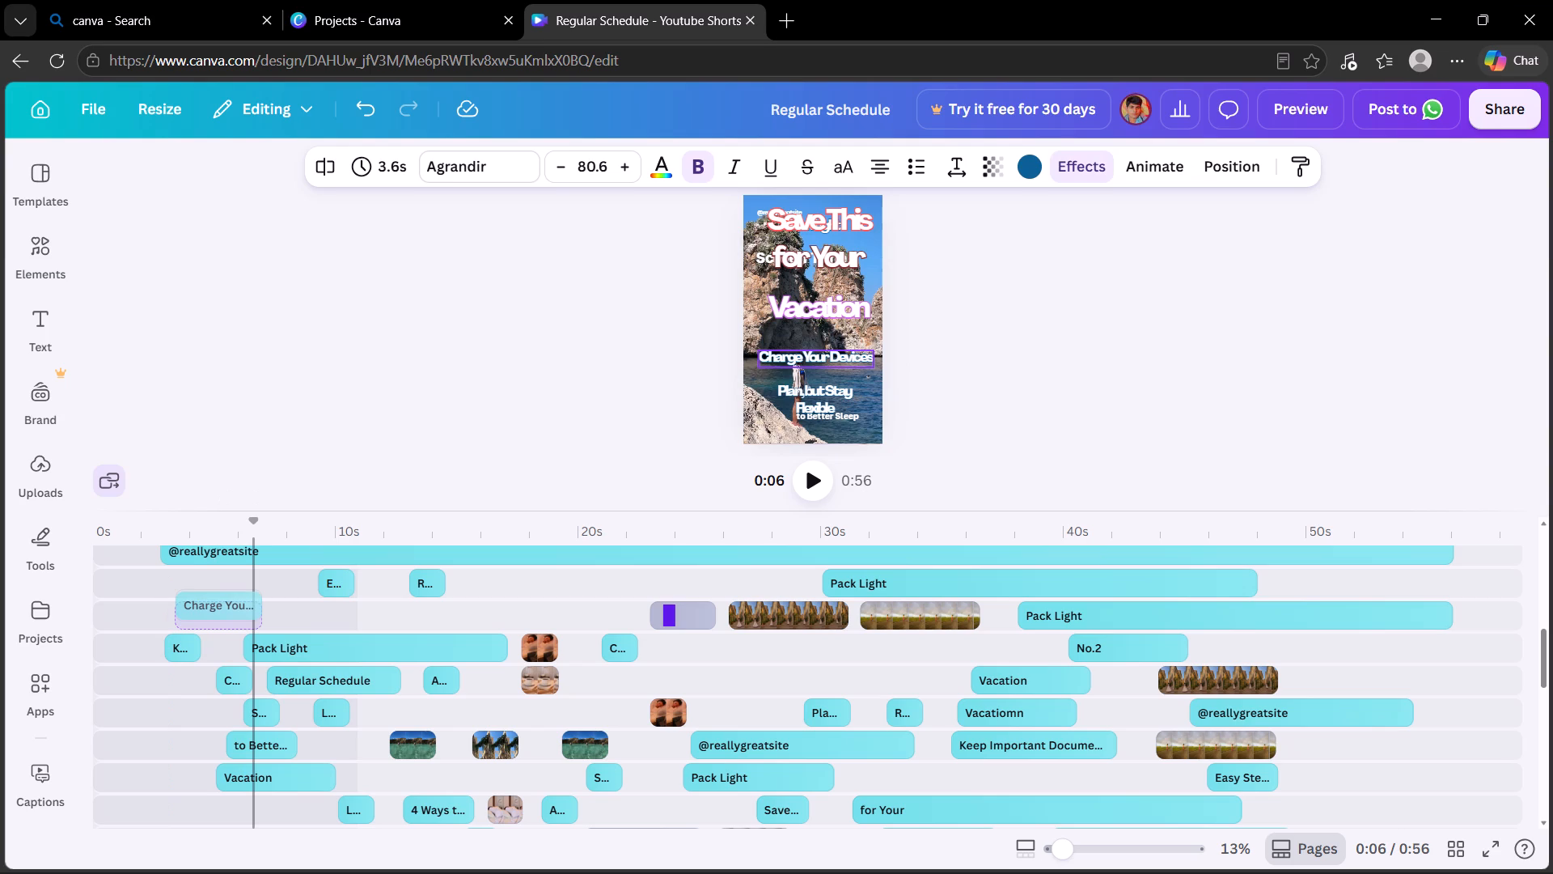
drag(249, 606, 313, 619)
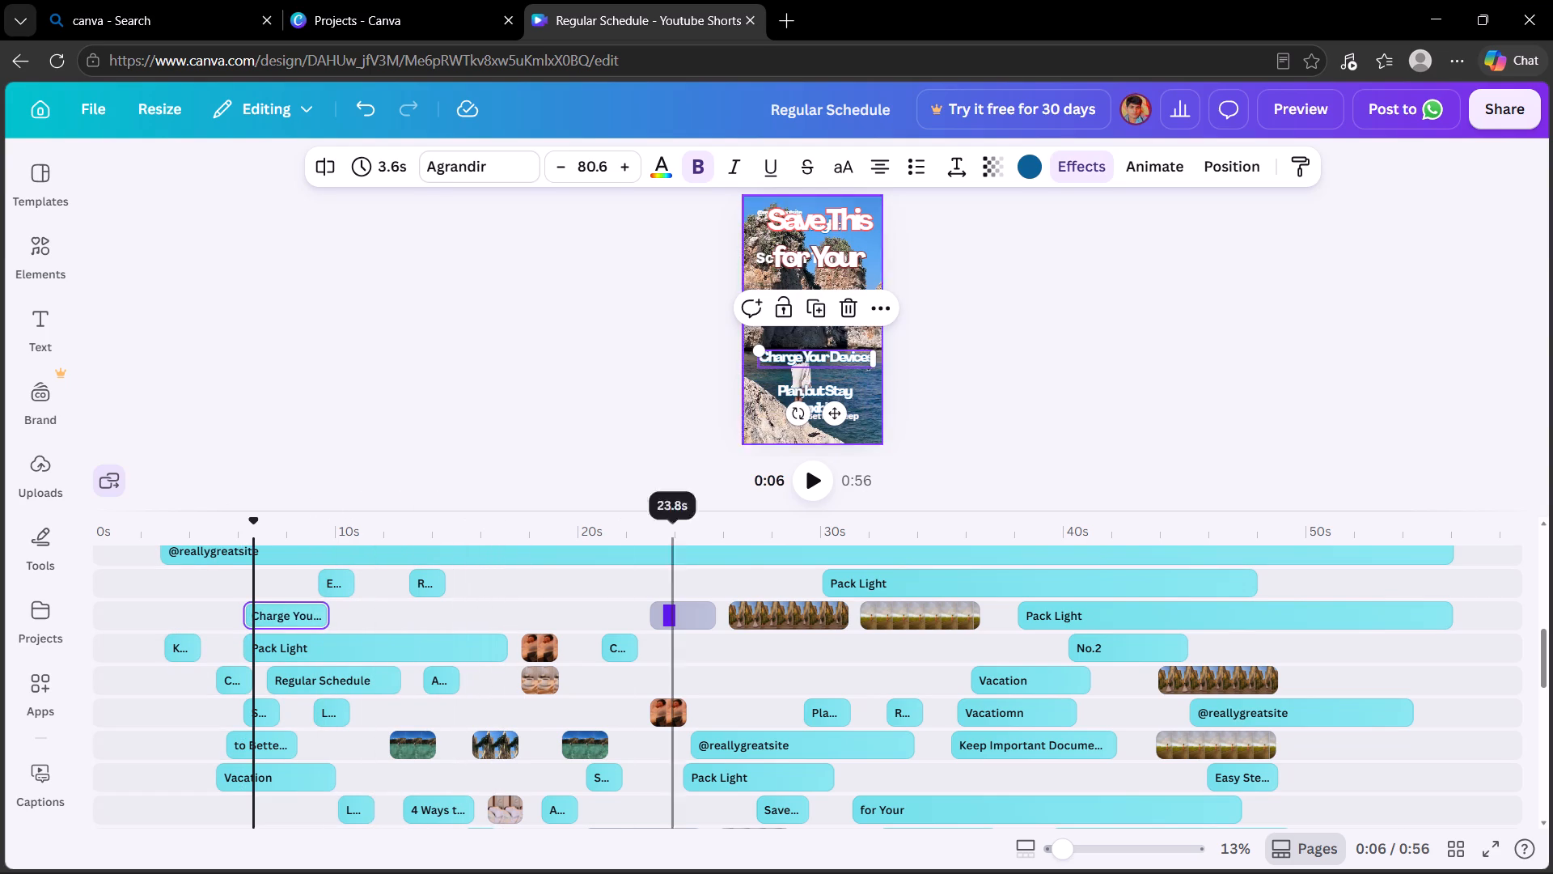
drag(1146, 648, 1353, 686)
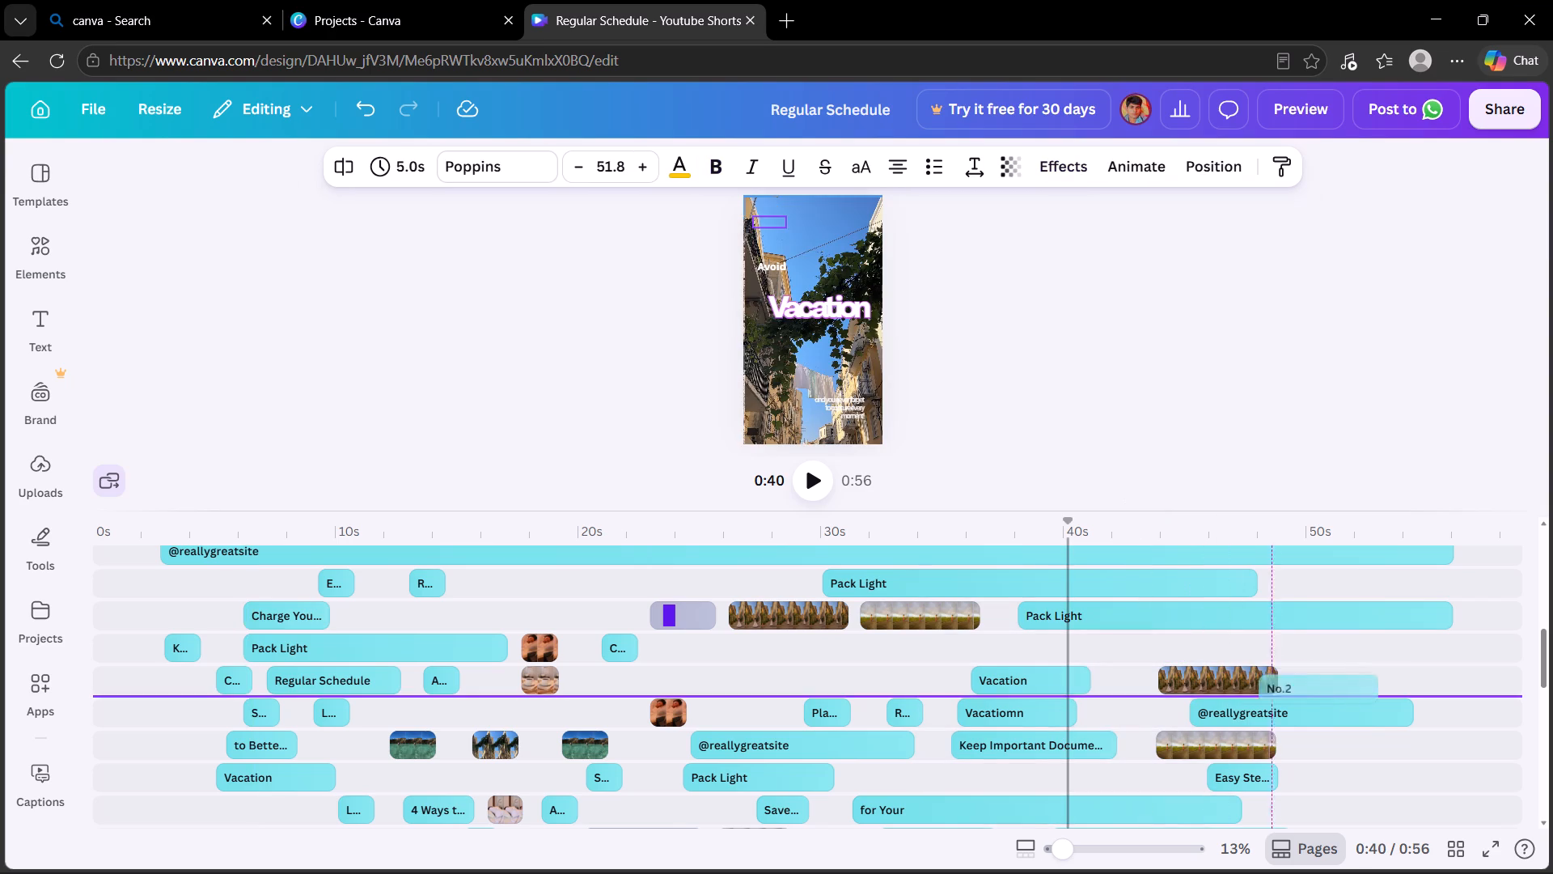
drag(1353, 686, 1385, 681)
drag(1277, 714, 1276, 714)
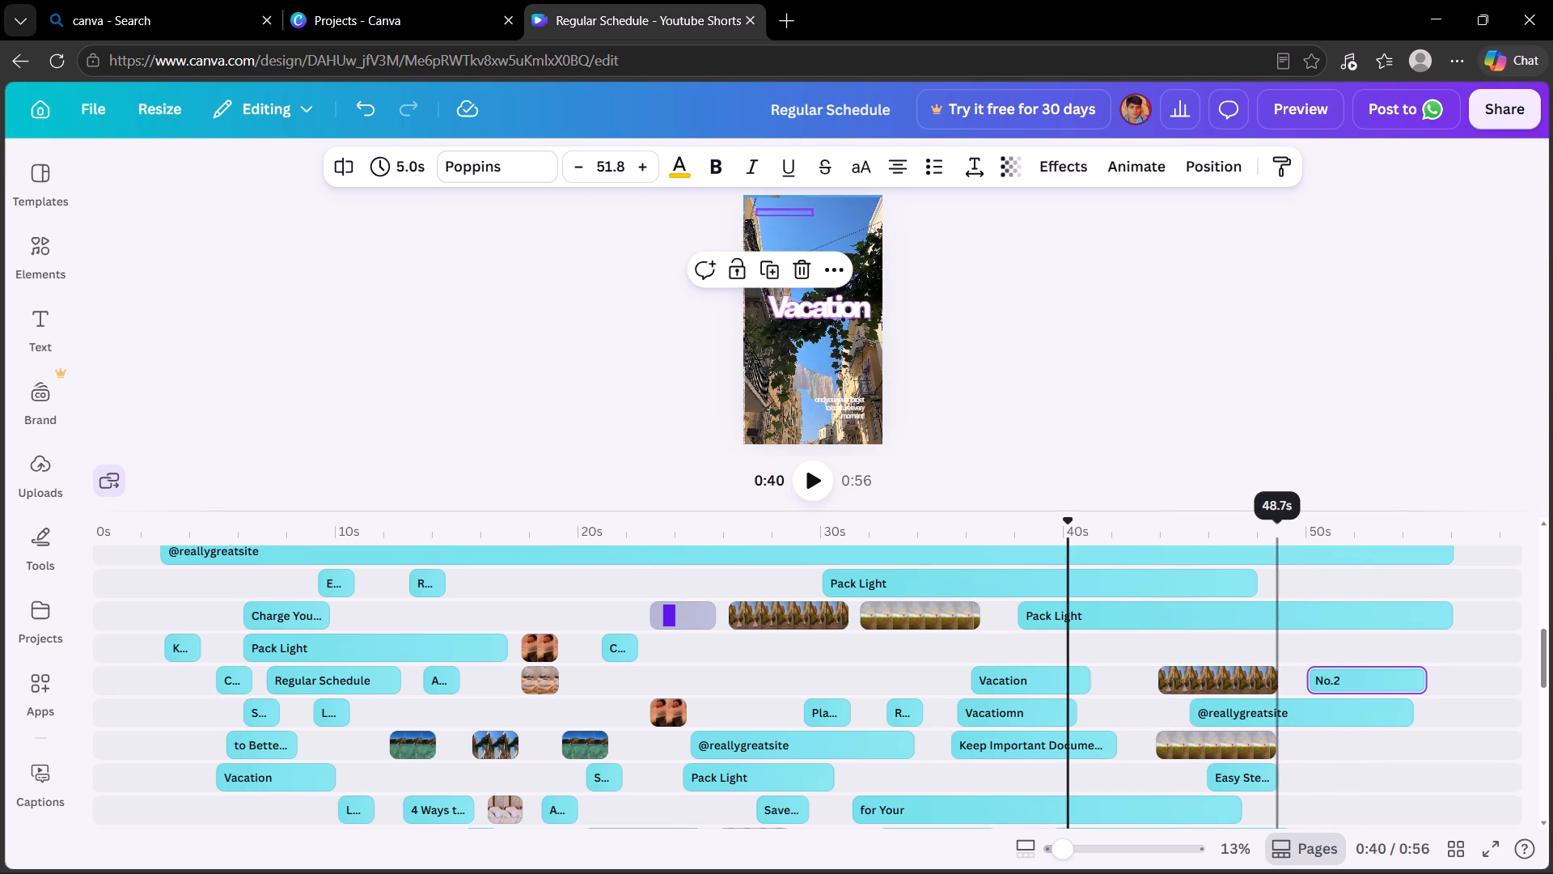
drag(1276, 714, 1267, 639)
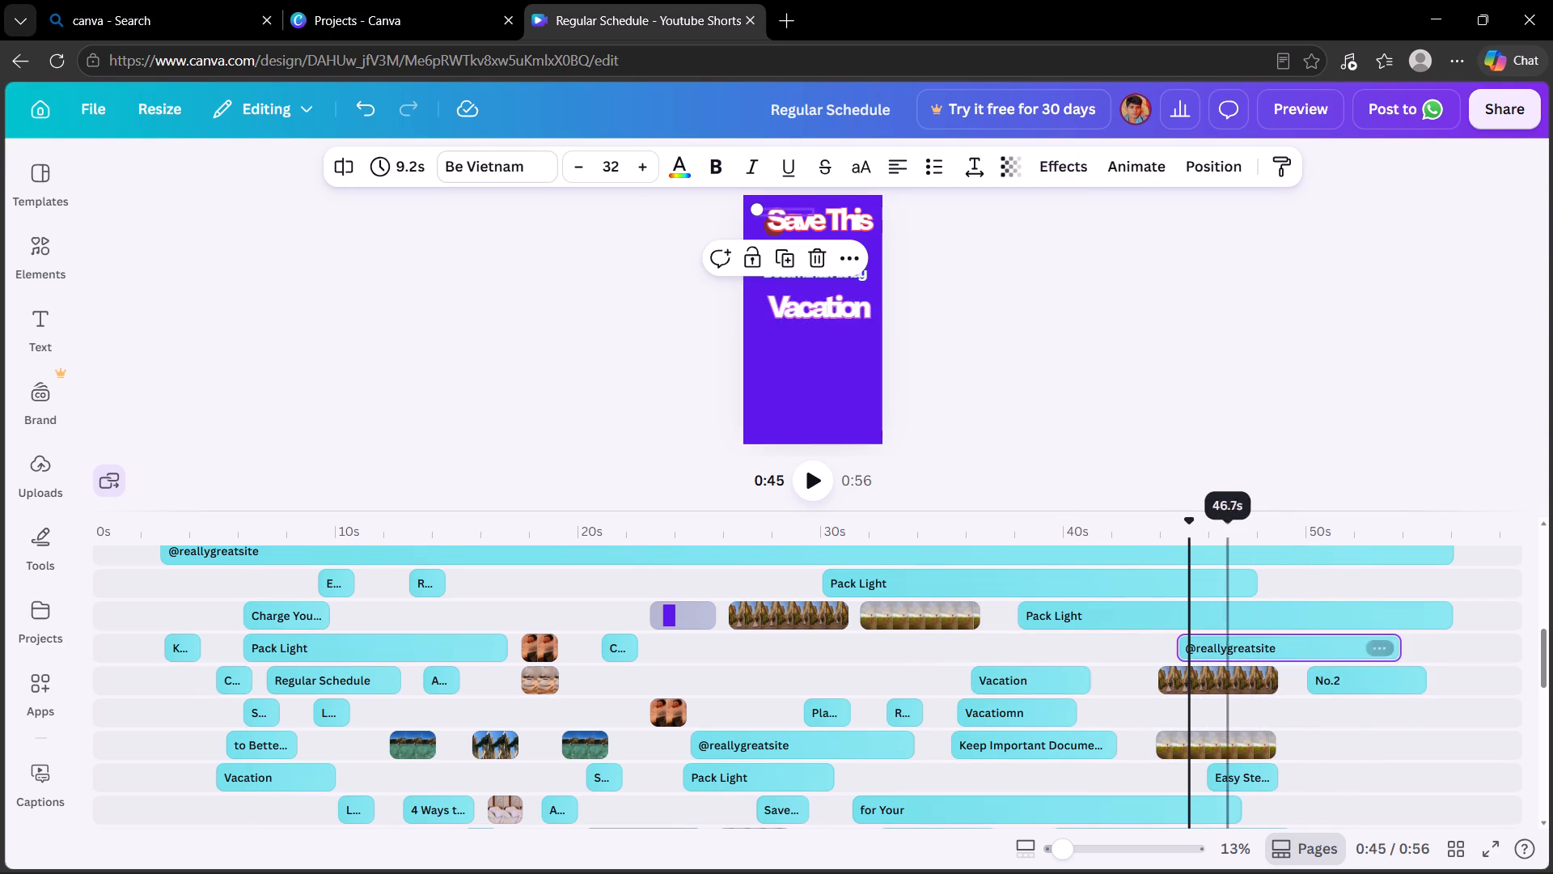
Shift the "Keep Important Docume..." clip slightly earlier on its track, starting at about 35 s.
drag(1031, 738, 1027, 747)
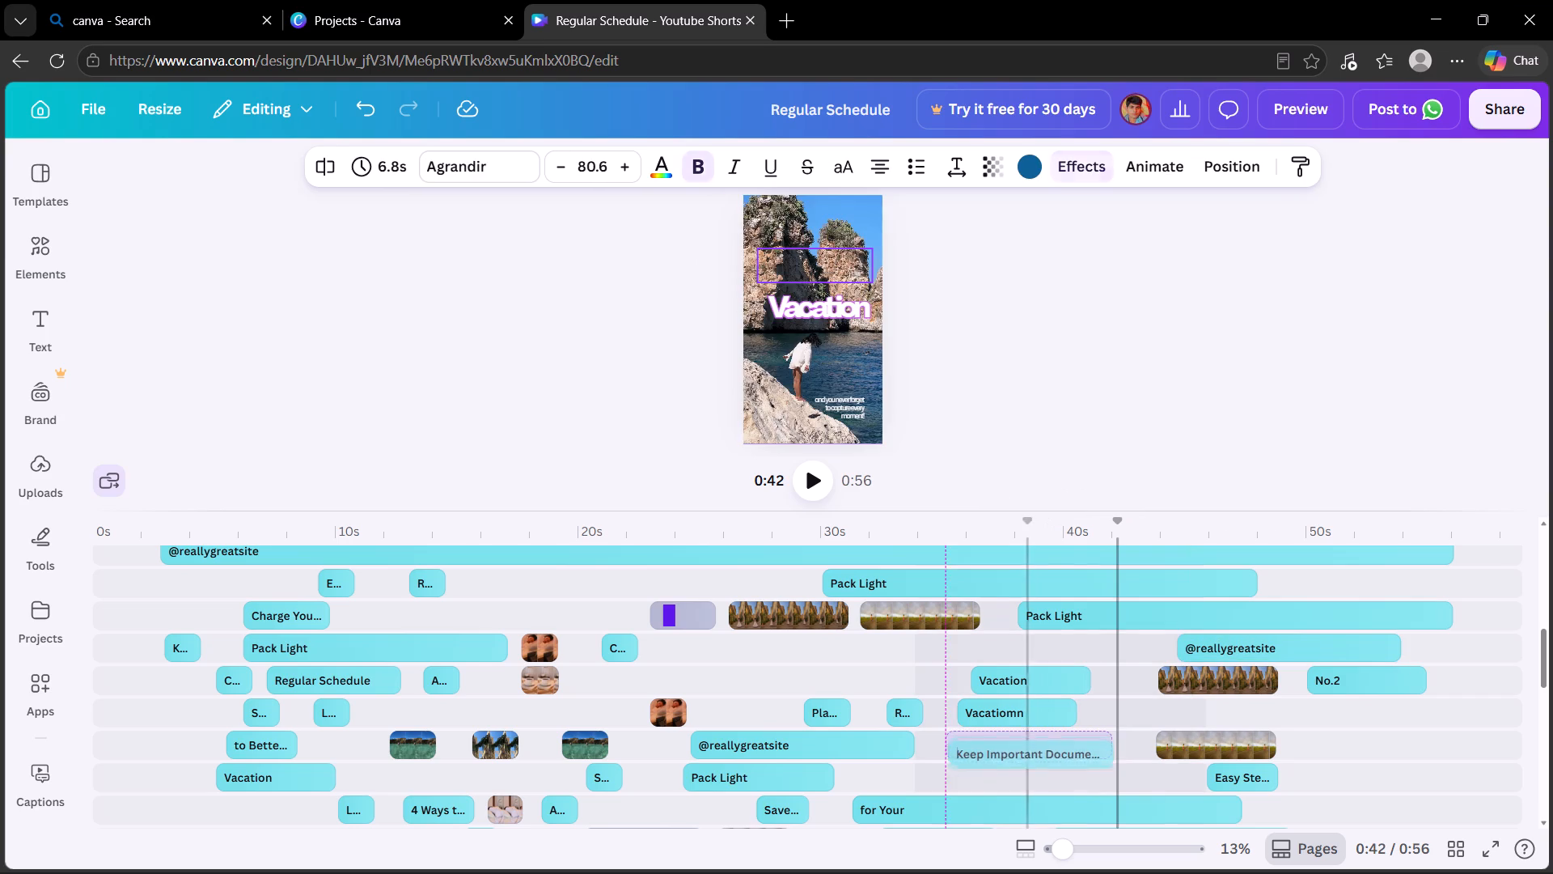
drag(1027, 747, 1024, 753)
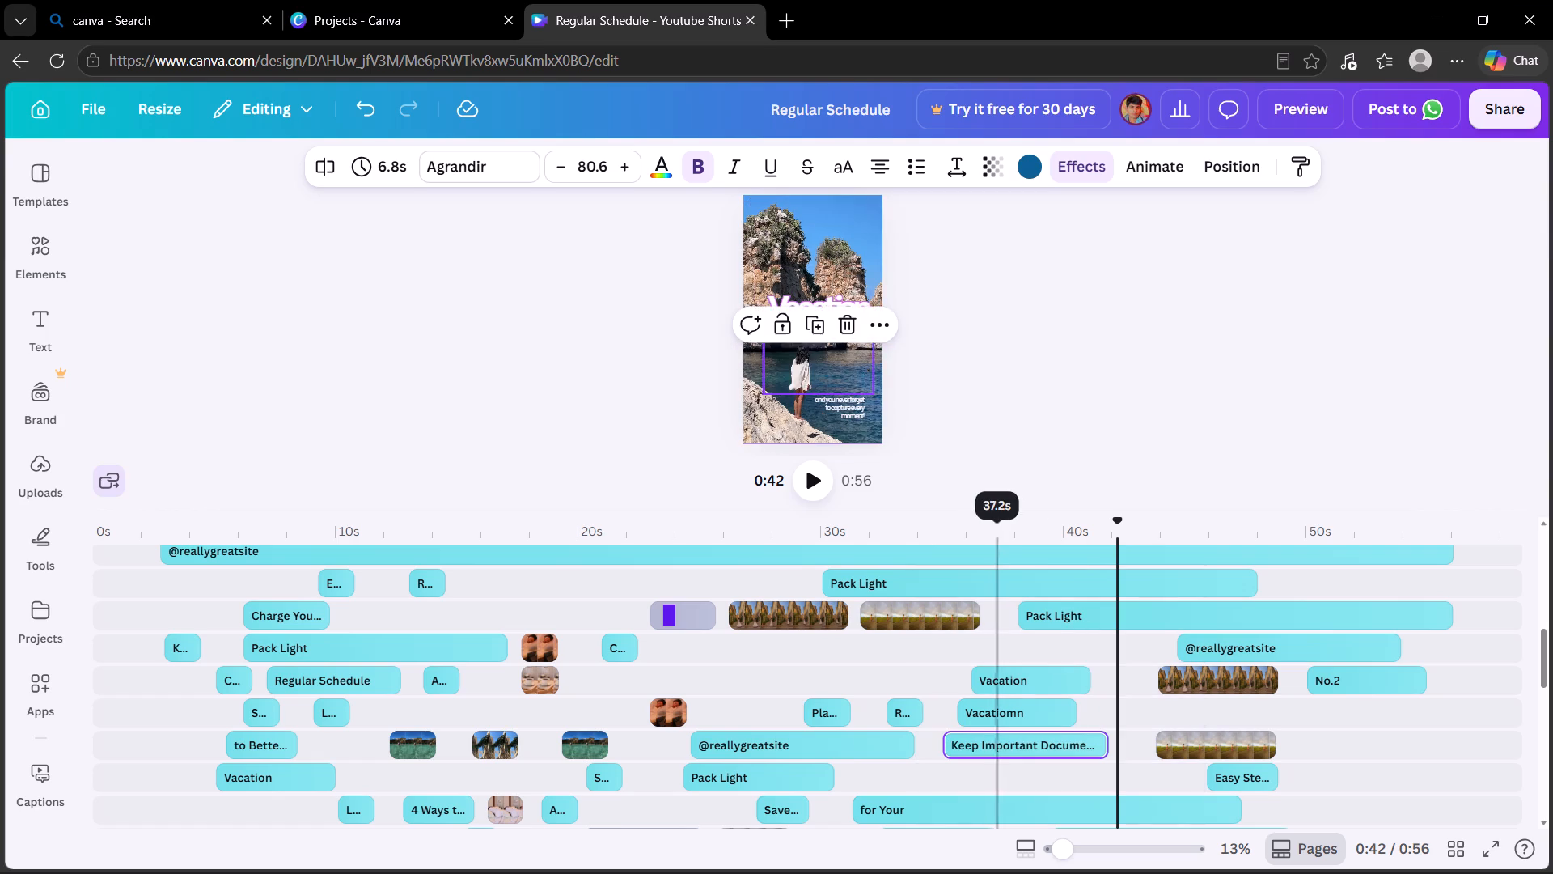
Move the "Vacatiomn" clip one track up onto the "Vacation" track, starting at about 26 s.
drag(990, 709, 923, 673)
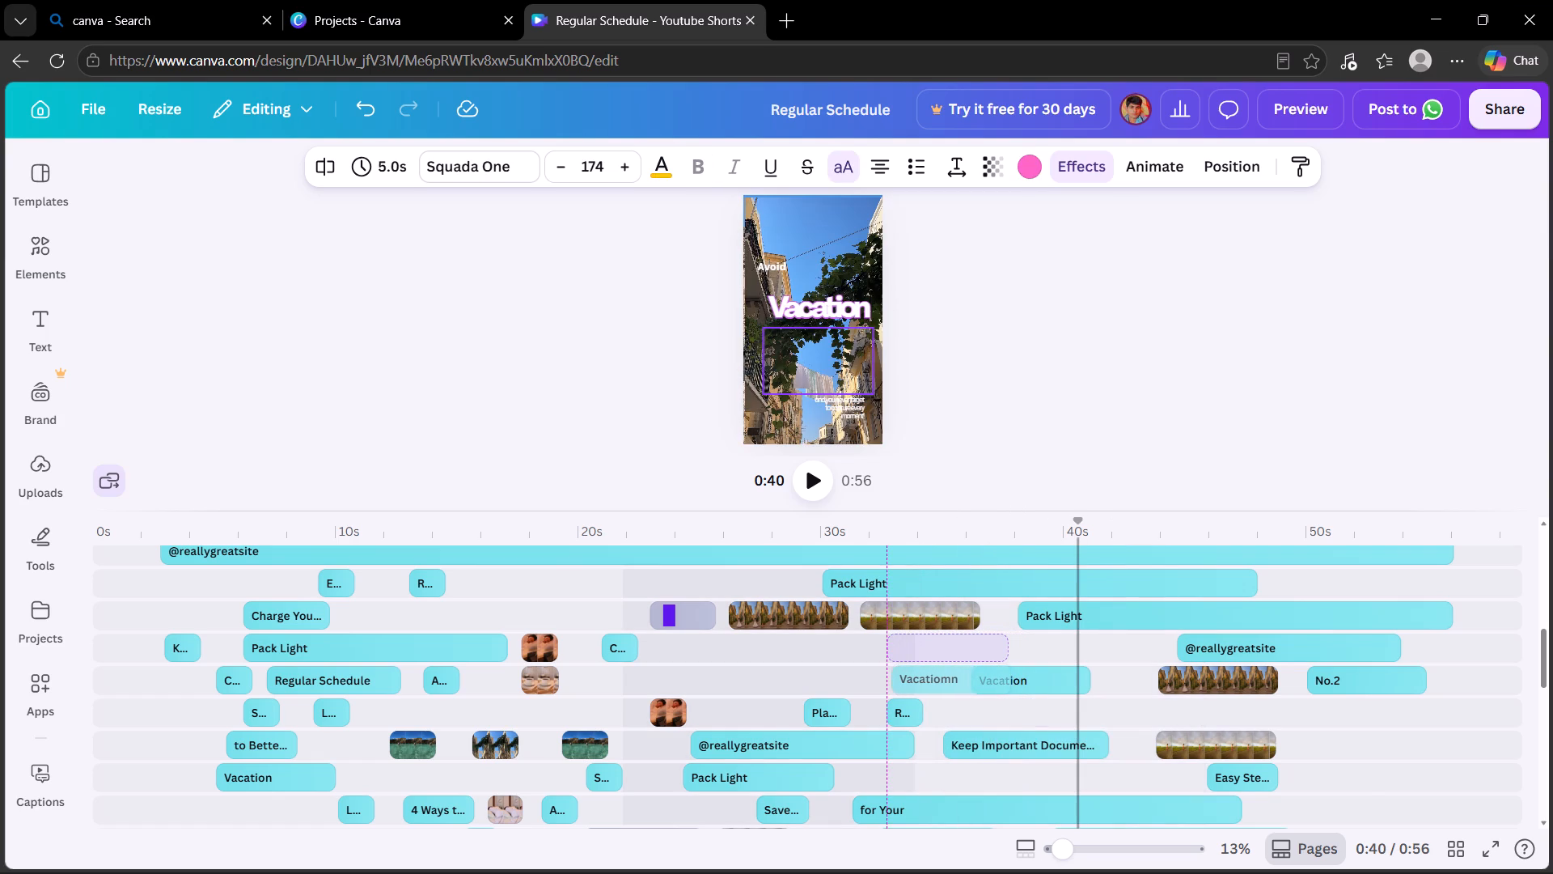
drag(923, 673, 921, 672)
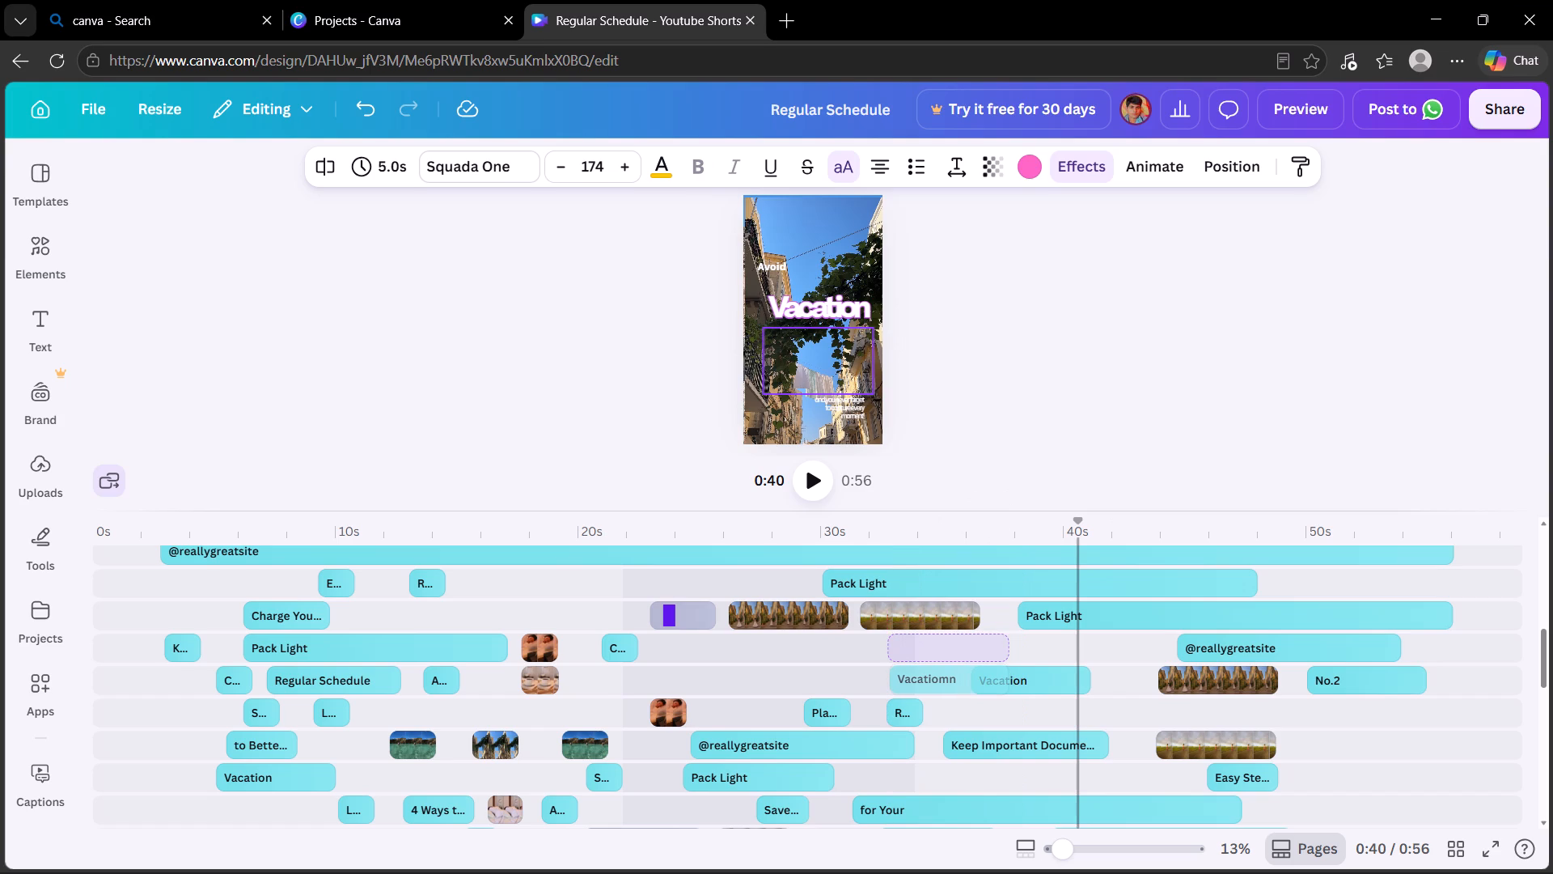
drag(921, 672, 760, 669)
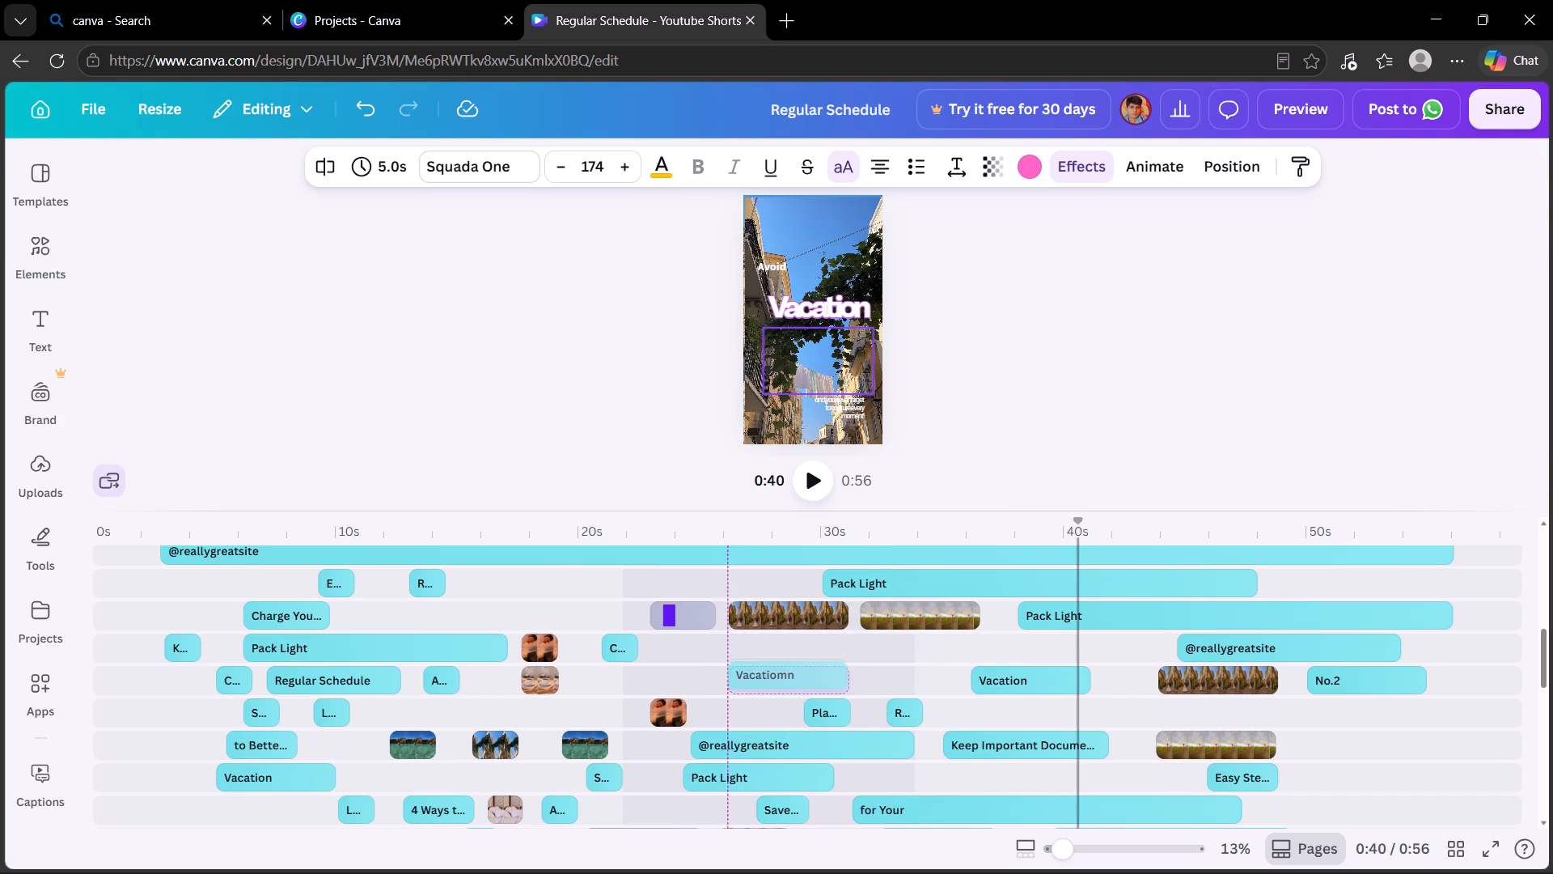
drag(894, 712, 908, 694)
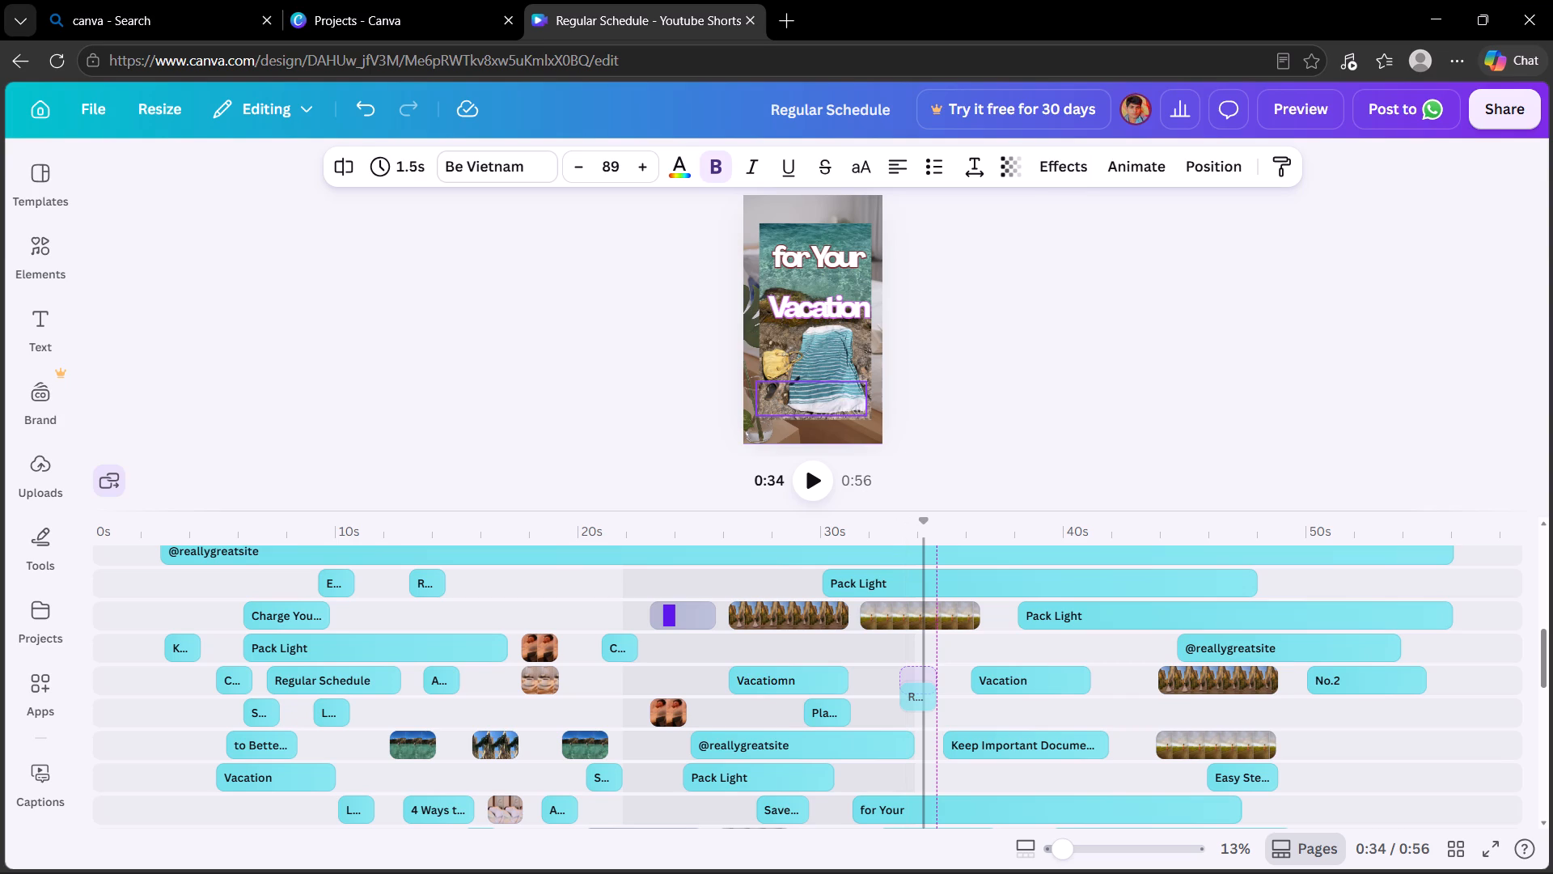
drag(908, 694, 1001, 650)
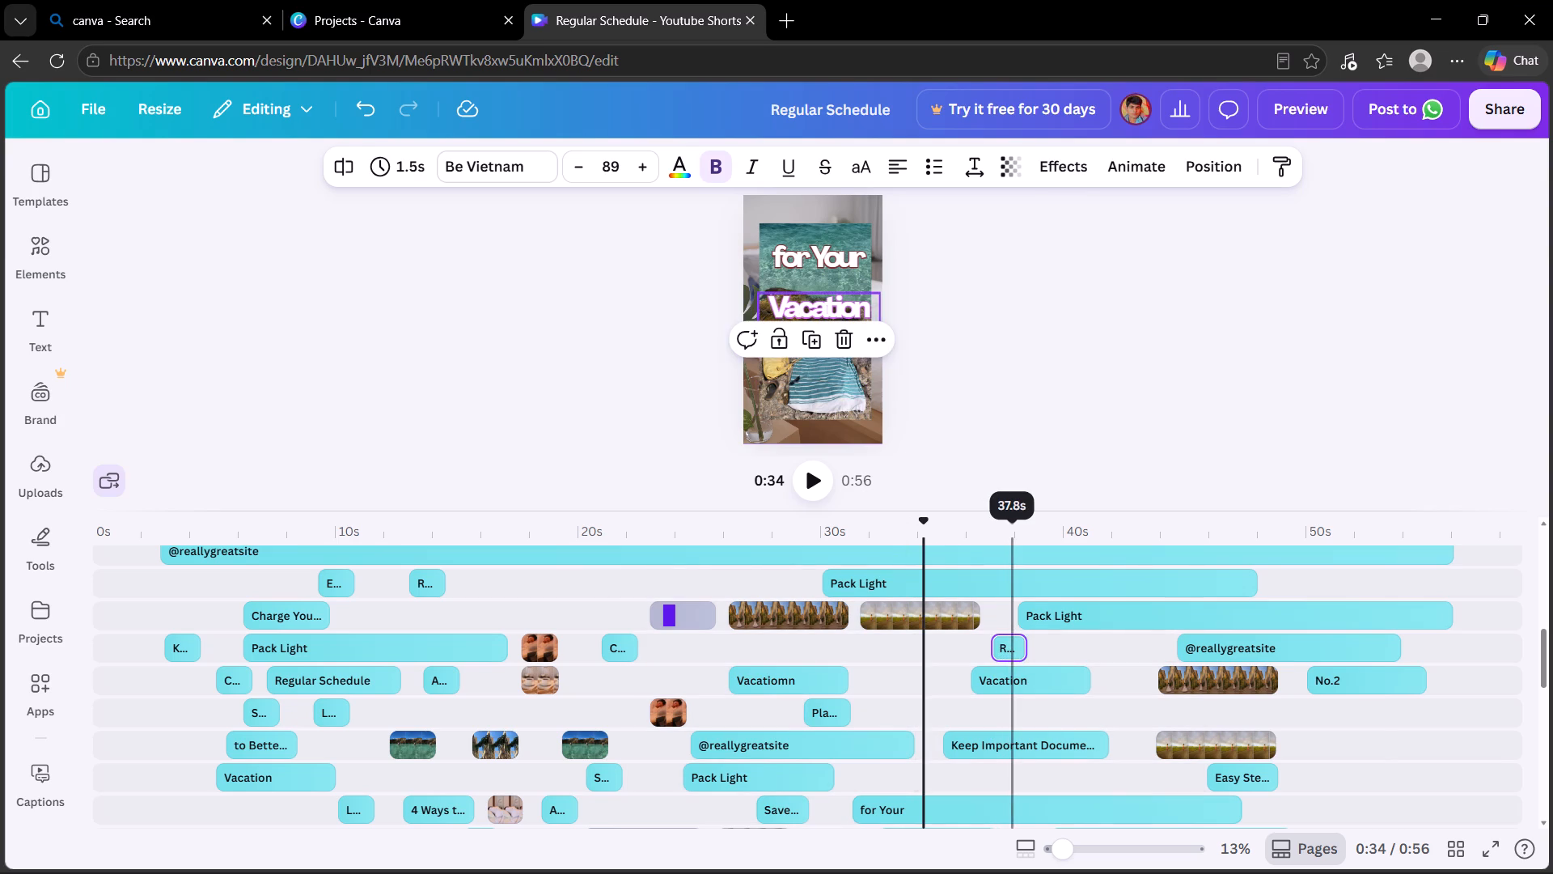
Move the "Vacation" clip one track down and the "Keep Important Docume..." clip two tracks up, both starting at about 36 s.
drag(1013, 674, 1000, 711)
drag(1000, 734, 1009, 698)
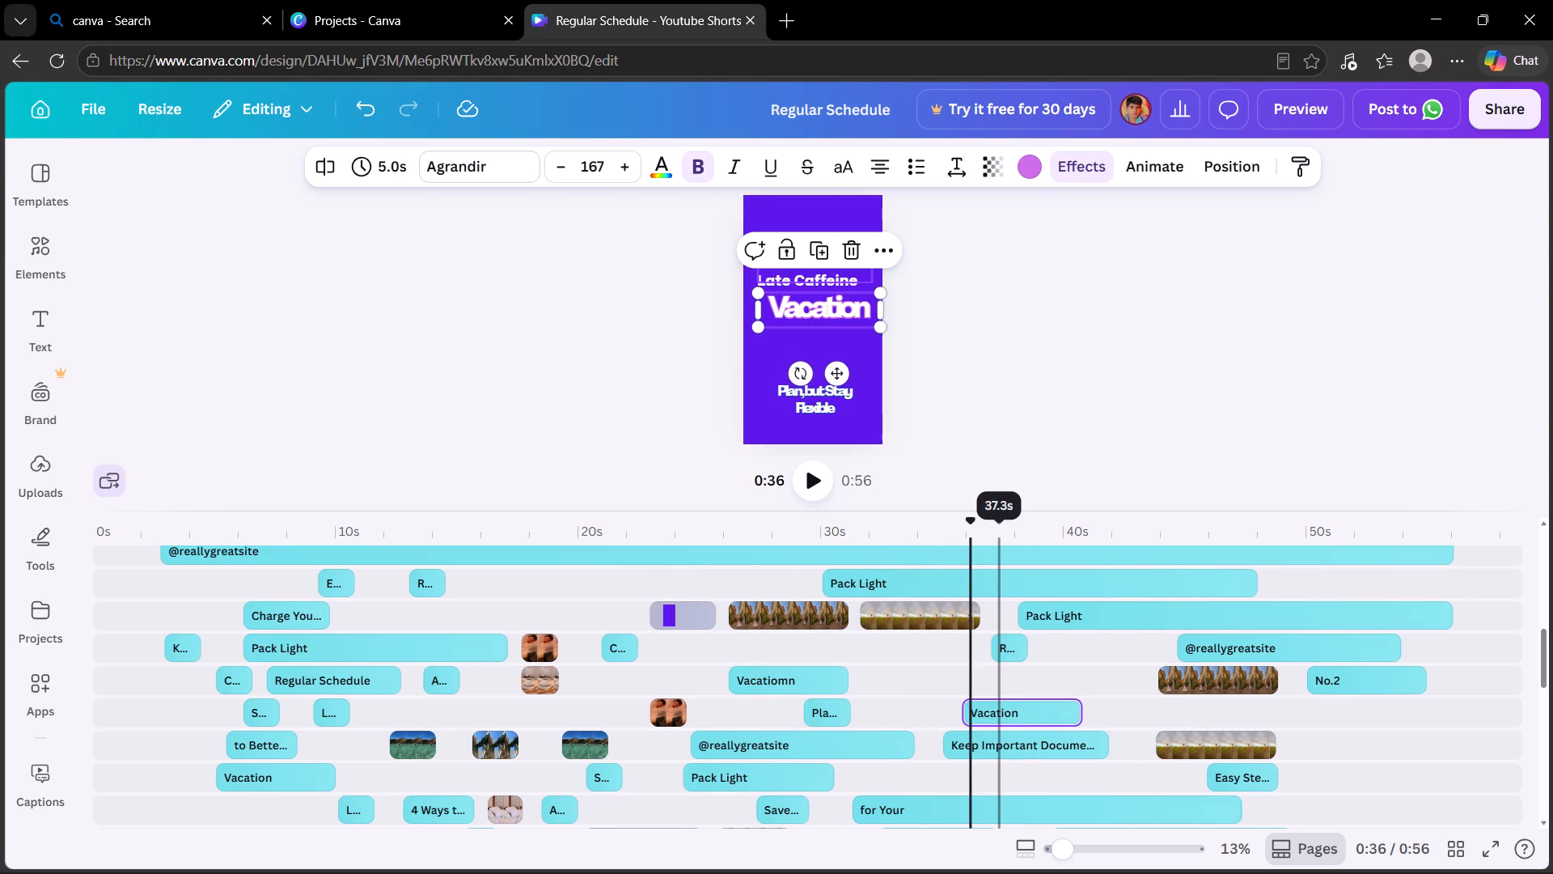
drag(1009, 698, 1015, 670)
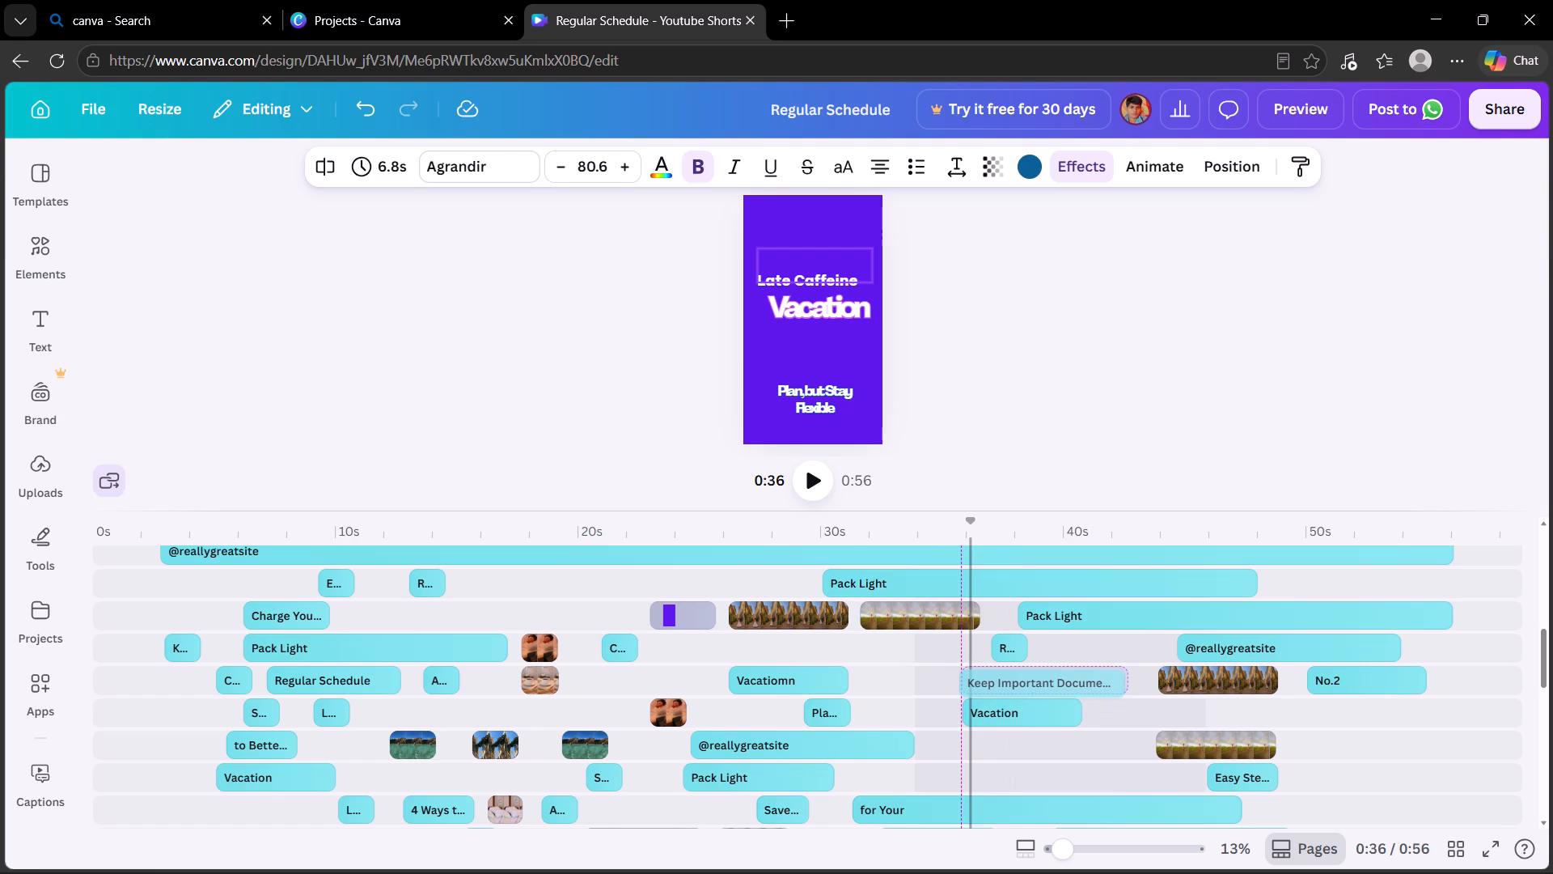
drag(1015, 670, 1015, 665)
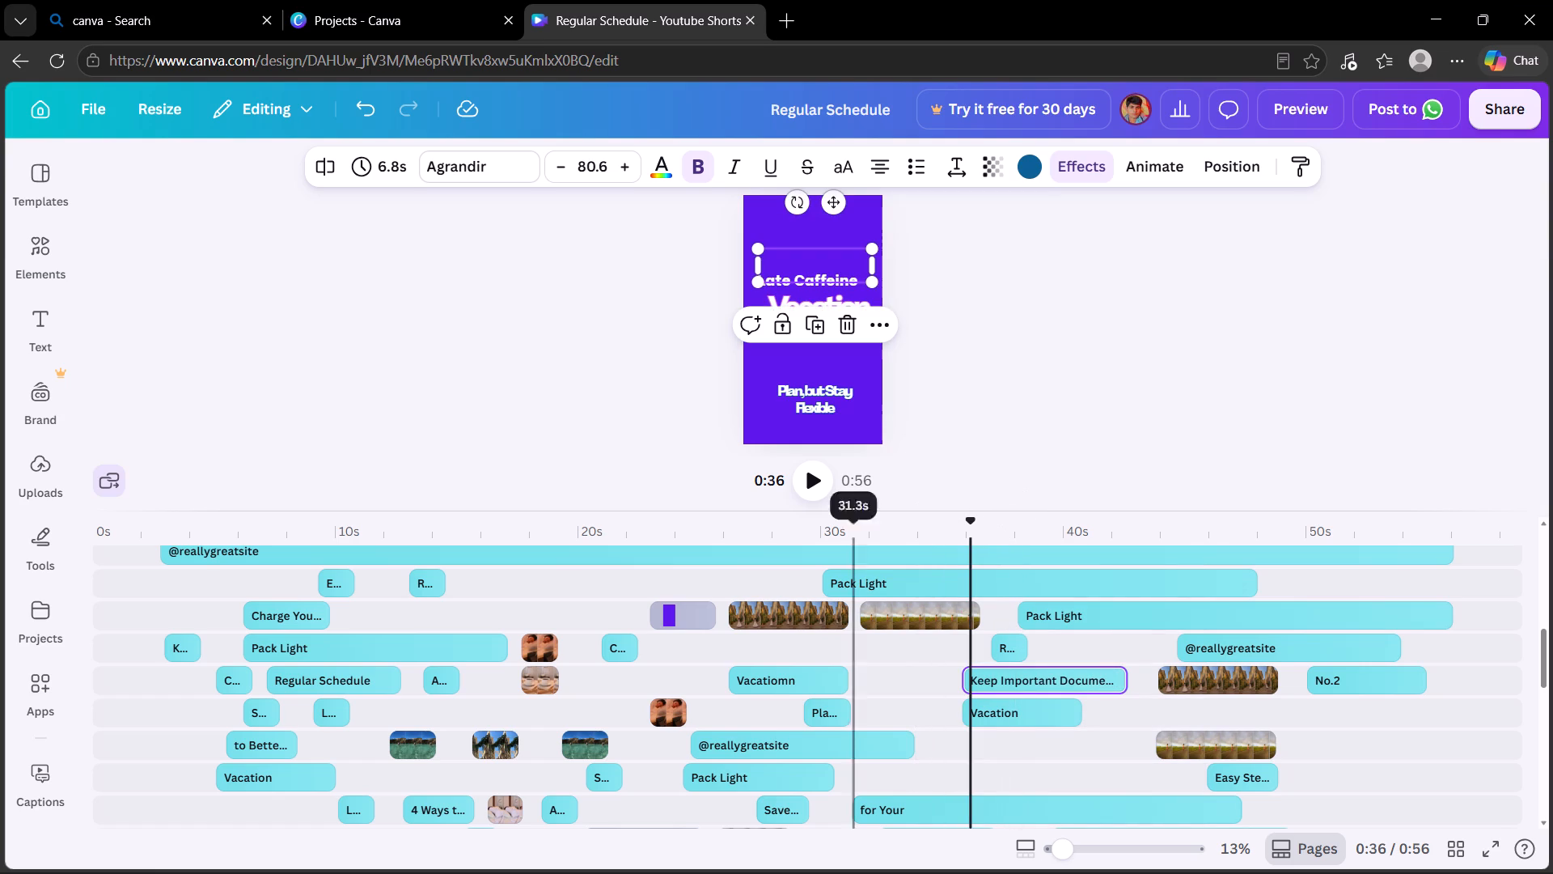
drag(797, 741, 815, 654)
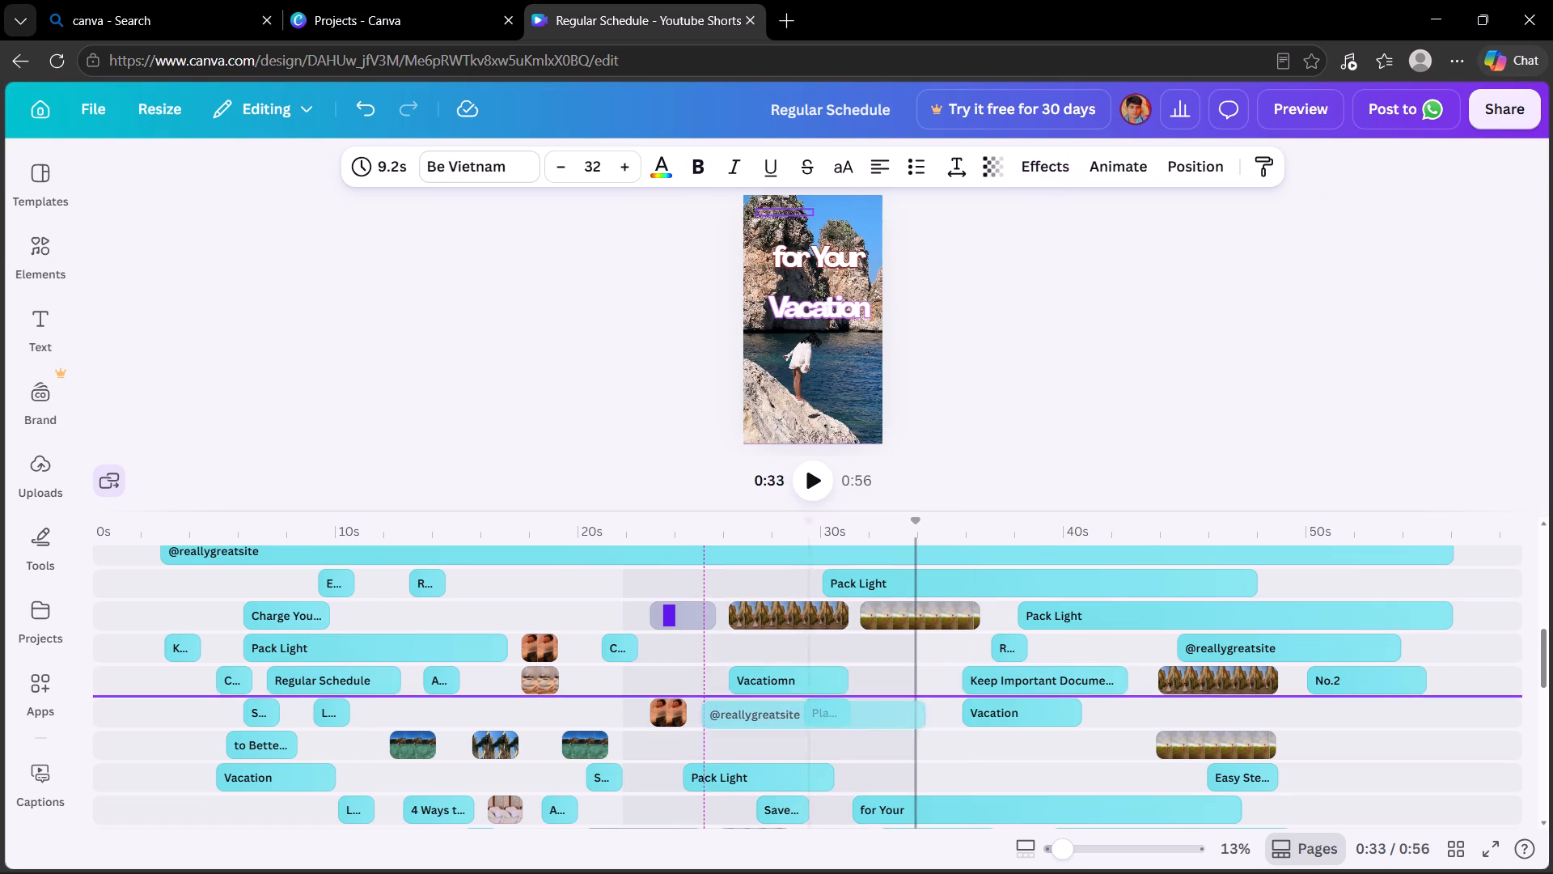
drag(815, 654, 1021, 750)
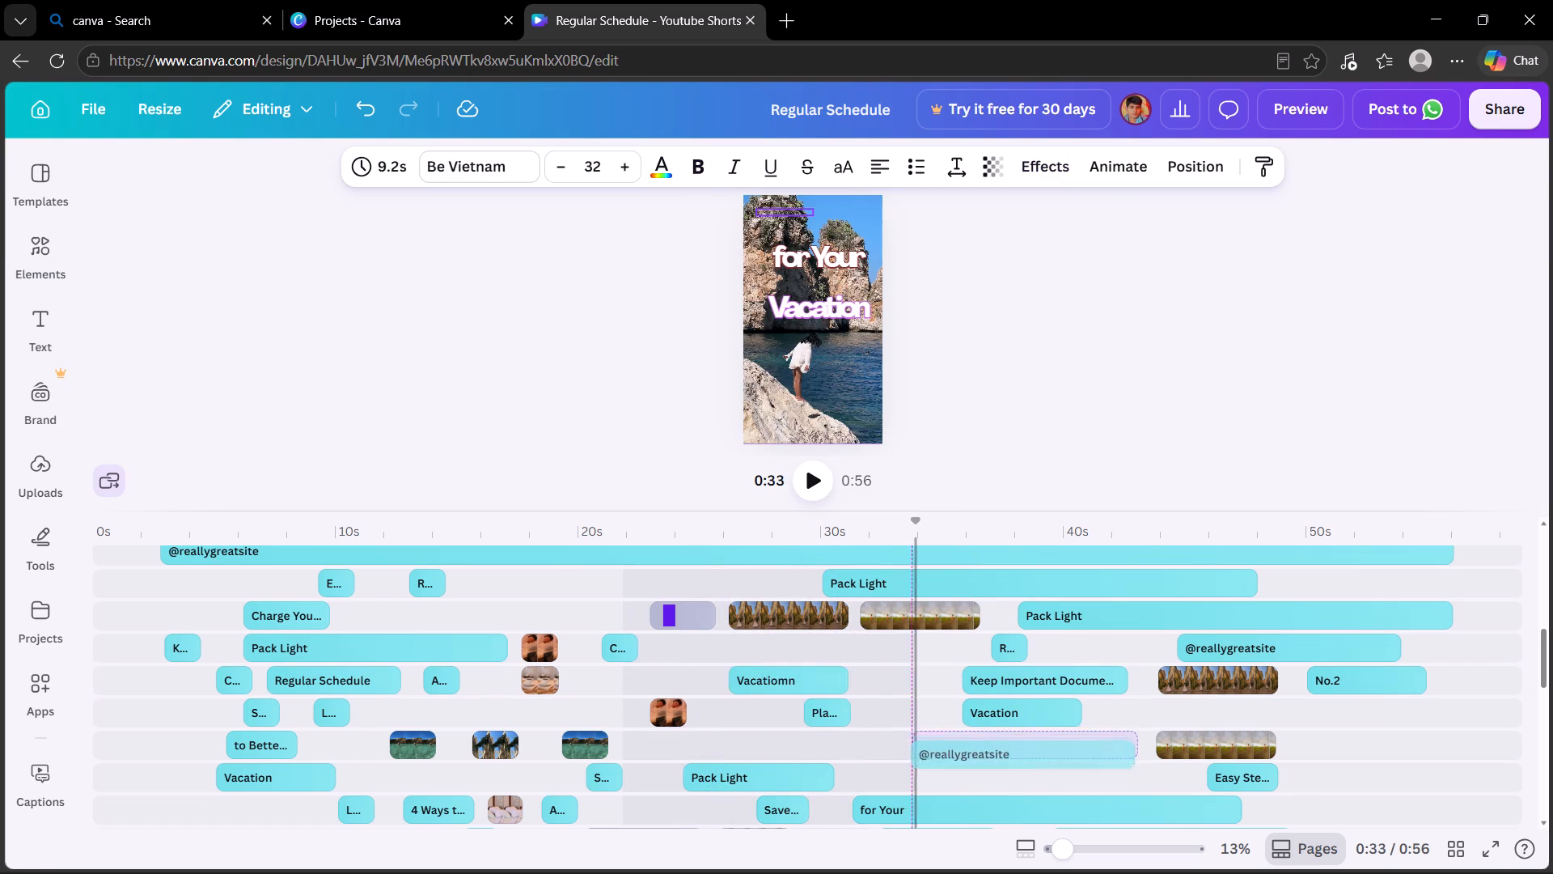
drag(1021, 750, 1070, 770)
Move the 6.2 s "Pack Light" clip one track up at about 27 s, and the neighbouring "S..." clip one track up at about 23.5 s.
drag(743, 771, 793, 725)
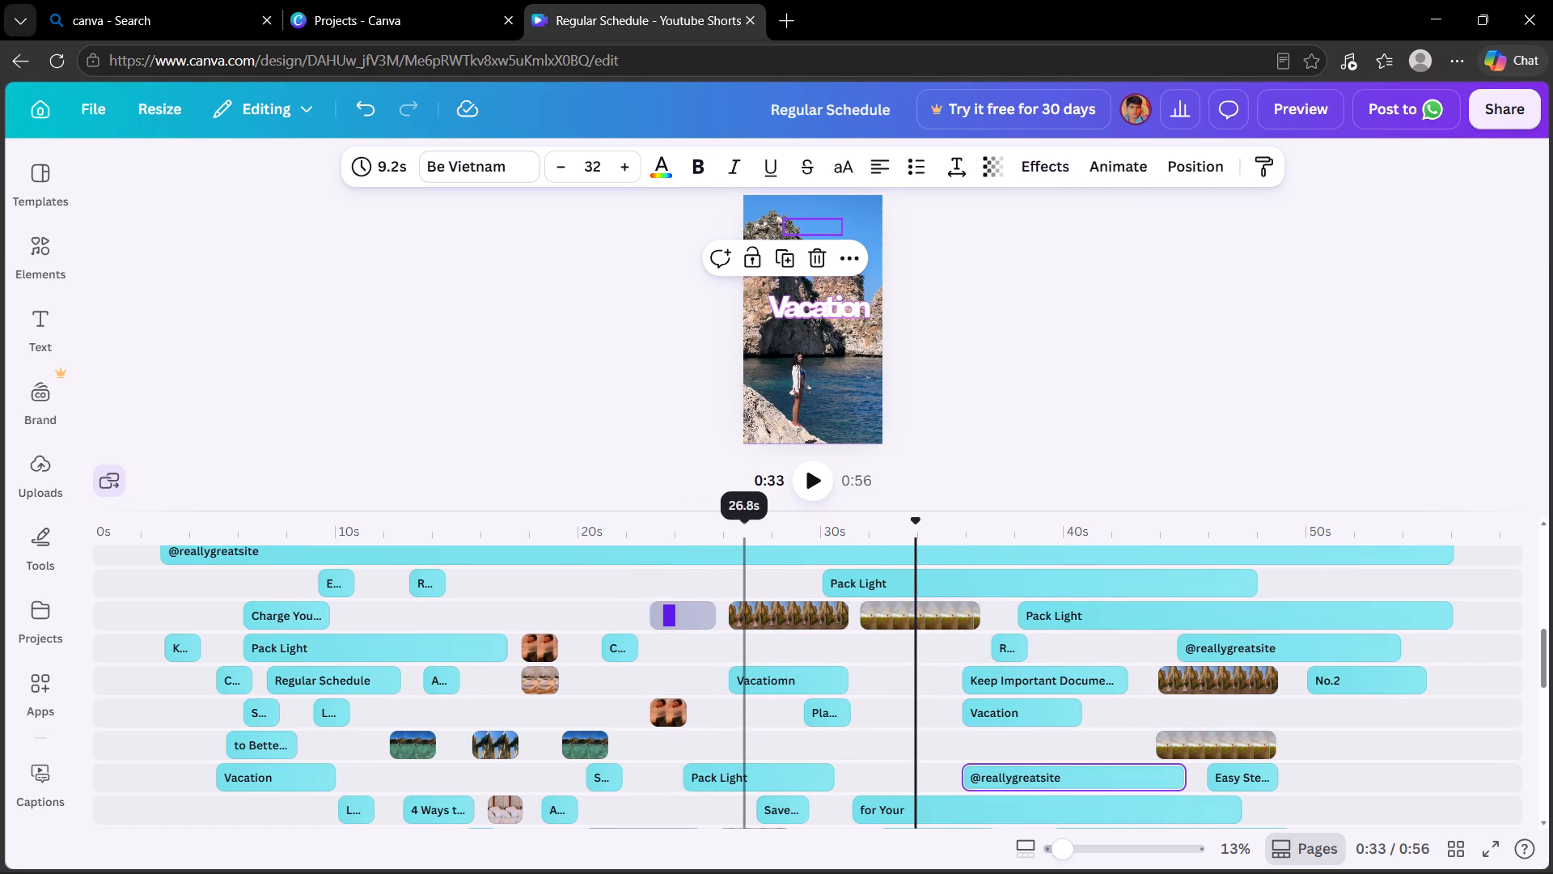
drag(793, 725, 805, 736)
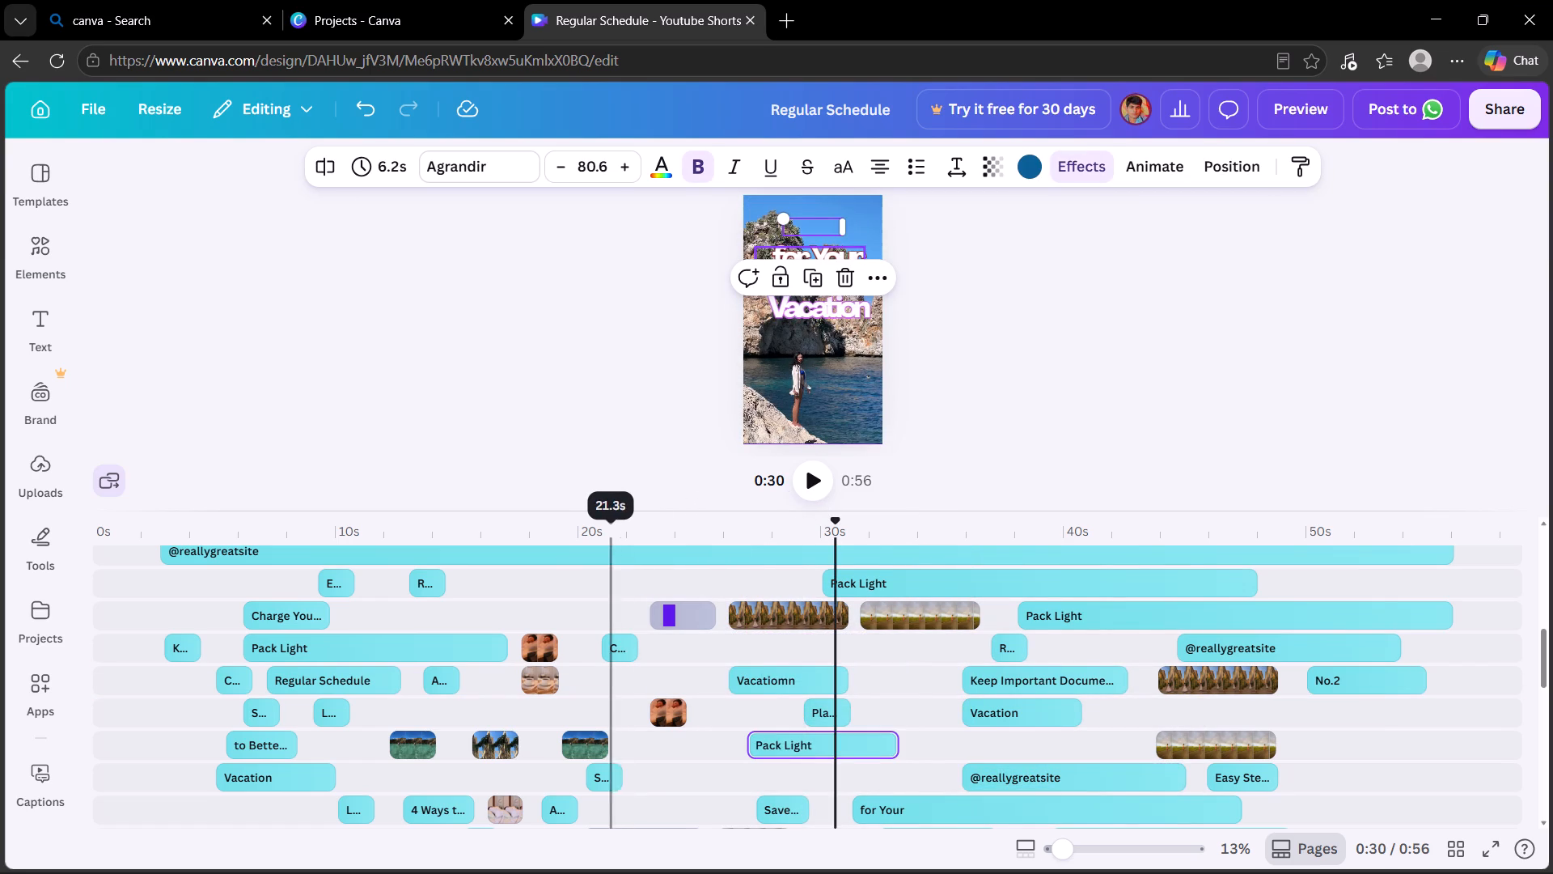
drag(598, 783, 676, 749)
Move the "A..." clip near 19 s four tracks up at about 21.5 s, and the "Vacatiomn" clip one track up at about 27 s.
drag(561, 812, 561, 812)
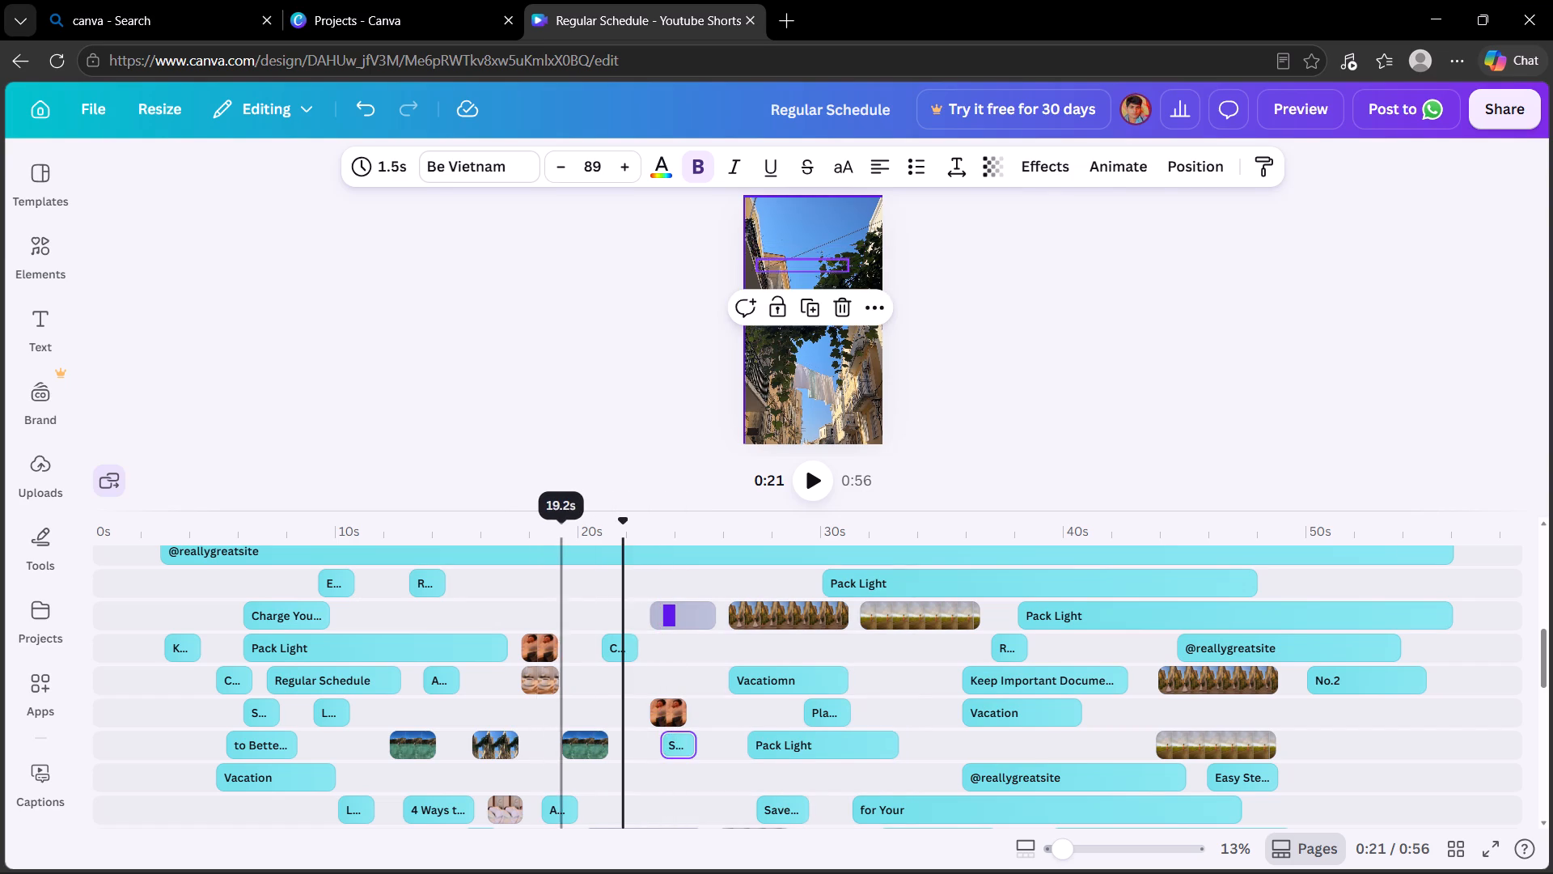
drag(561, 812, 618, 617)
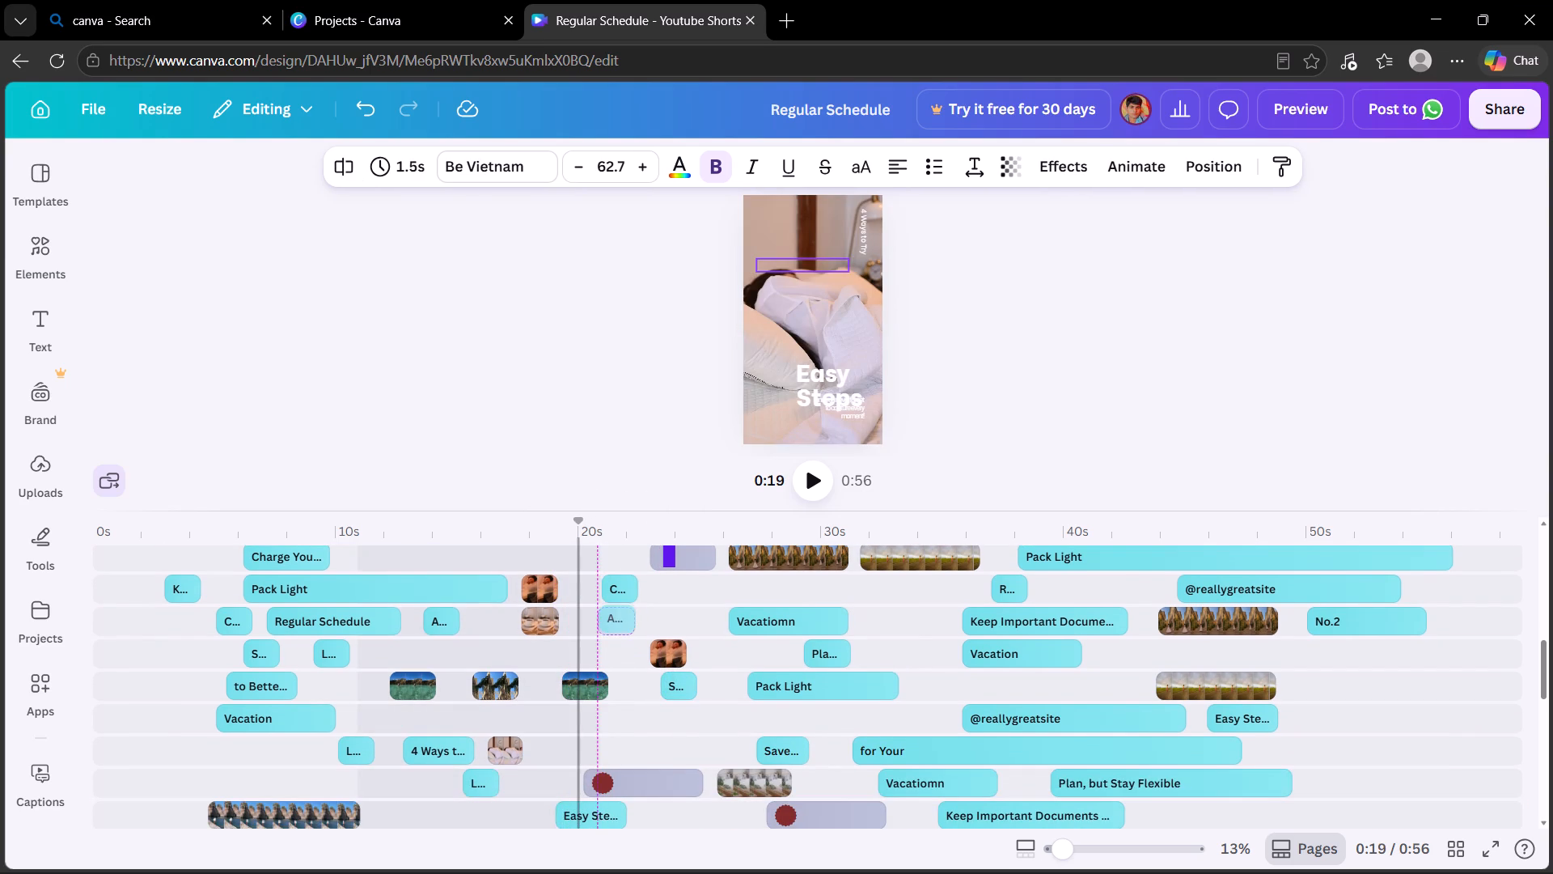
drag(618, 617, 631, 617)
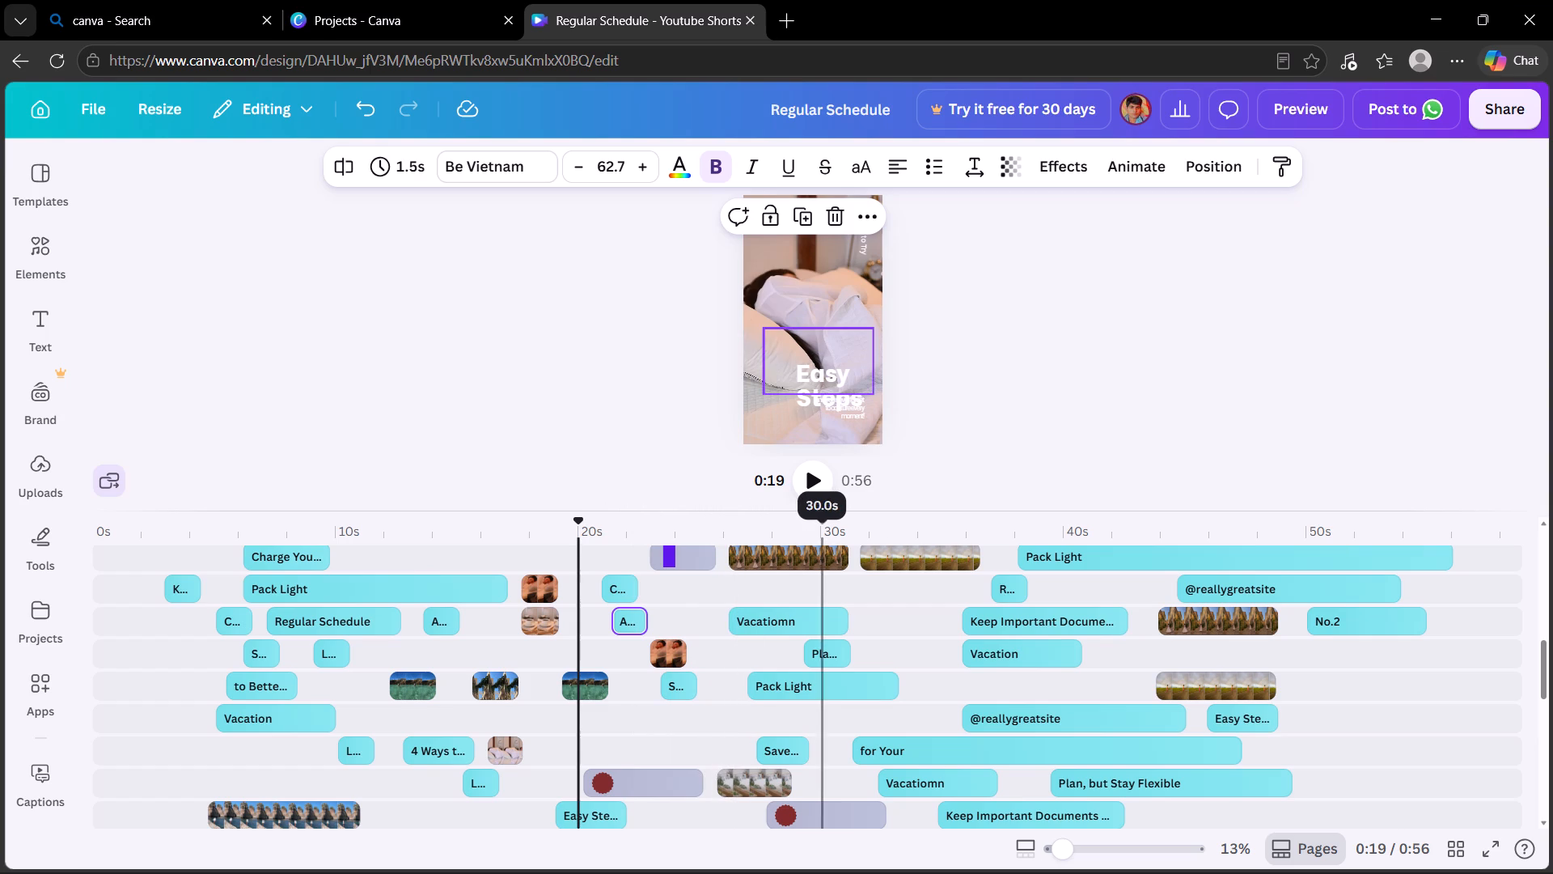
drag(810, 616, 827, 596)
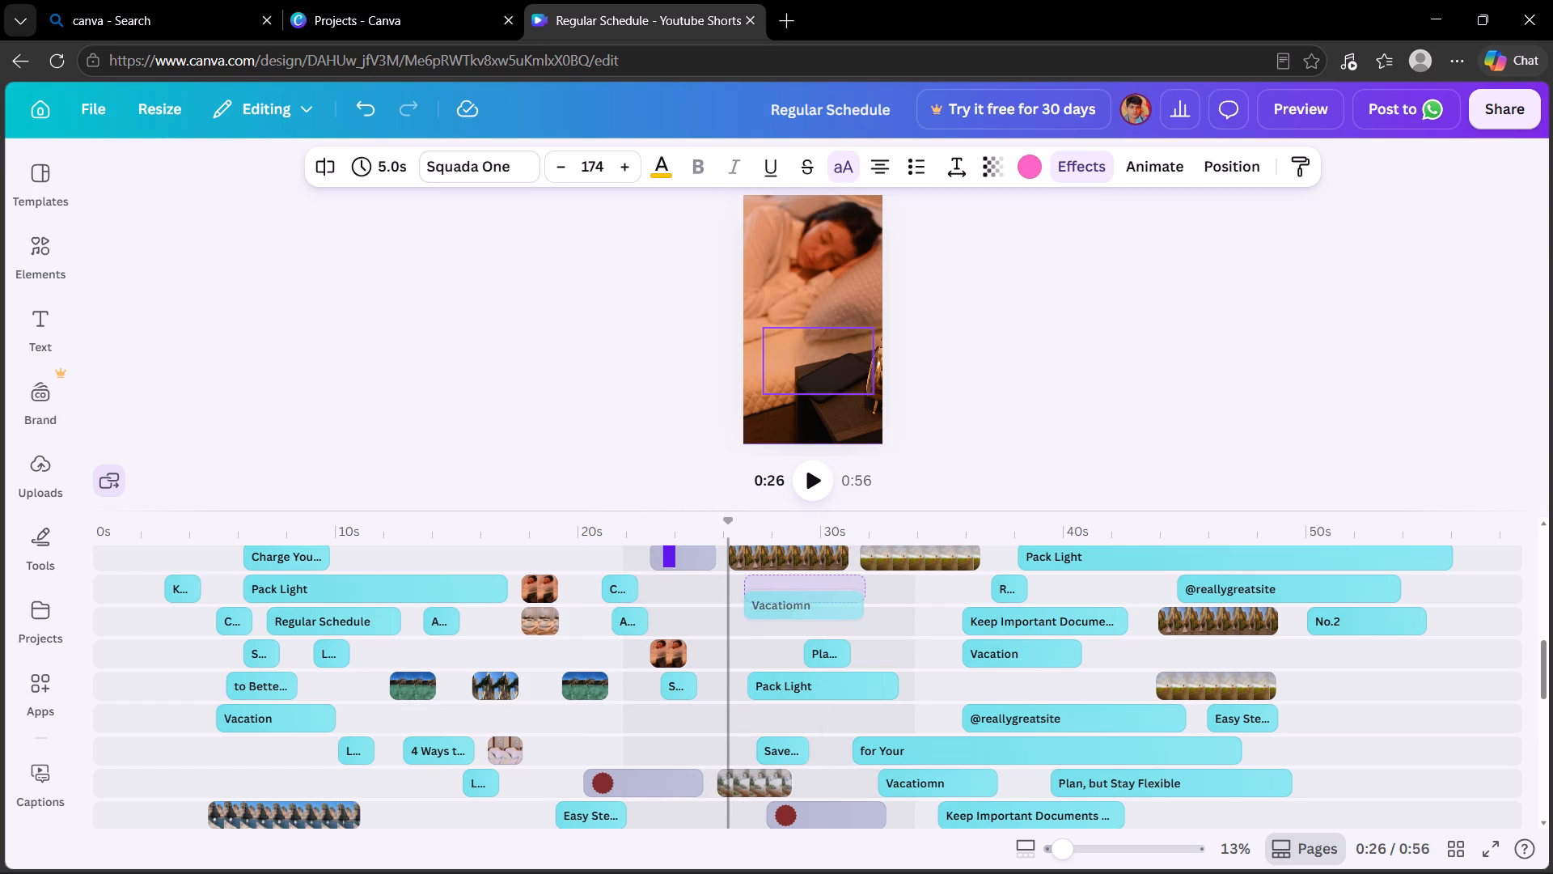
drag(827, 596, 828, 592)
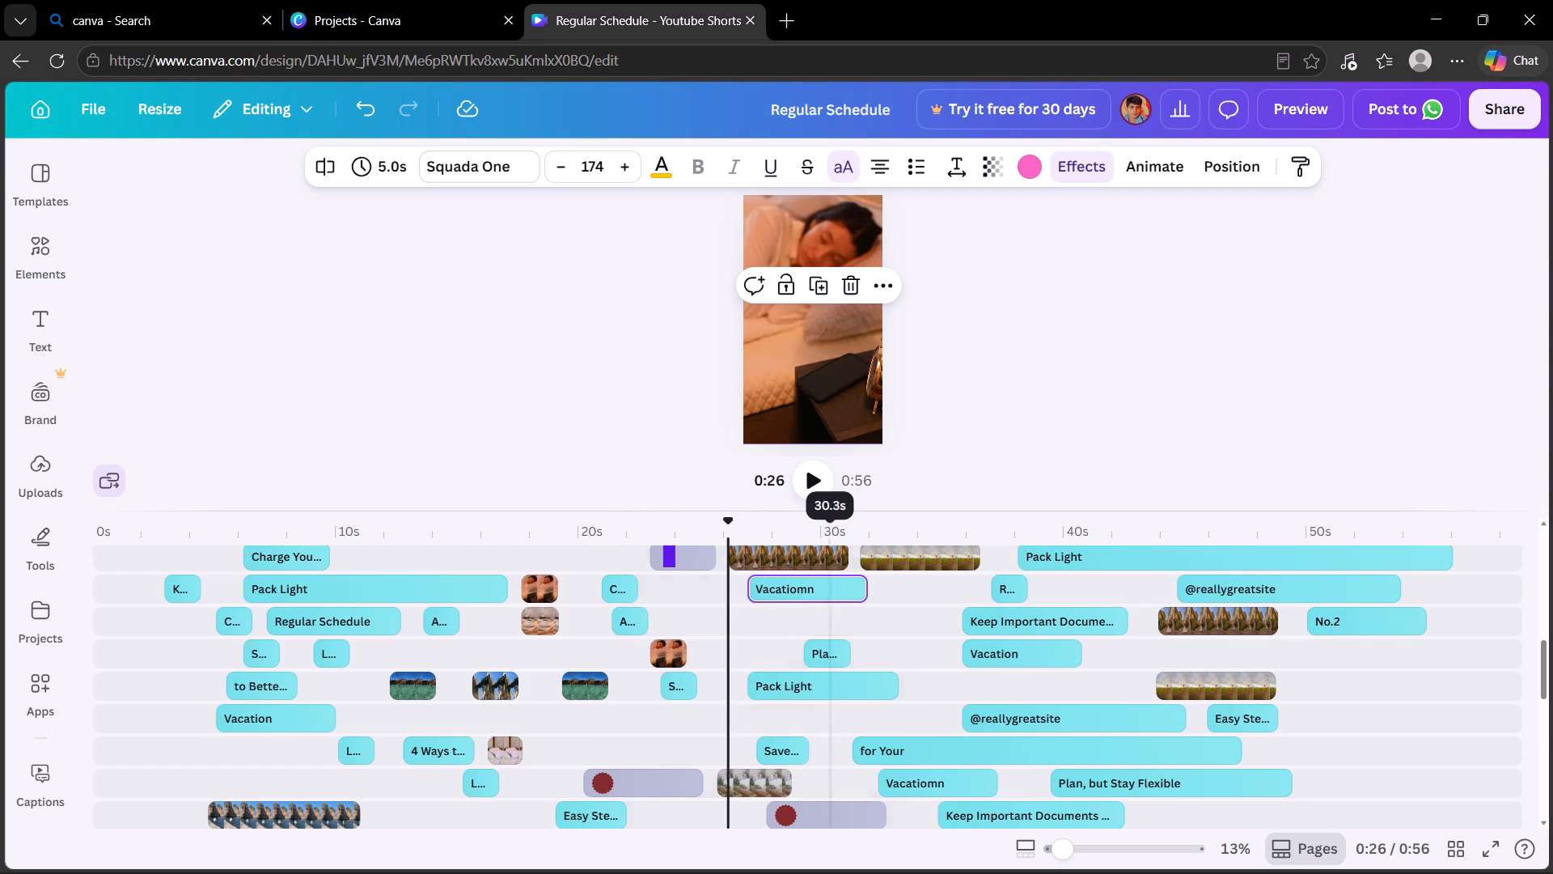
Place the 6.2 s "Pack Light" clip on a new track below "Vacatiomn" at about 29.5 s, and move "Pla..." one track up at about 30 s.
drag(816, 680, 849, 637)
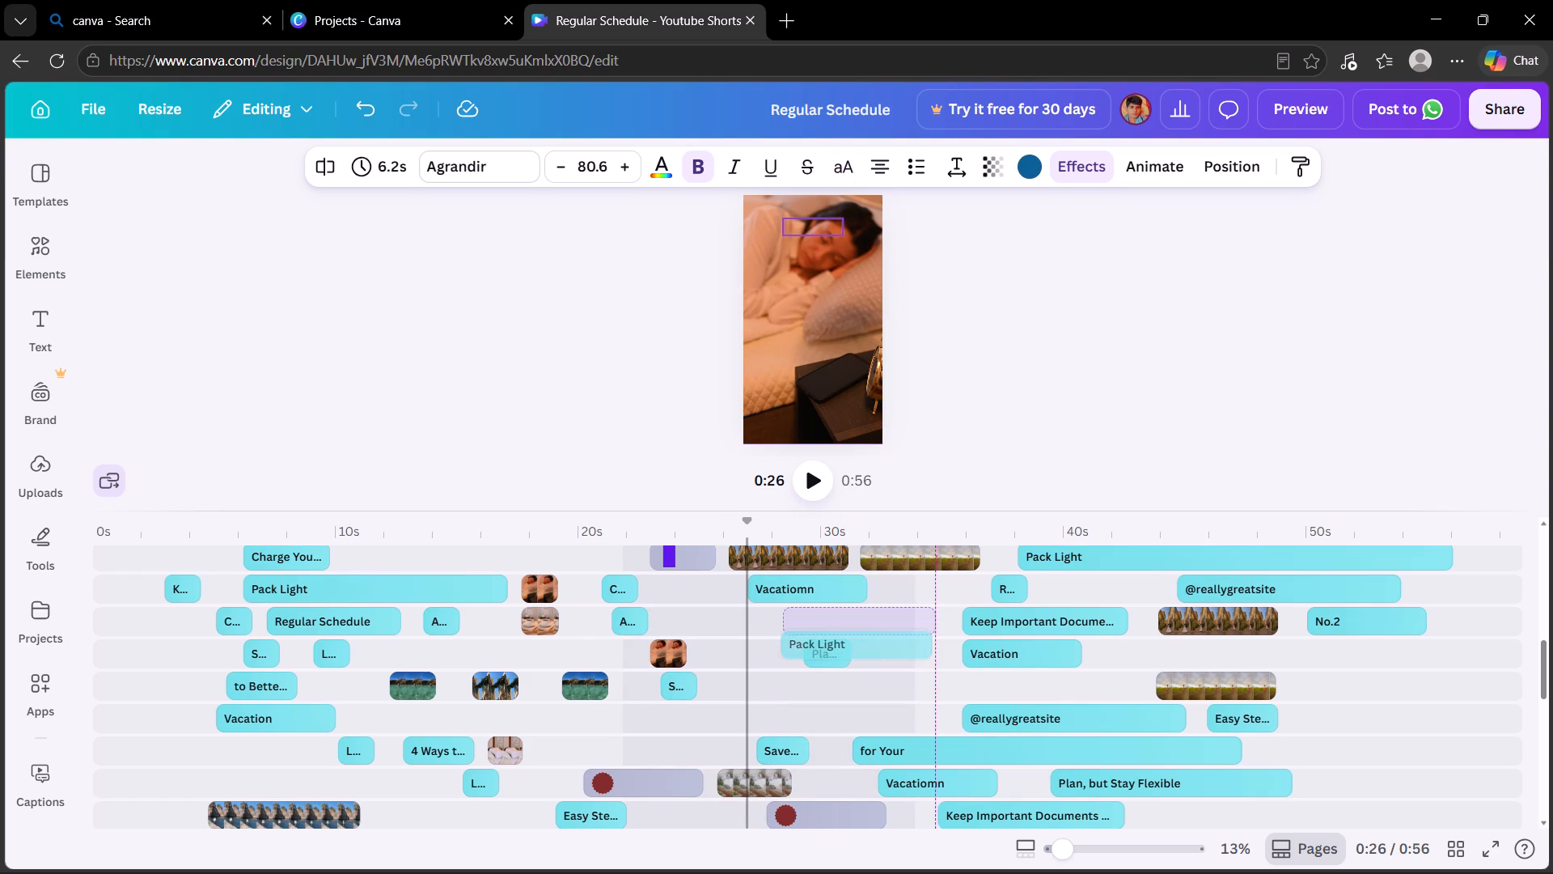
drag(849, 637, 856, 629)
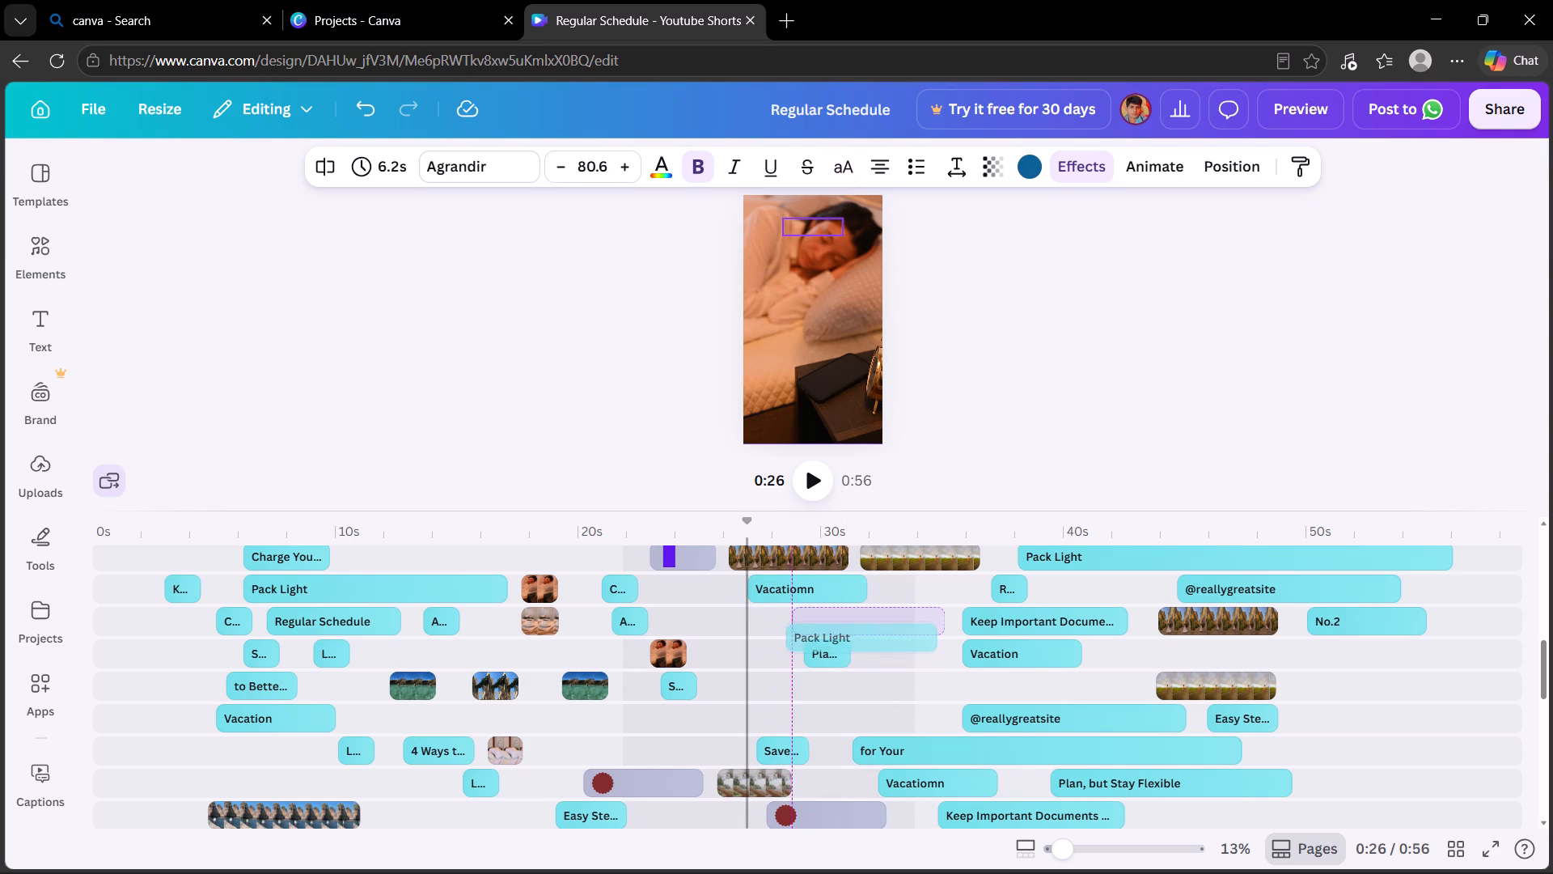
drag(856, 629, 882, 614)
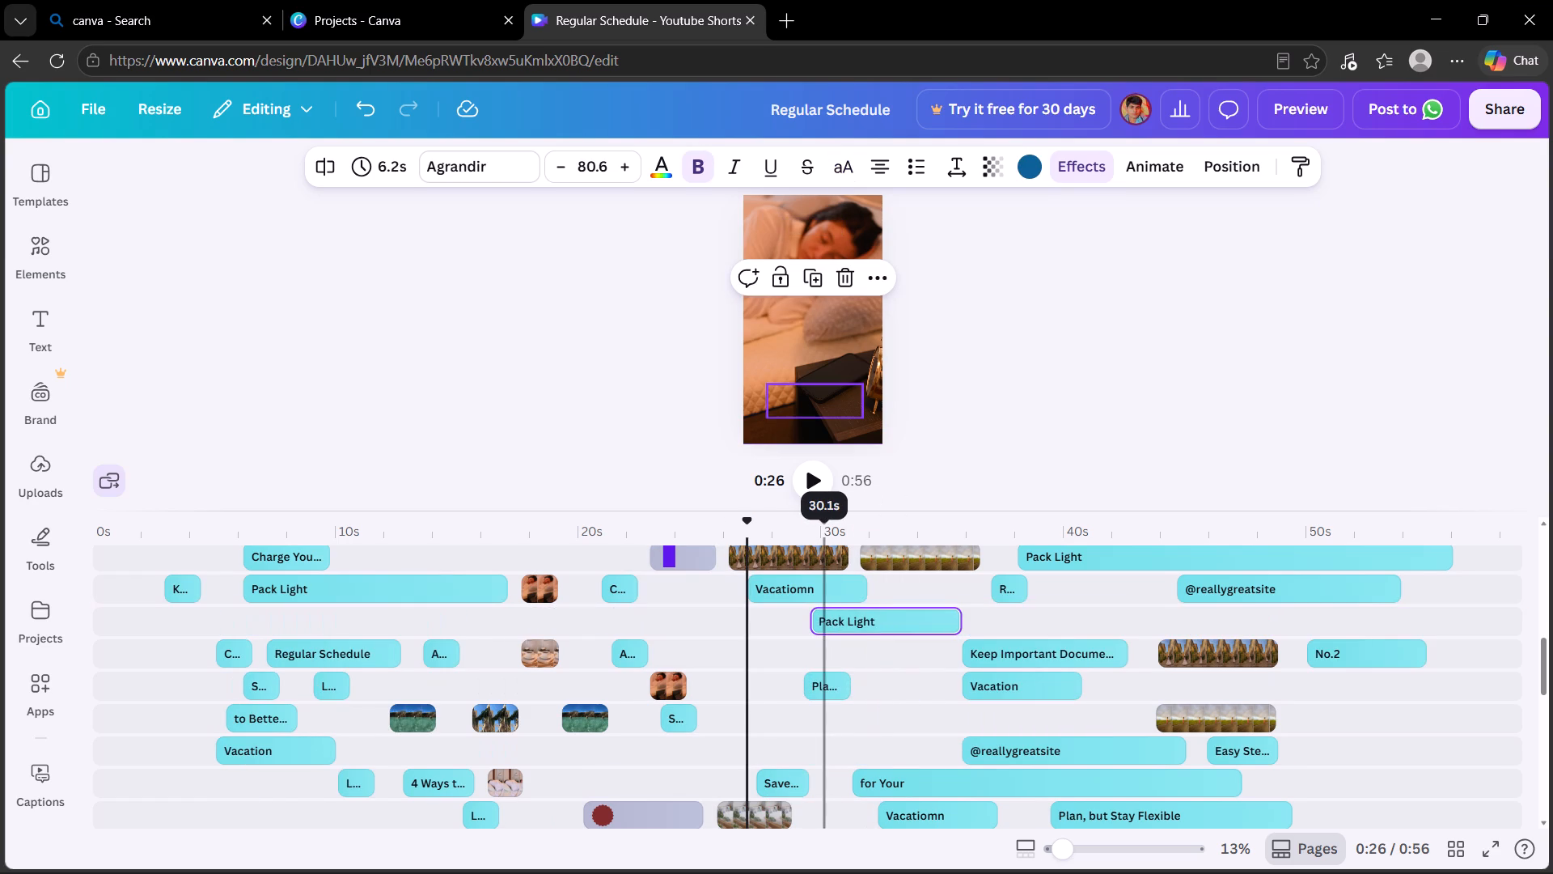
drag(822, 677, 839, 634)
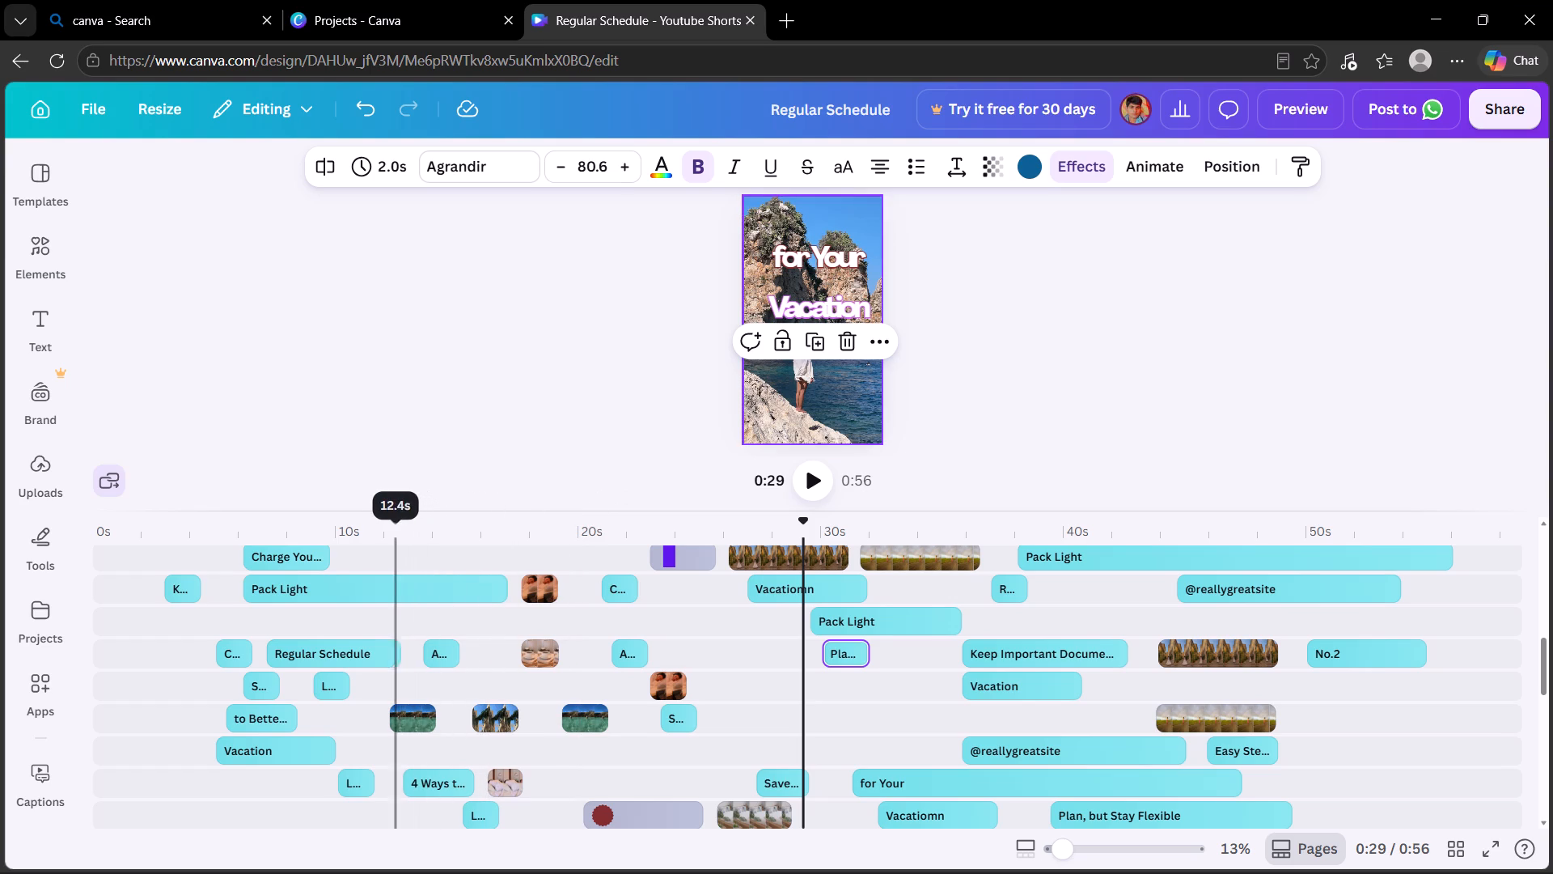
Move "Regular Schedule" one track up at about 10 s, and the "A..." clip near 14 s one track down at about 13 s.
drag(353, 655, 418, 602)
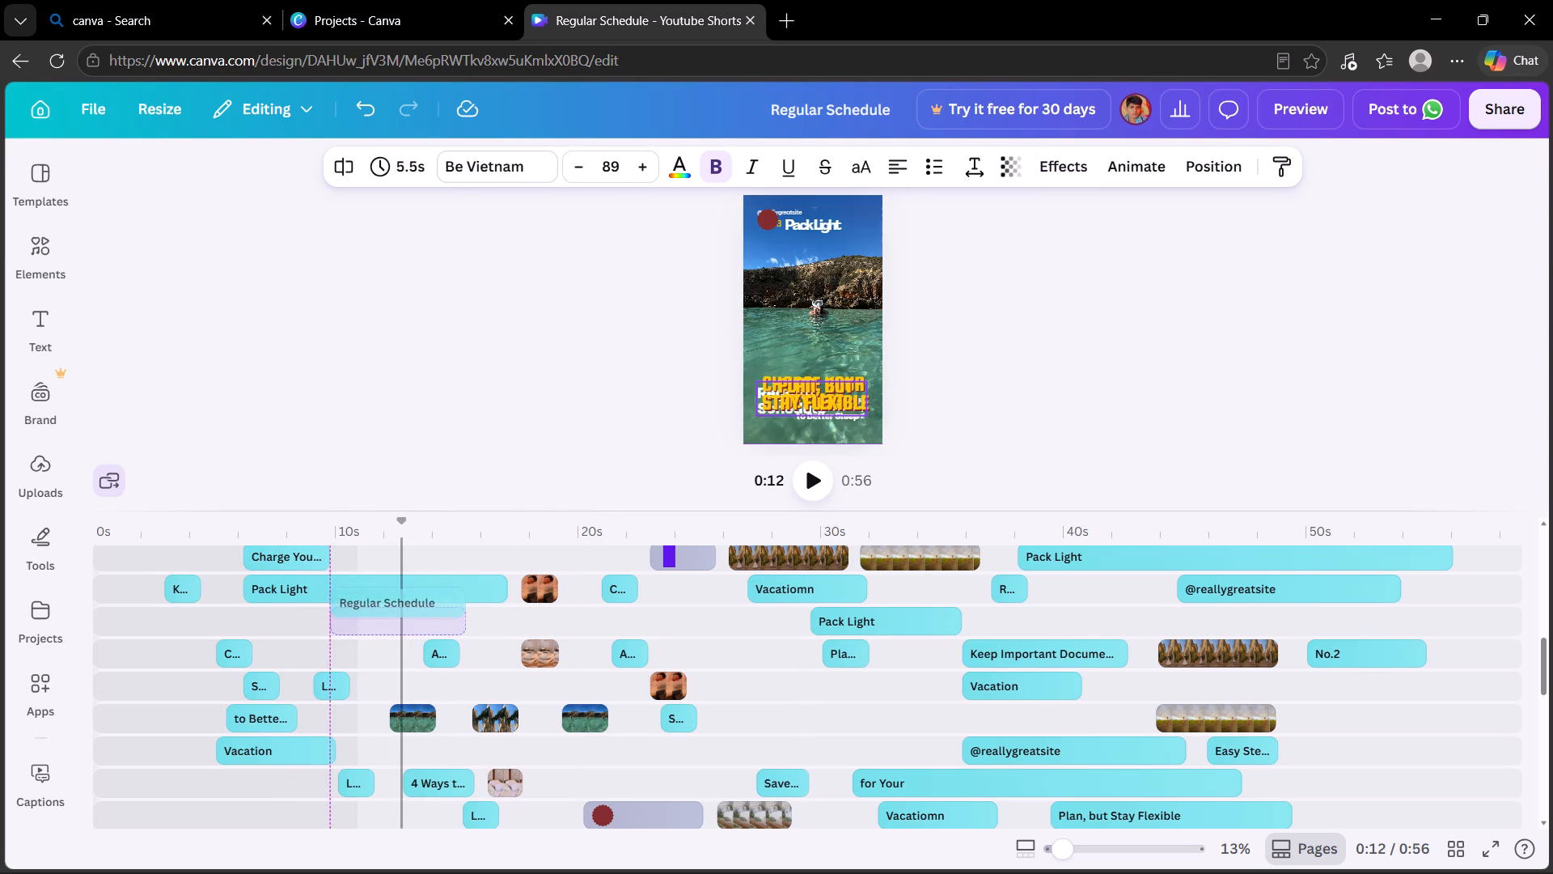
drag(418, 602, 423, 599)
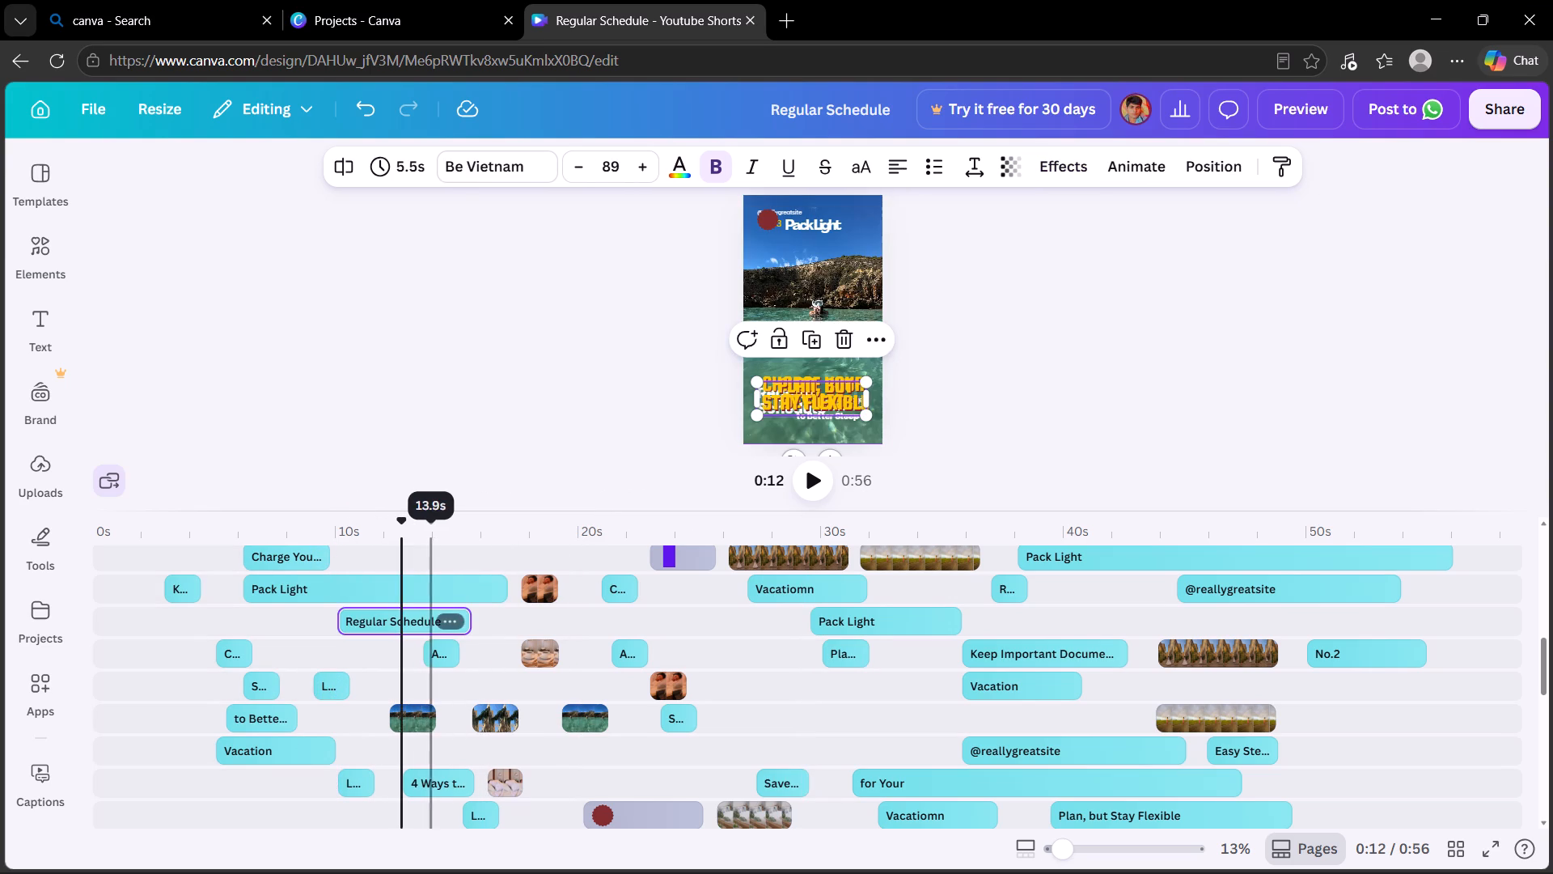
drag(435, 655, 418, 694)
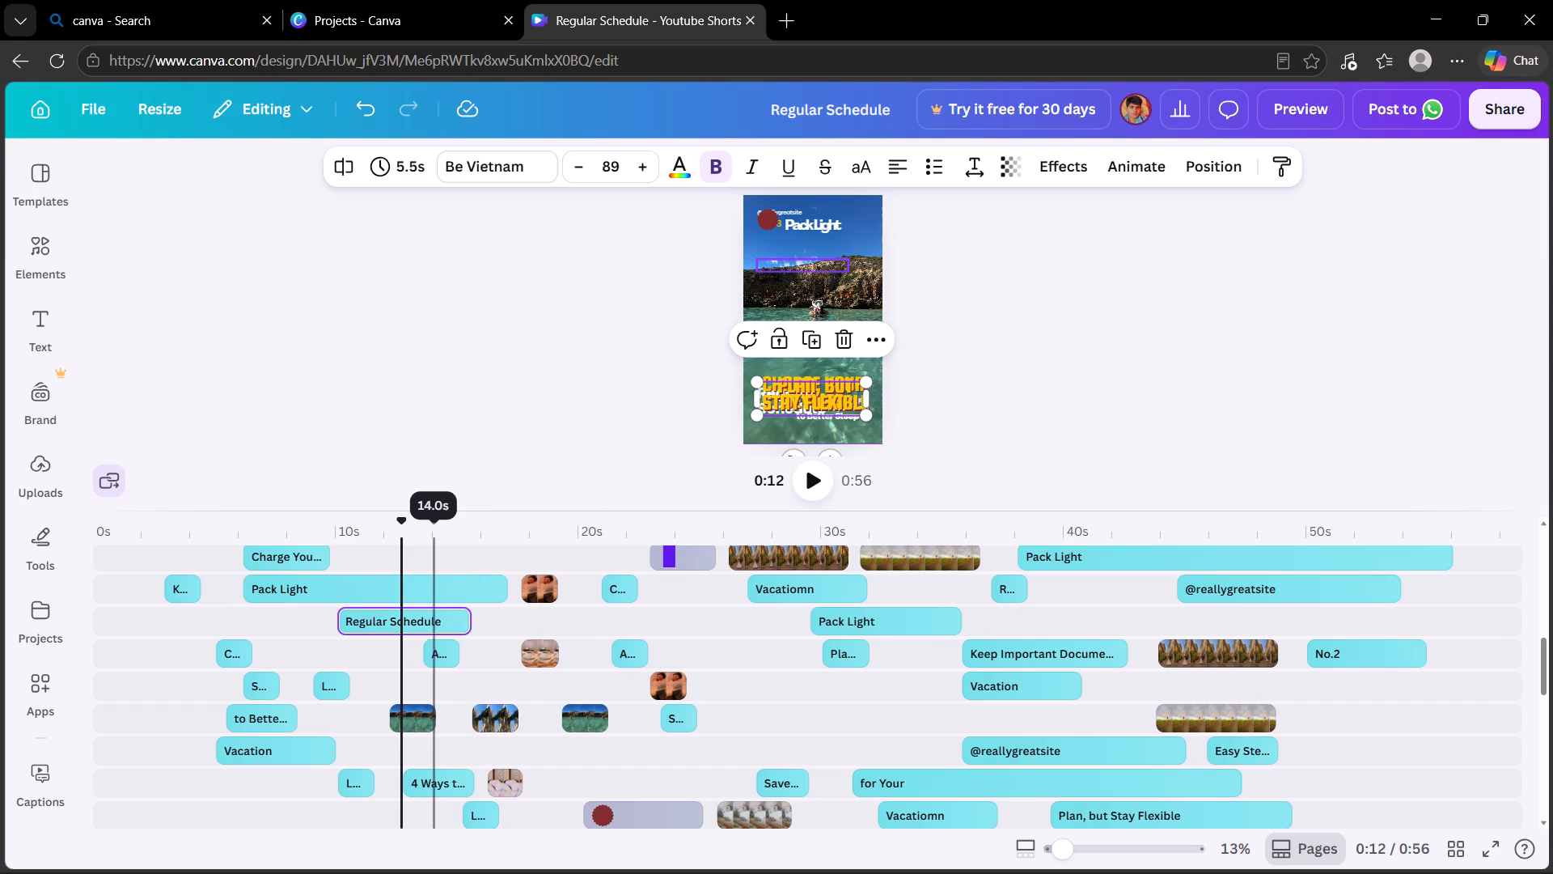
drag(418, 694, 417, 701)
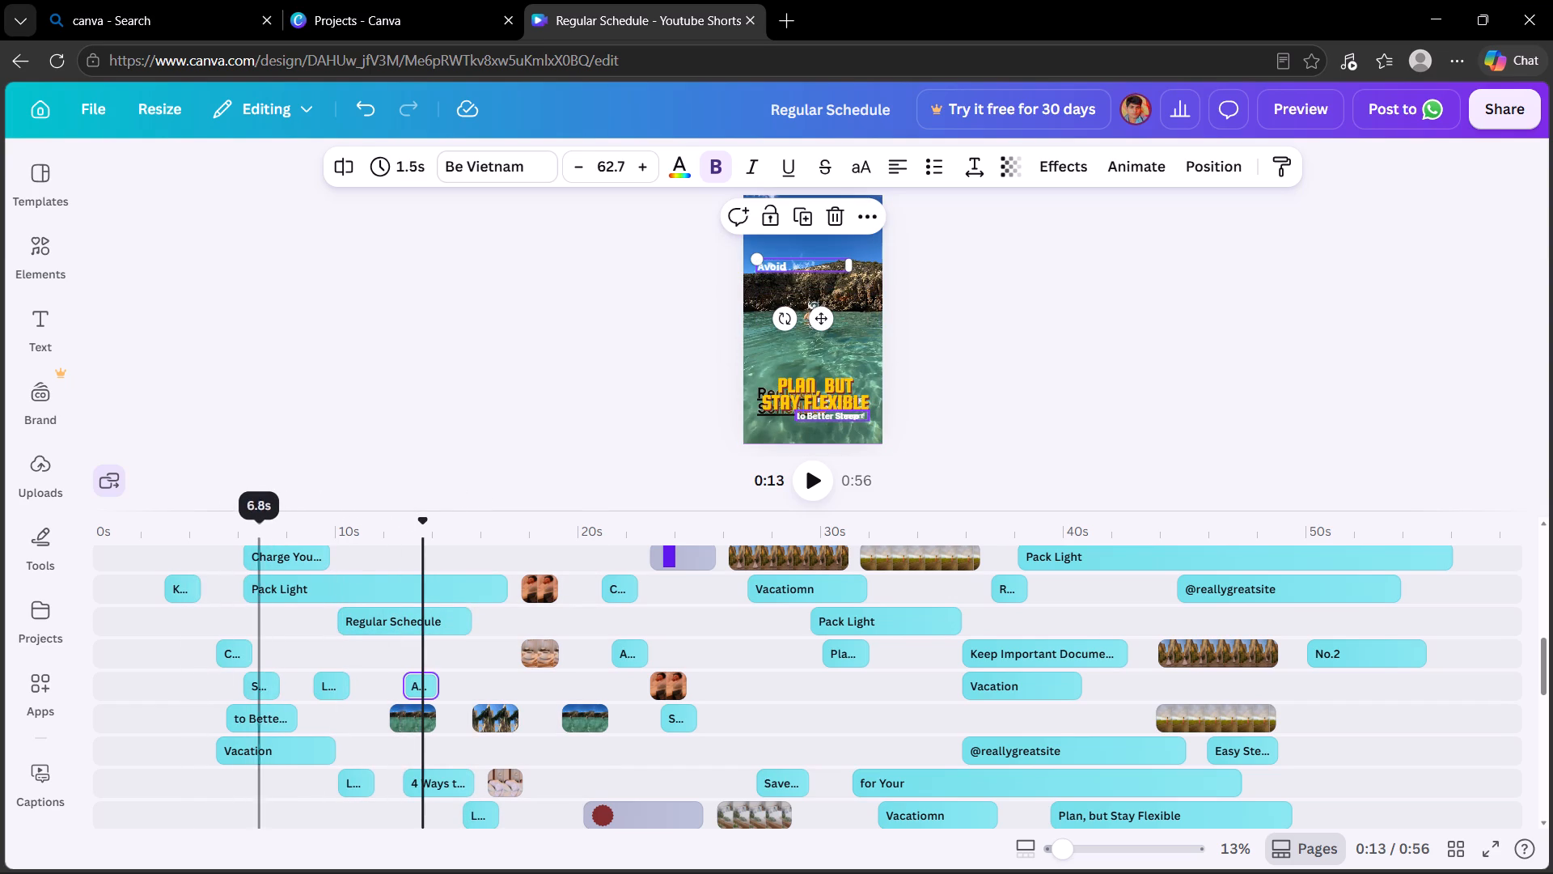
Move "to Bette..." two tracks up at about 8 s, and the "Vacation" clip below it one track up at about 5.5 s.
drag(268, 719, 331, 645)
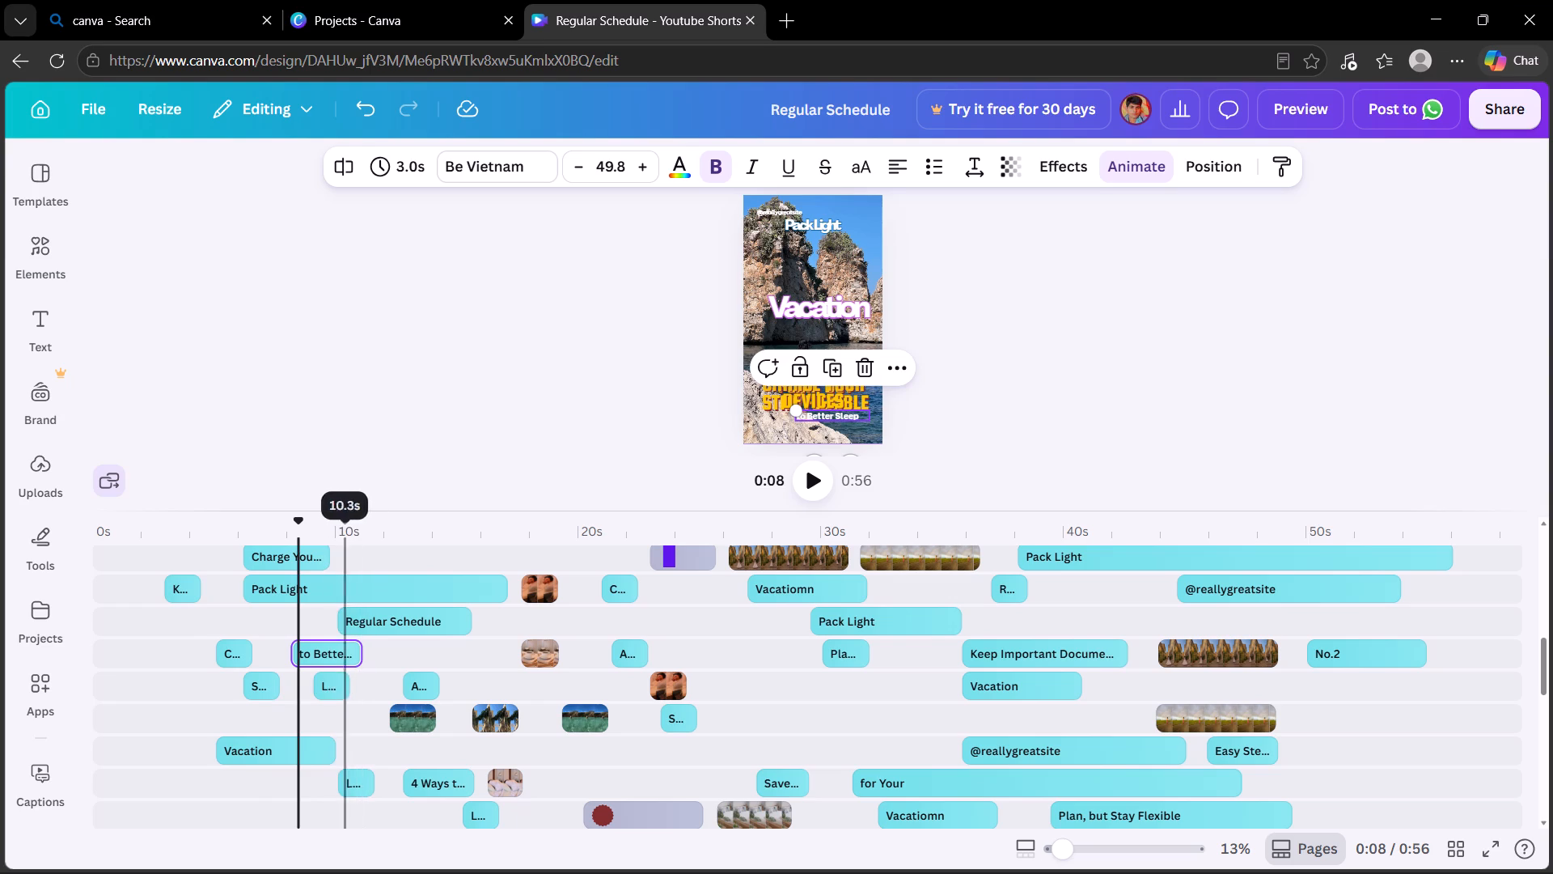
drag(249, 753, 263, 726)
Move the 6.2 s "Pack Light" clip three tracks down, after the "S..." clip, starting at about 27.5 s.
drag(875, 609, 871, 616)
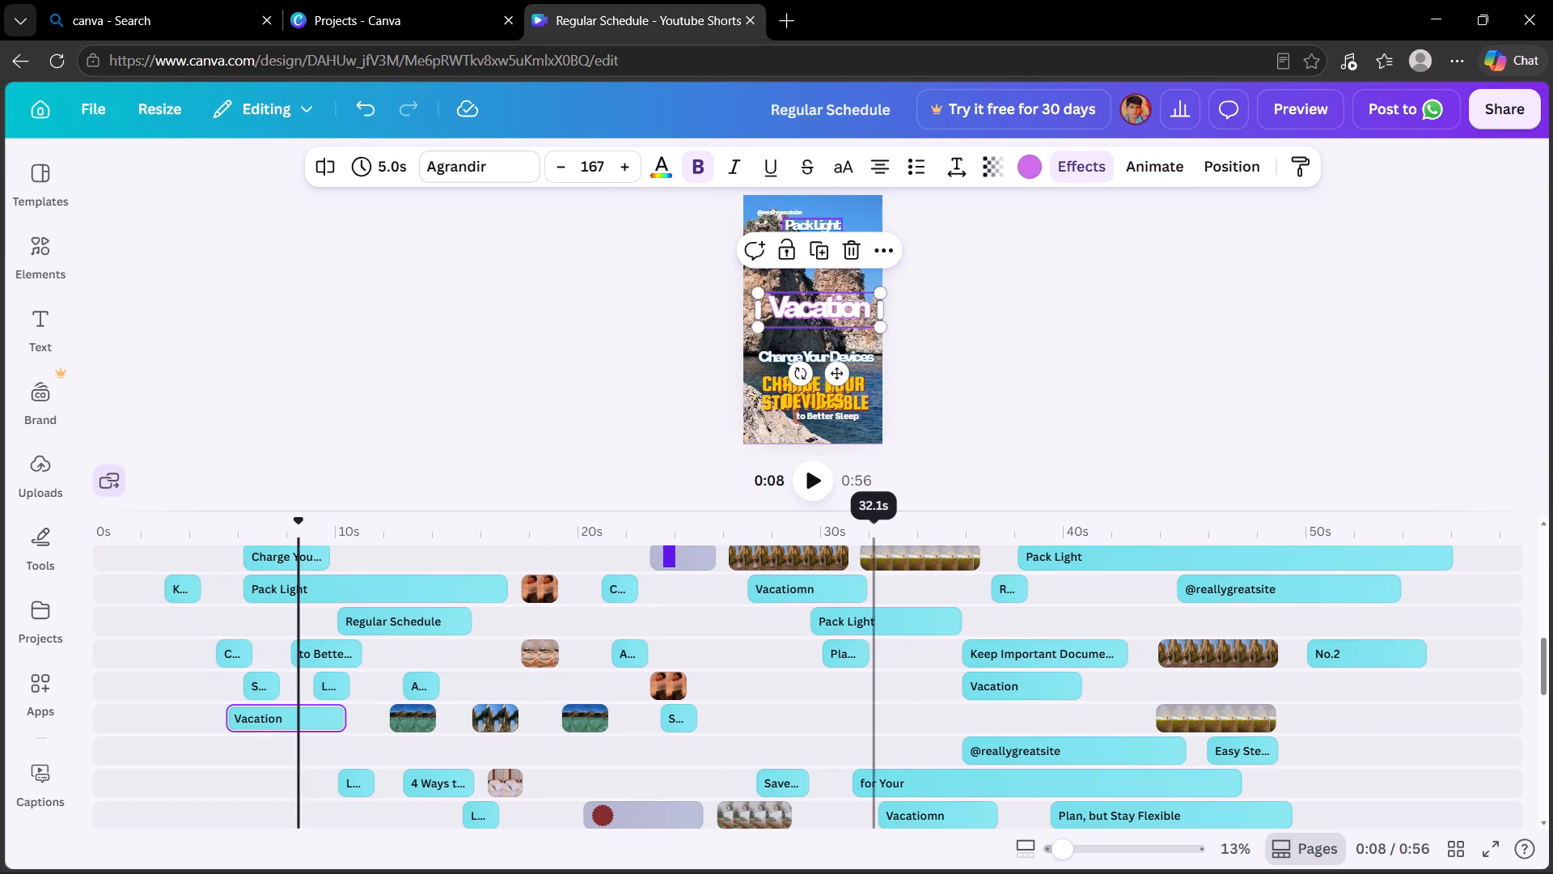
drag(871, 616, 817, 708)
Move the "Keep Important Docume..." clip and the "Vacation" clip below it one track up each, both starting at about 36.5 s.
drag(1047, 649, 1056, 621)
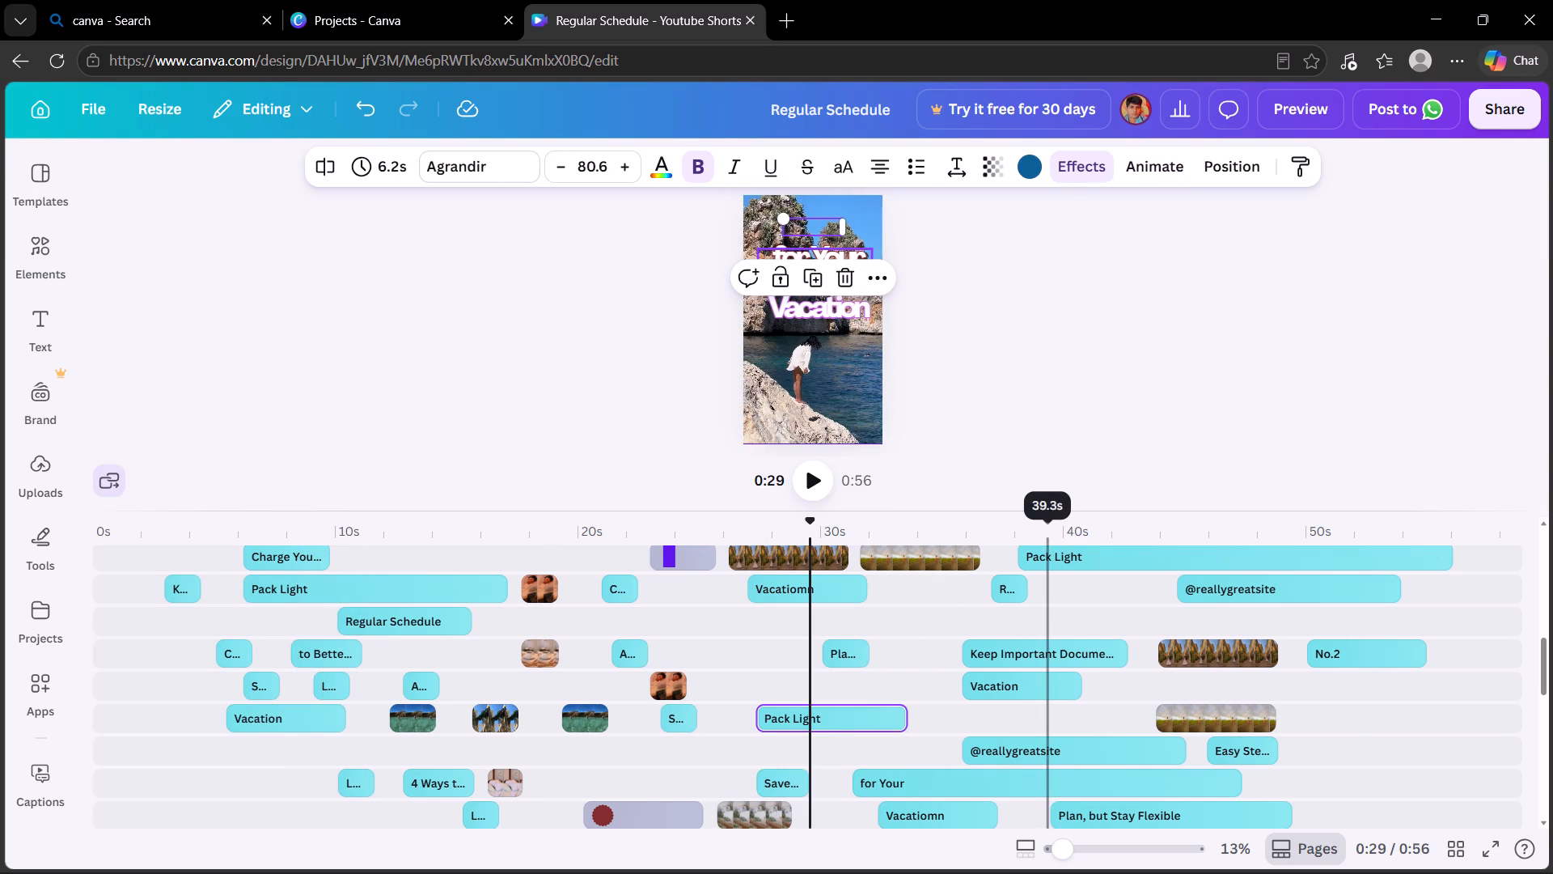
drag(1056, 621, 1060, 613)
drag(1035, 687, 1048, 666)
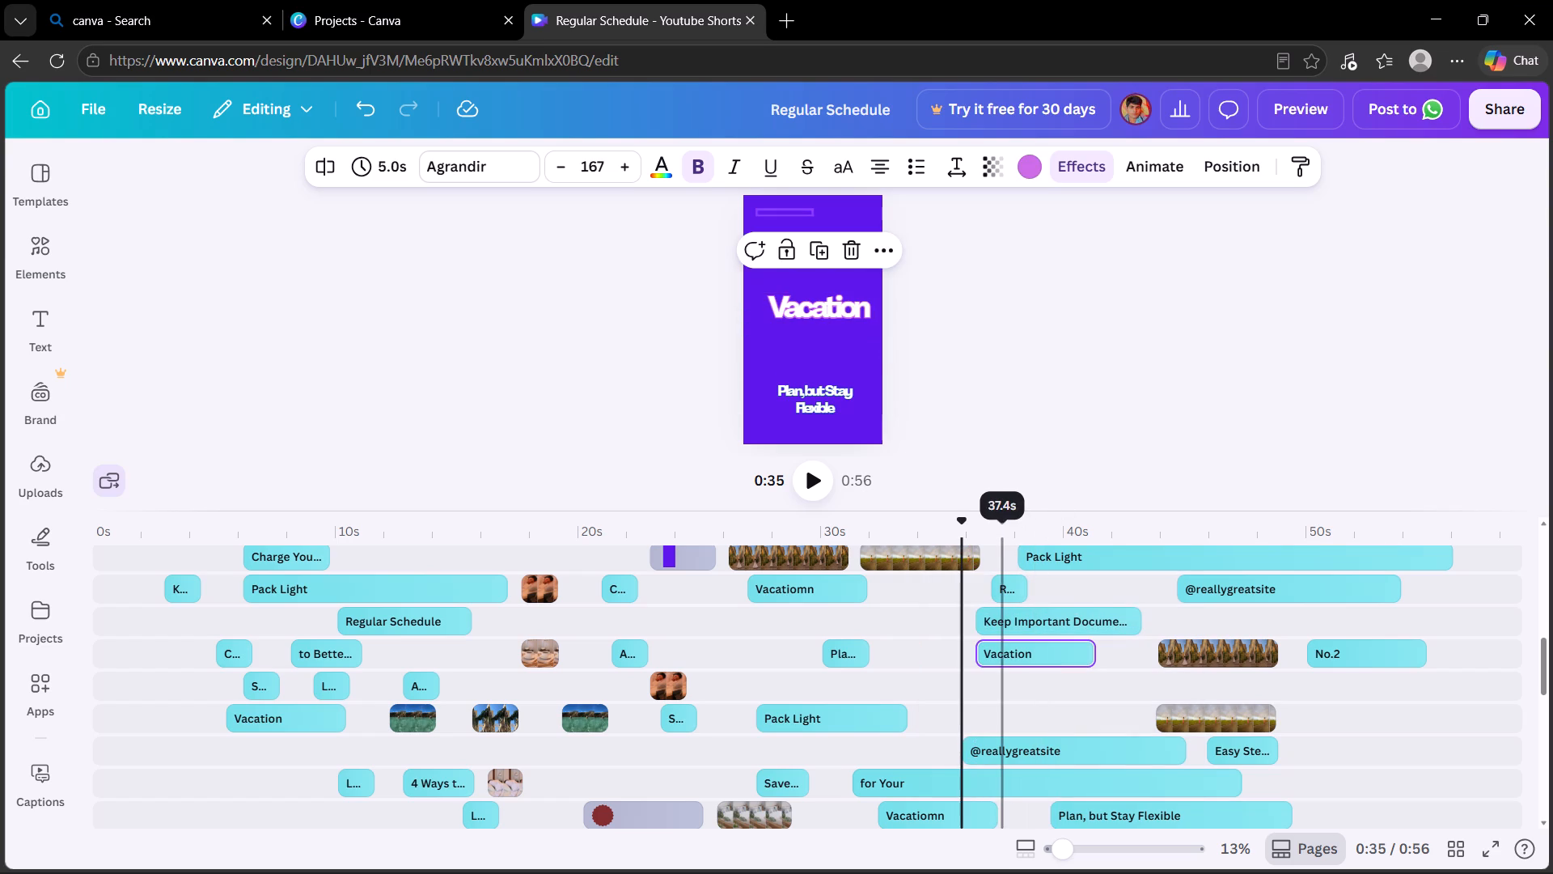
drag(1003, 749, 910, 664)
drag(848, 734, 843, 729)
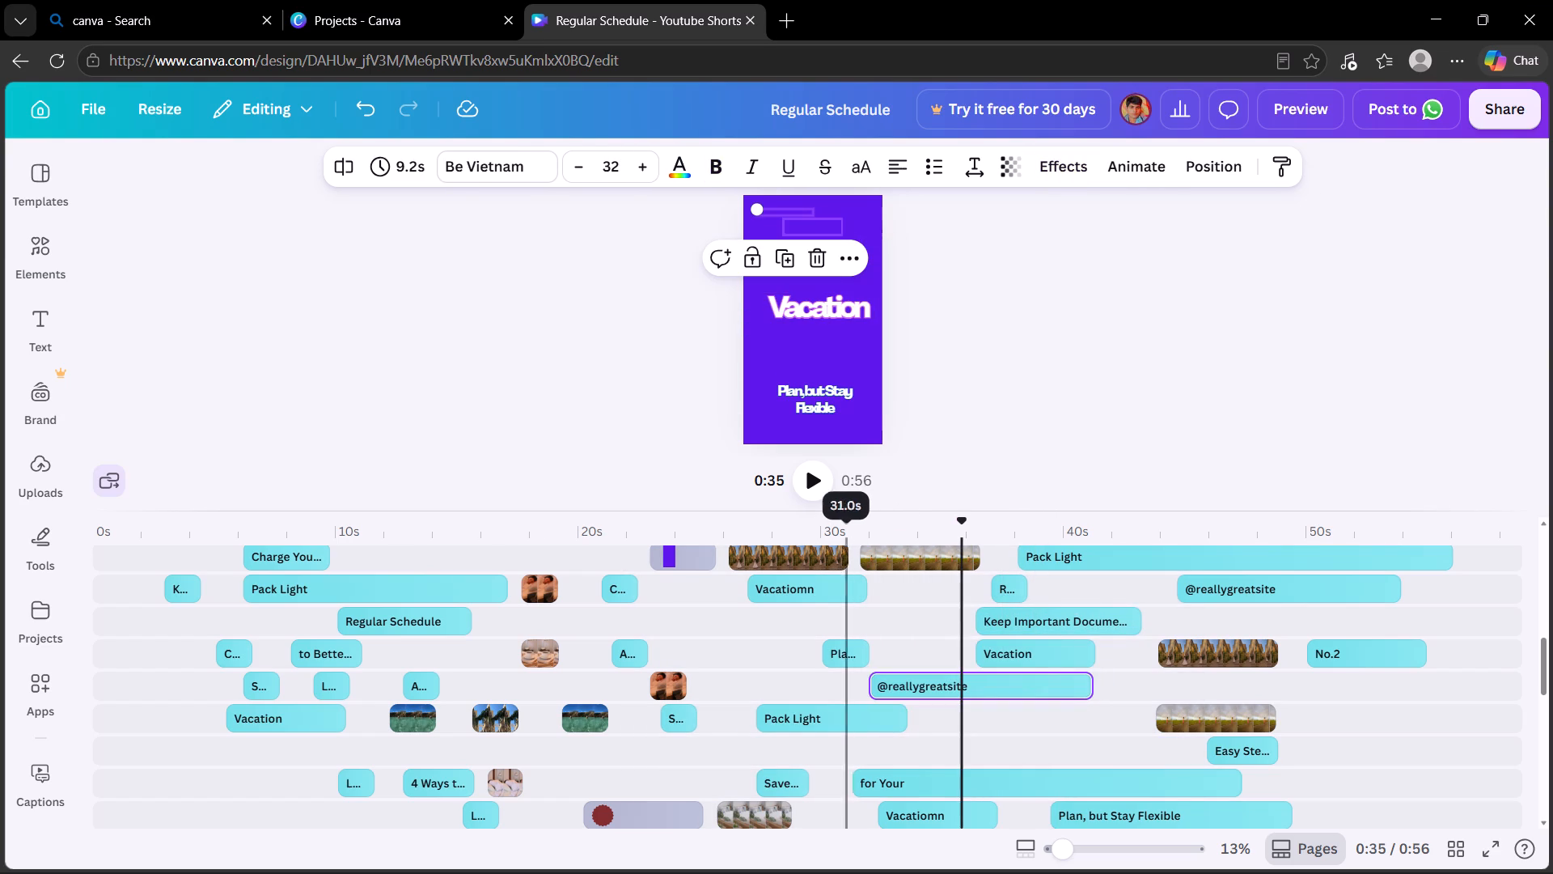
drag(843, 729, 837, 605)
drag(807, 718, 750, 617)
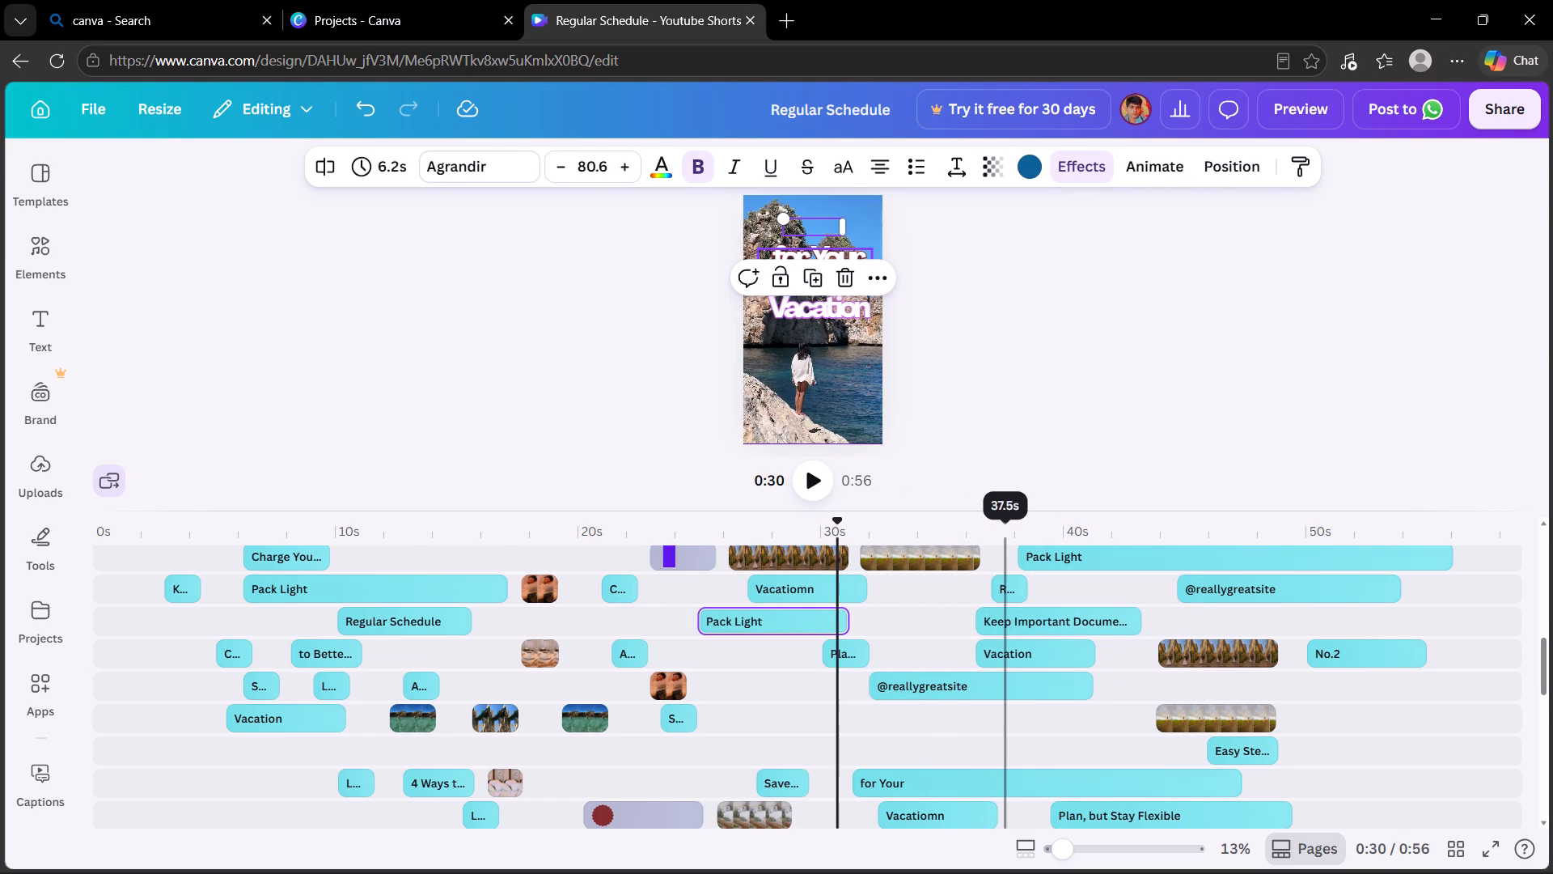
drag(1008, 613, 965, 716)
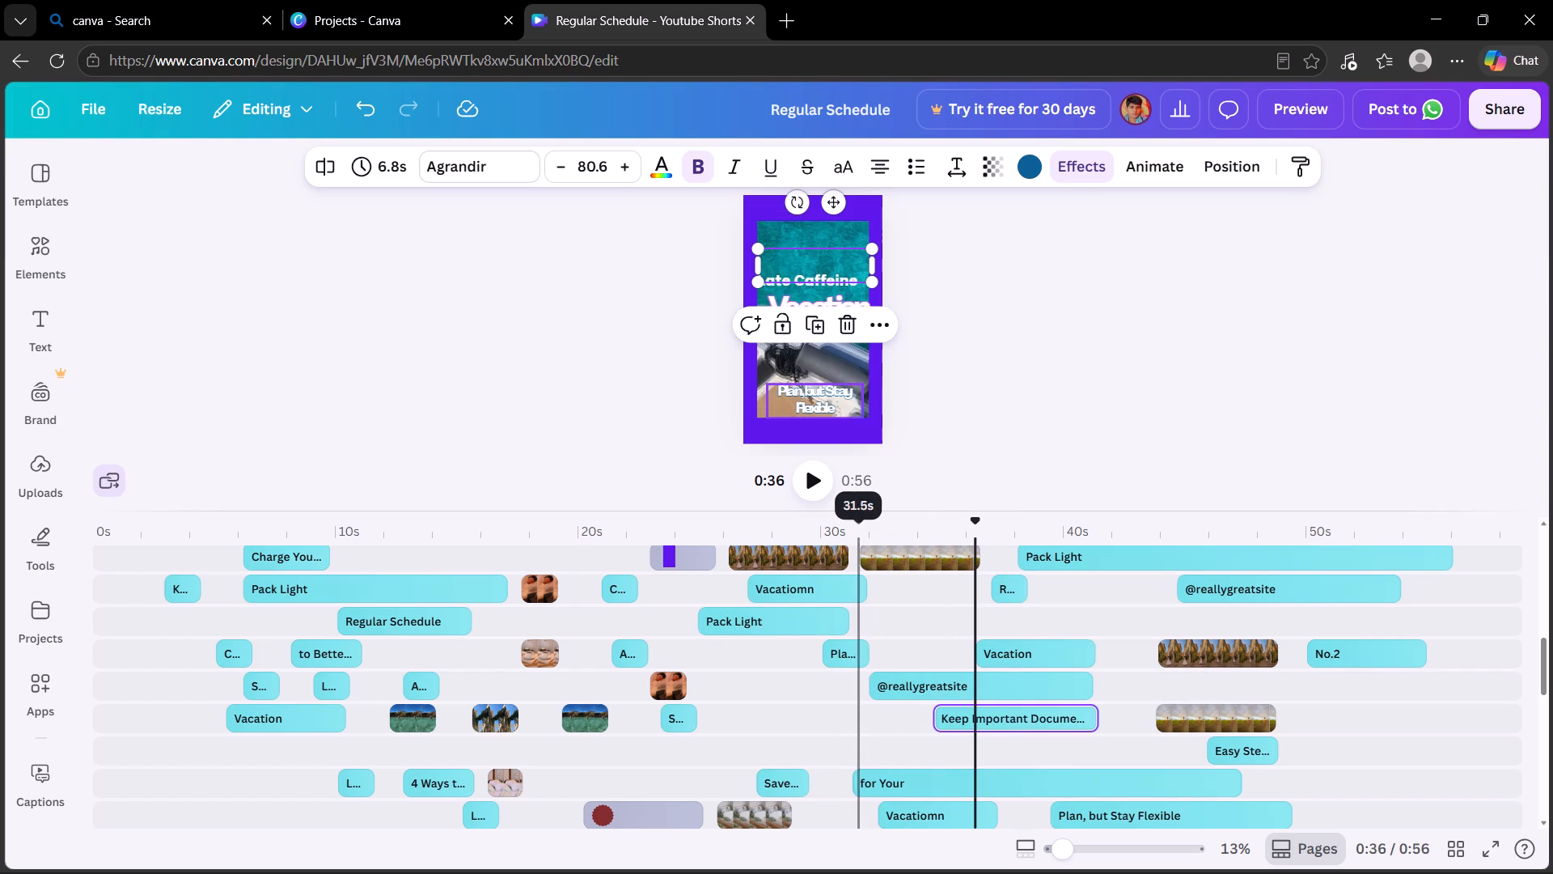
Move "Pla..." and "Vacation" one track up onto the "Regular Schedule" track, starting at about 34 s and 38.5 s.
drag(847, 655, 930, 622)
drag(1015, 657, 1065, 621)
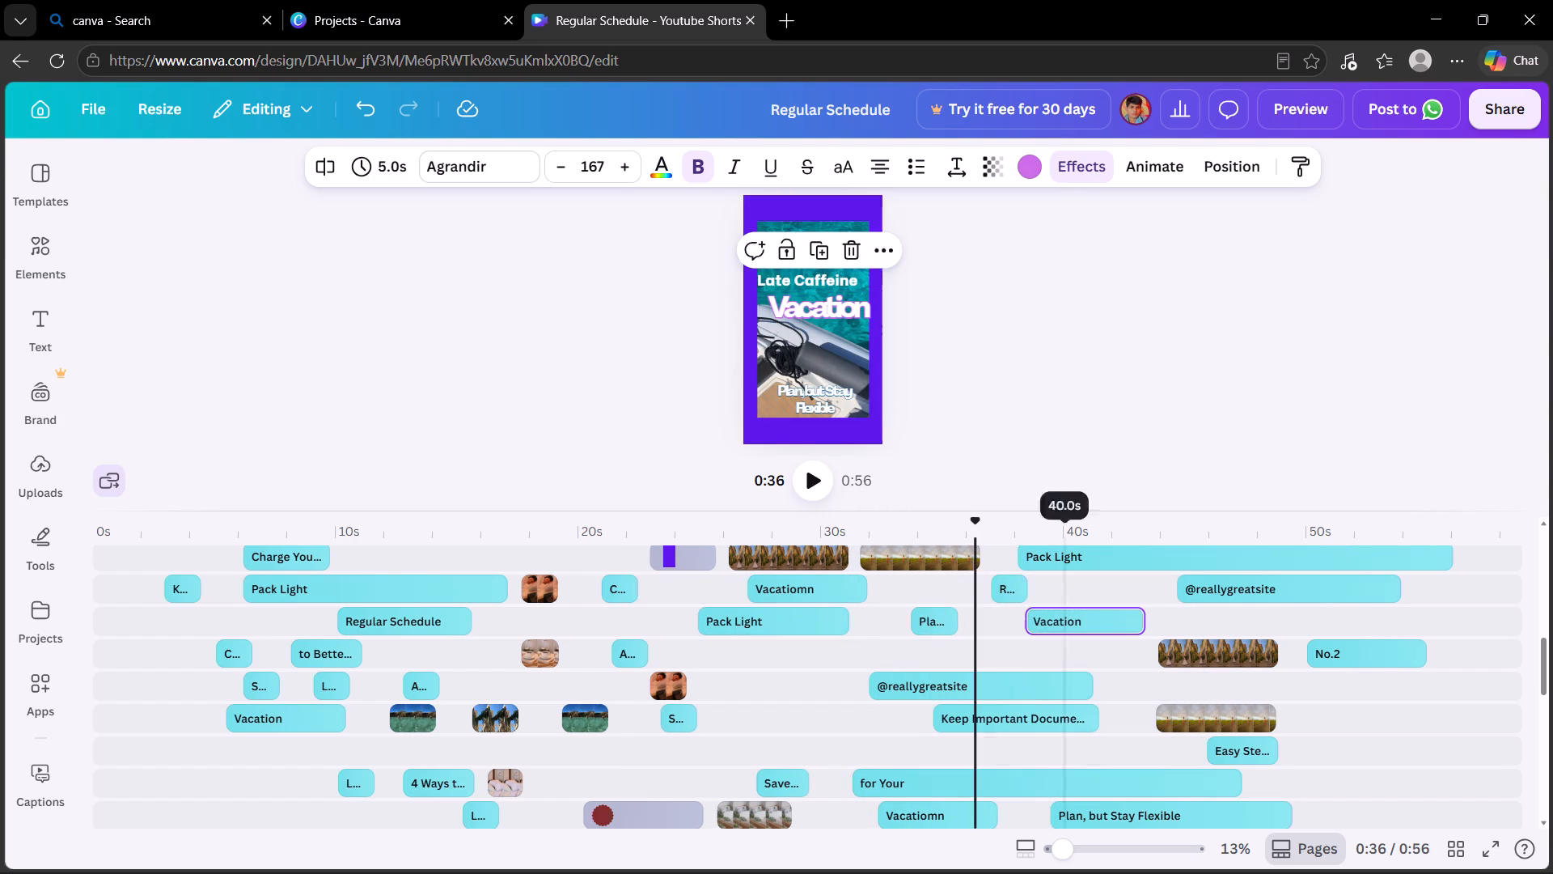
drag(971, 681, 1004, 648)
drag(987, 704, 987, 706)
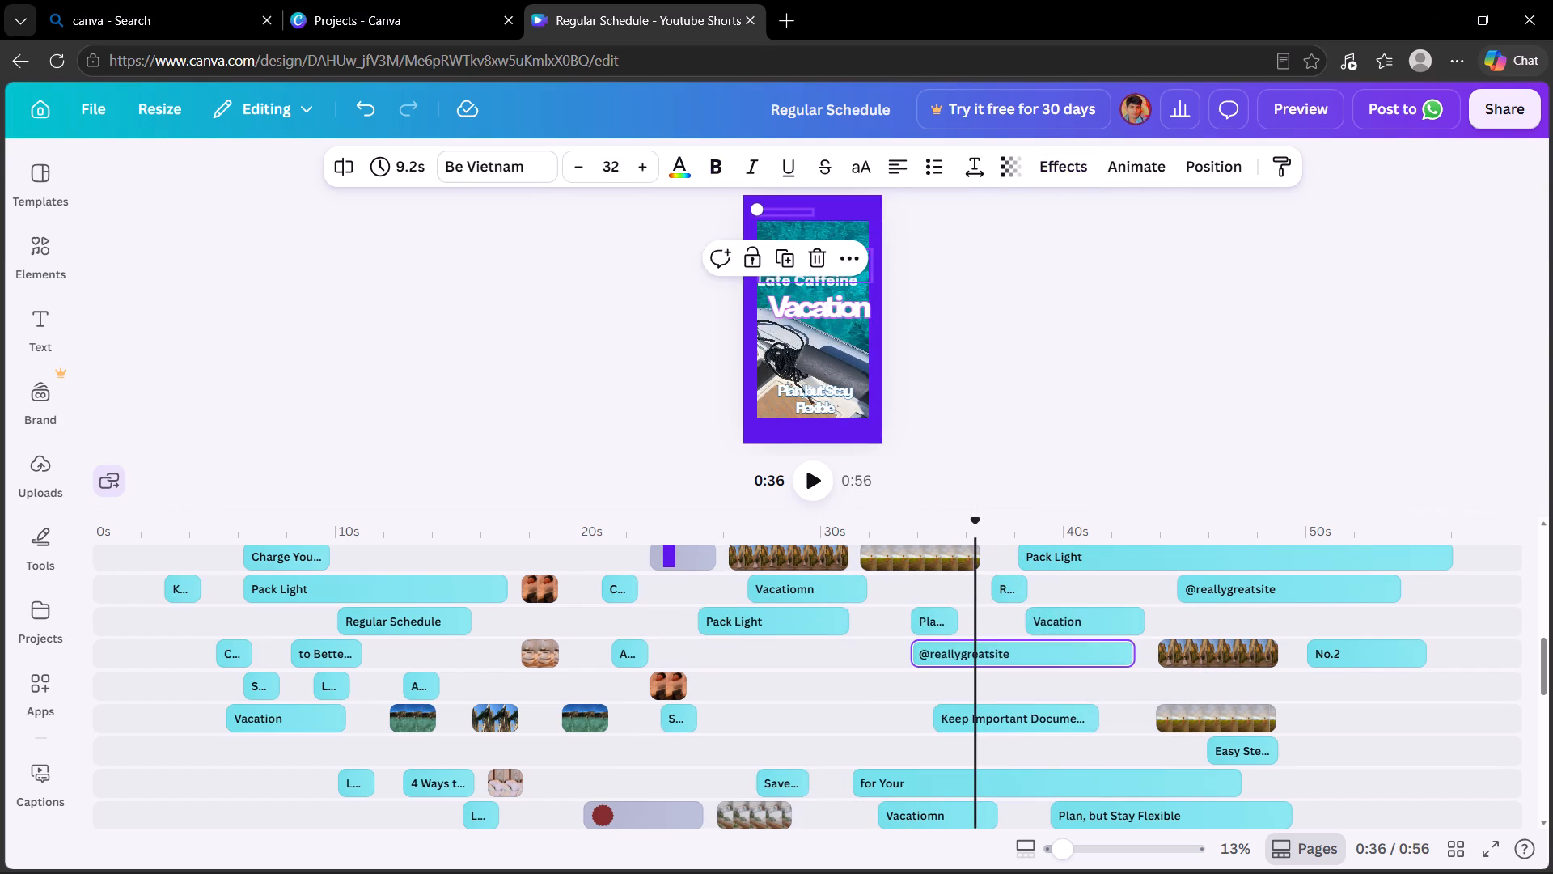
drag(987, 706, 1020, 678)
drag(939, 781, 925, 763)
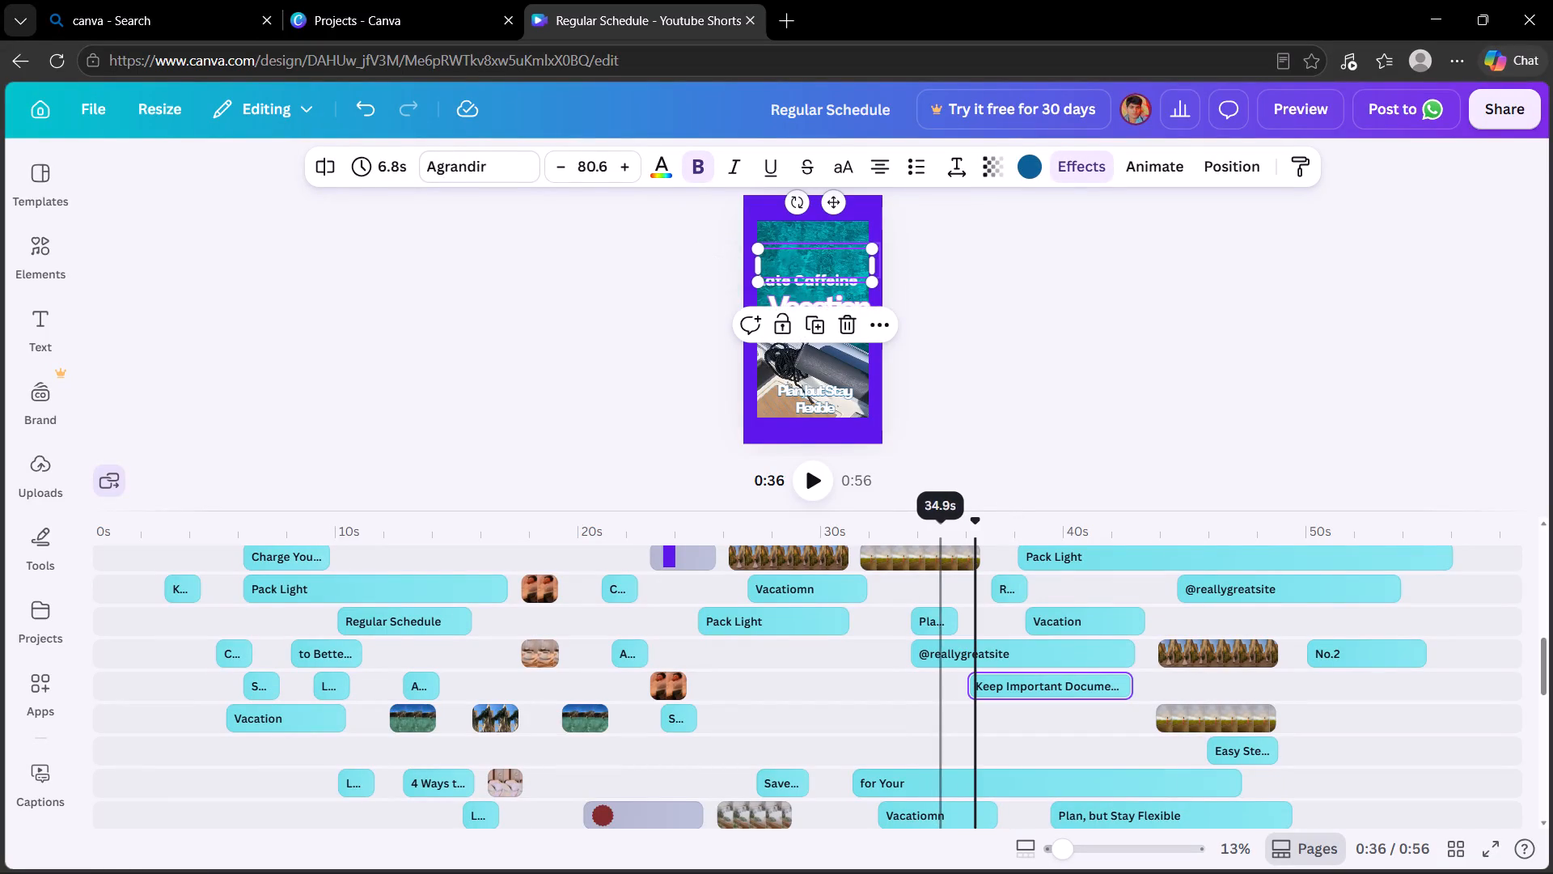
drag(925, 763, 881, 674)
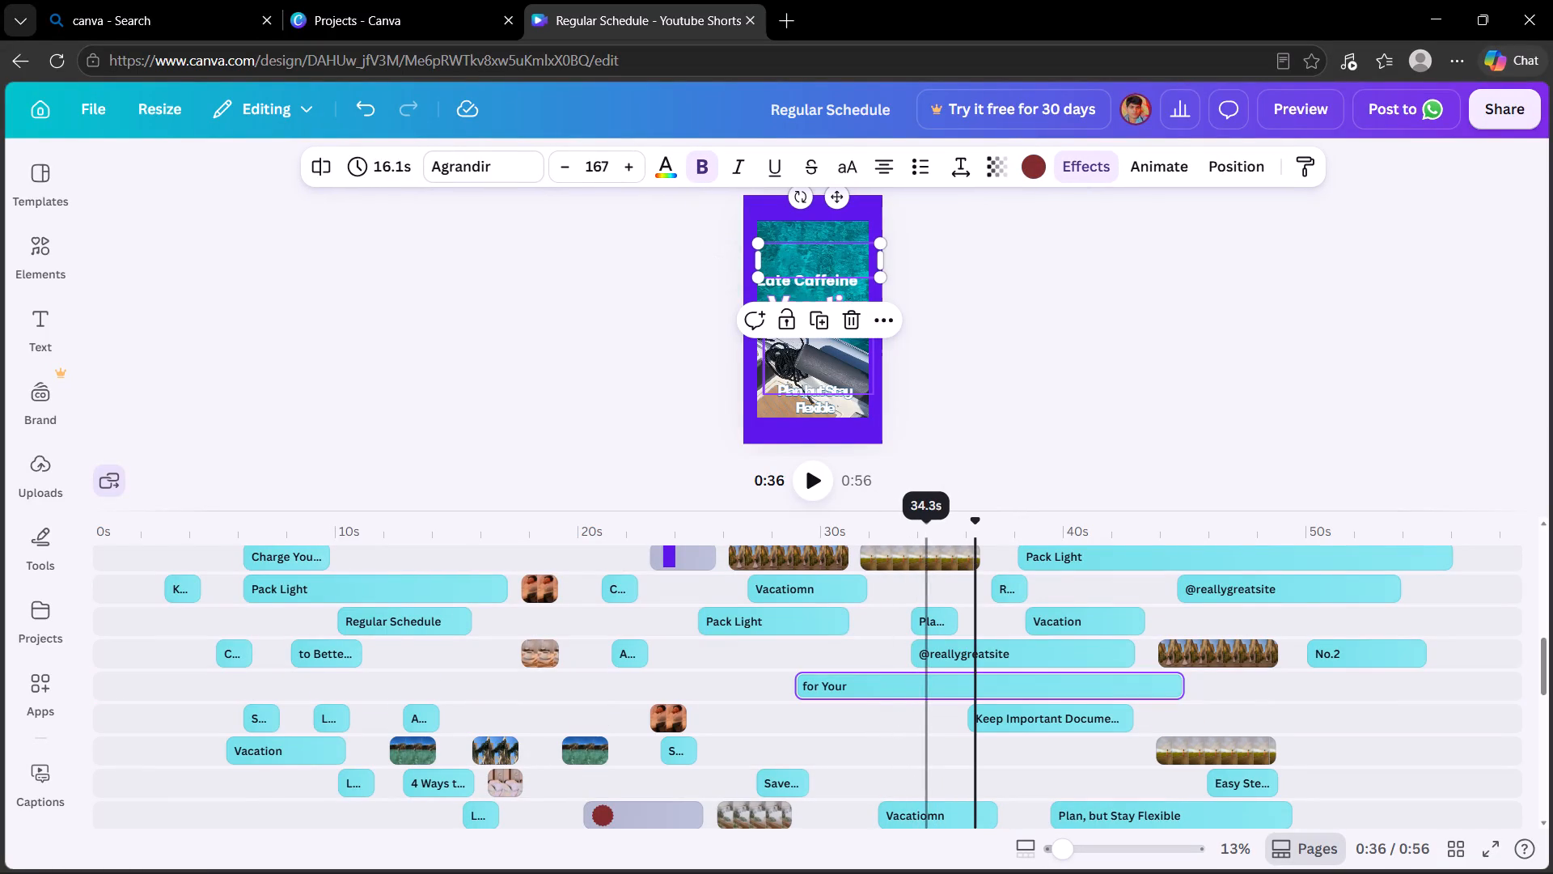
drag(928, 817, 946, 716)
Move the 6.2 s "Pack Light" clip two tracks down onto the "for Your" track, starting at about 20 s.
drag(759, 600, 644, 663)
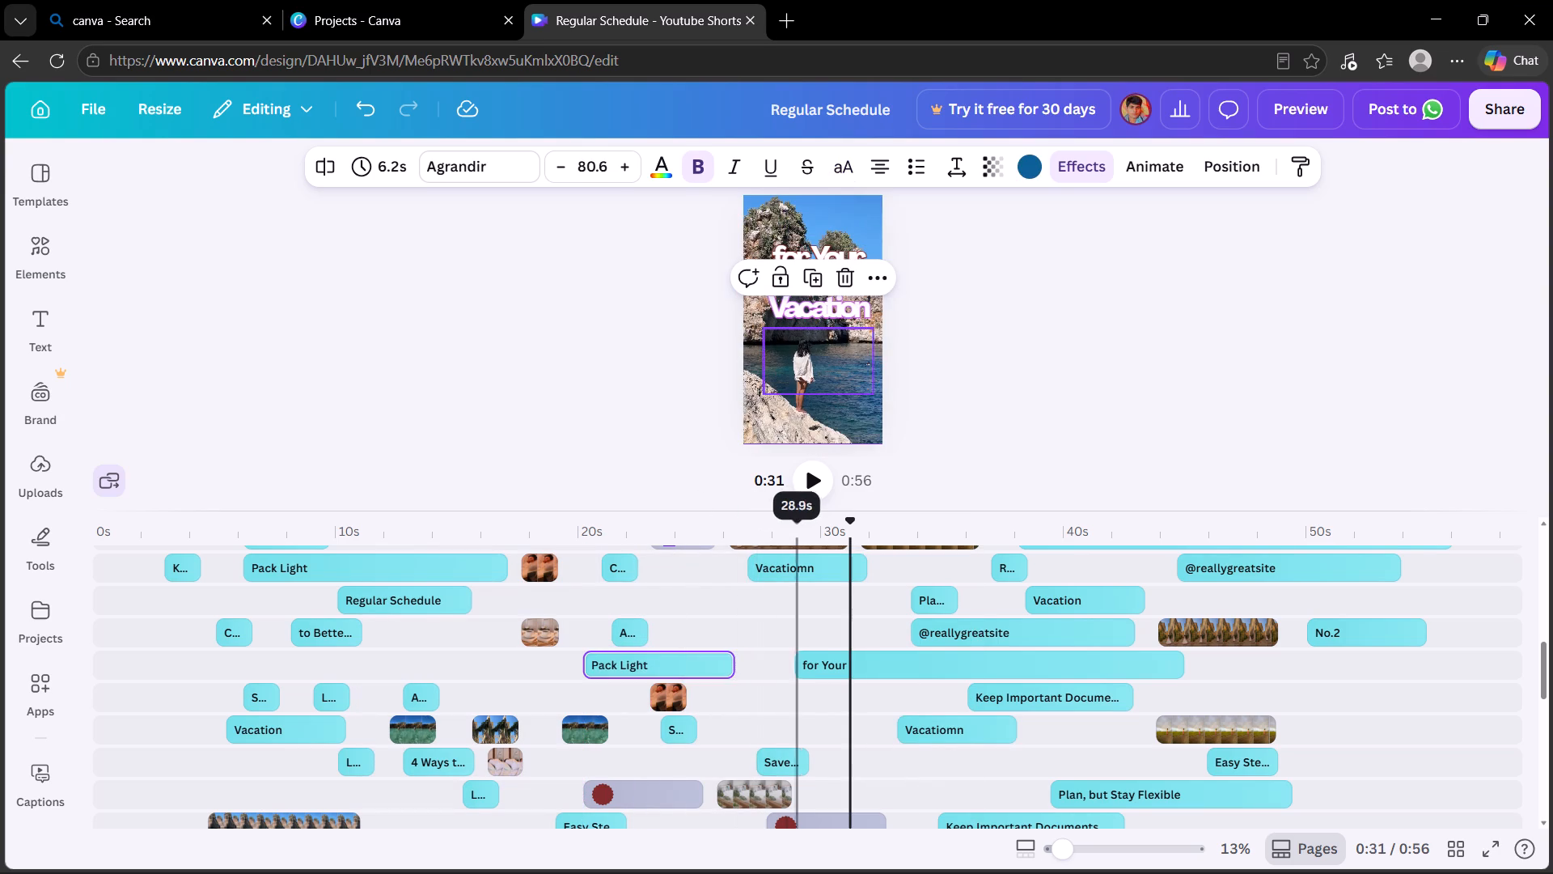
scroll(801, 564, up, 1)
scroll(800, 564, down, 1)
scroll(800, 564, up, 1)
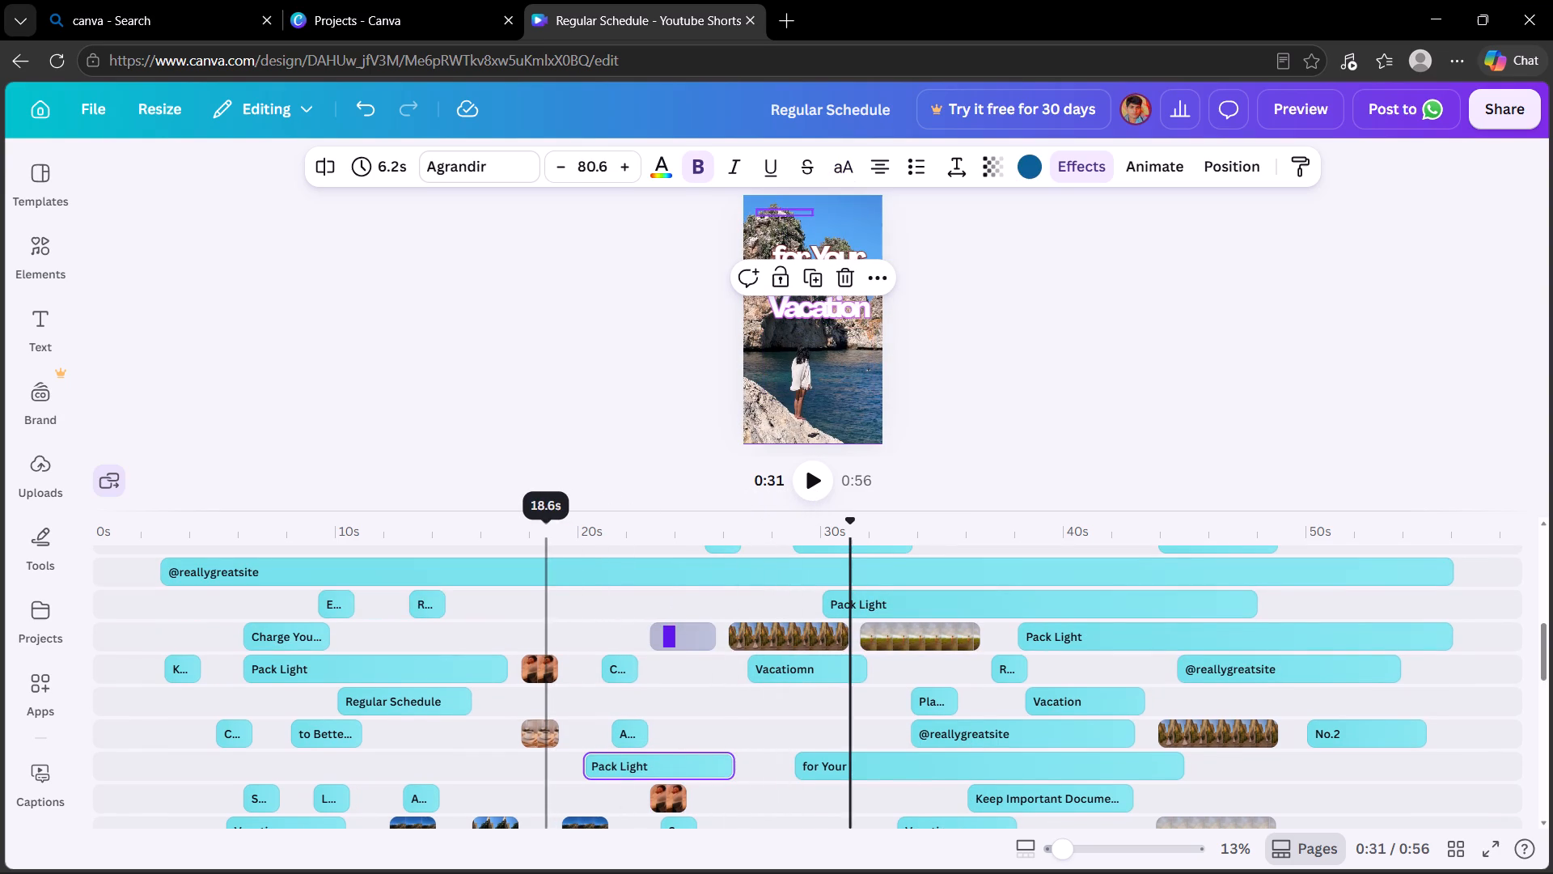
drag(545, 574, 1037, 725)
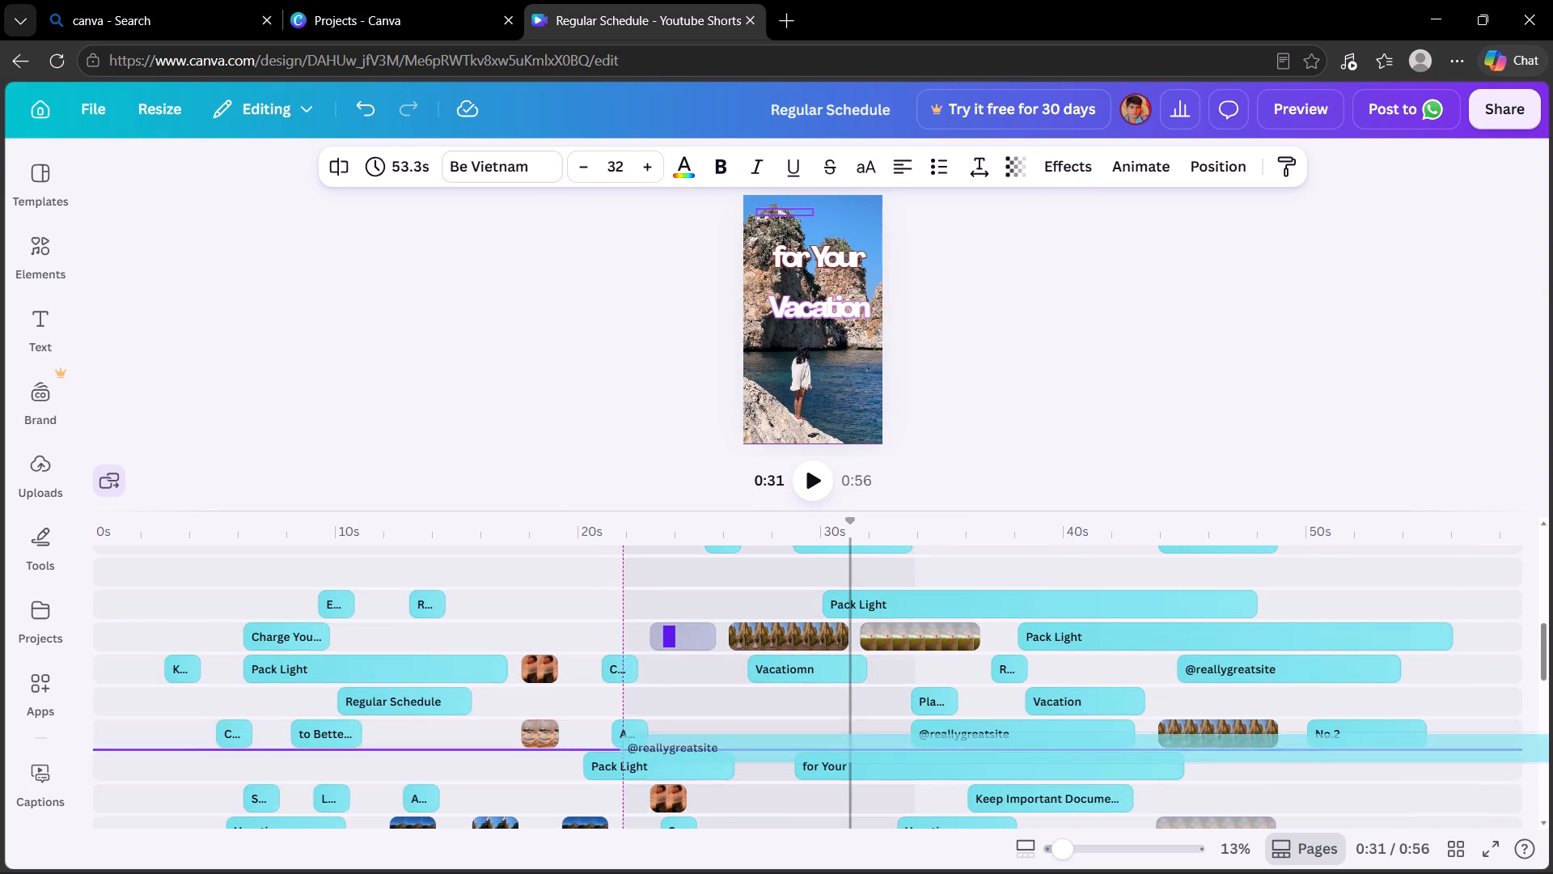
drag(1037, 725, 1170, 574)
Place the topmost track's "Vacation" on a new track below the "K..." clip at about 27.5 s, and move "K..." to about 27 s.
scroll(1162, 581, up, 3)
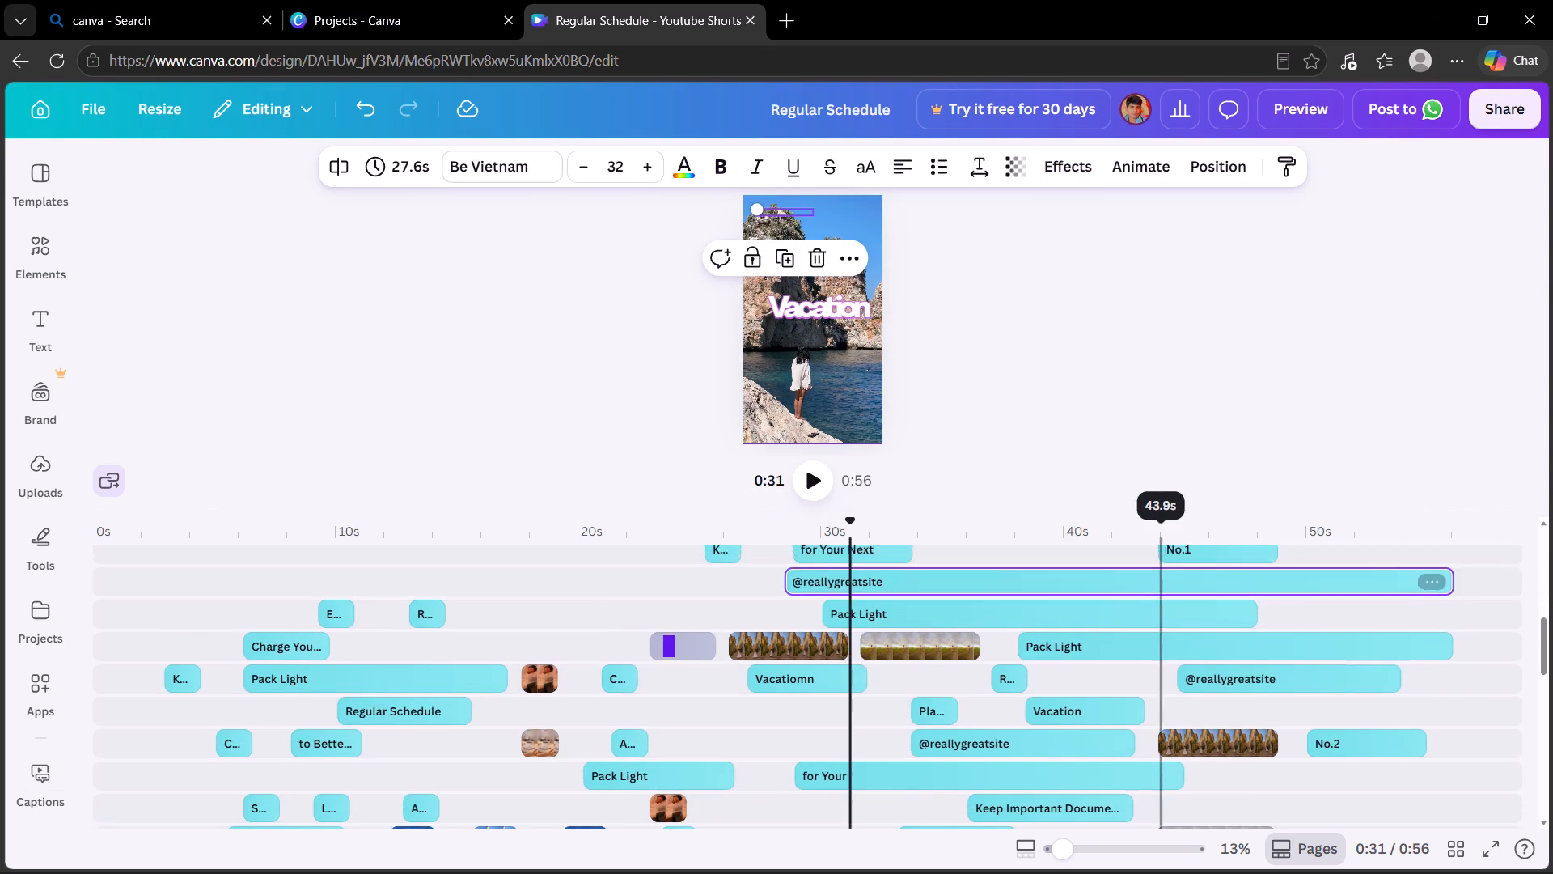
scroll(1160, 582, up, 2)
scroll(943, 672, up, 3)
drag(837, 572, 825, 631)
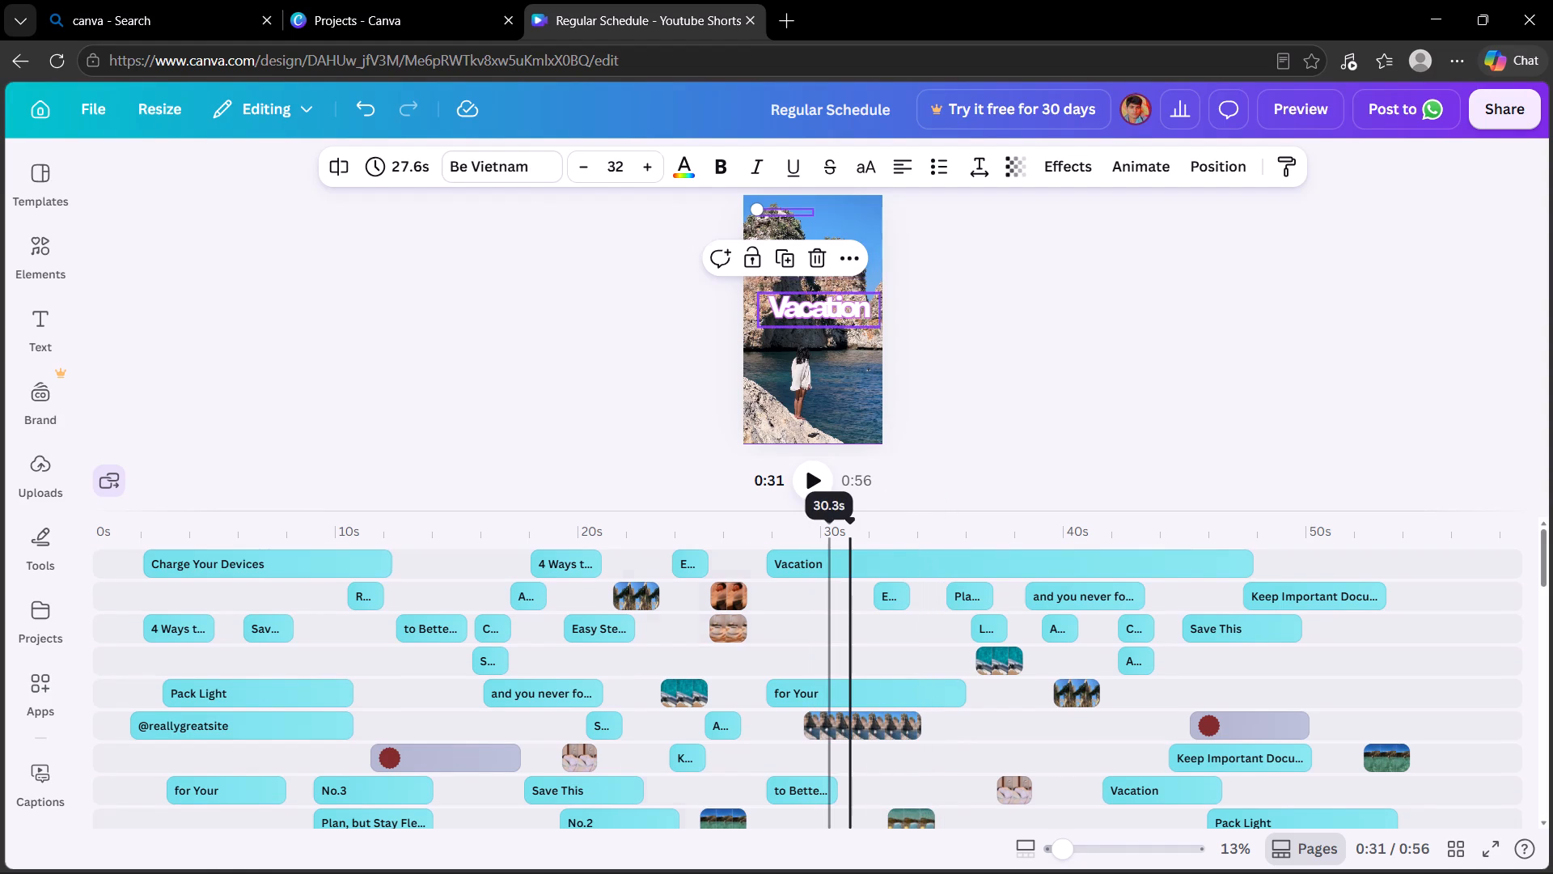
drag(825, 631, 832, 763)
drag(813, 796, 815, 762)
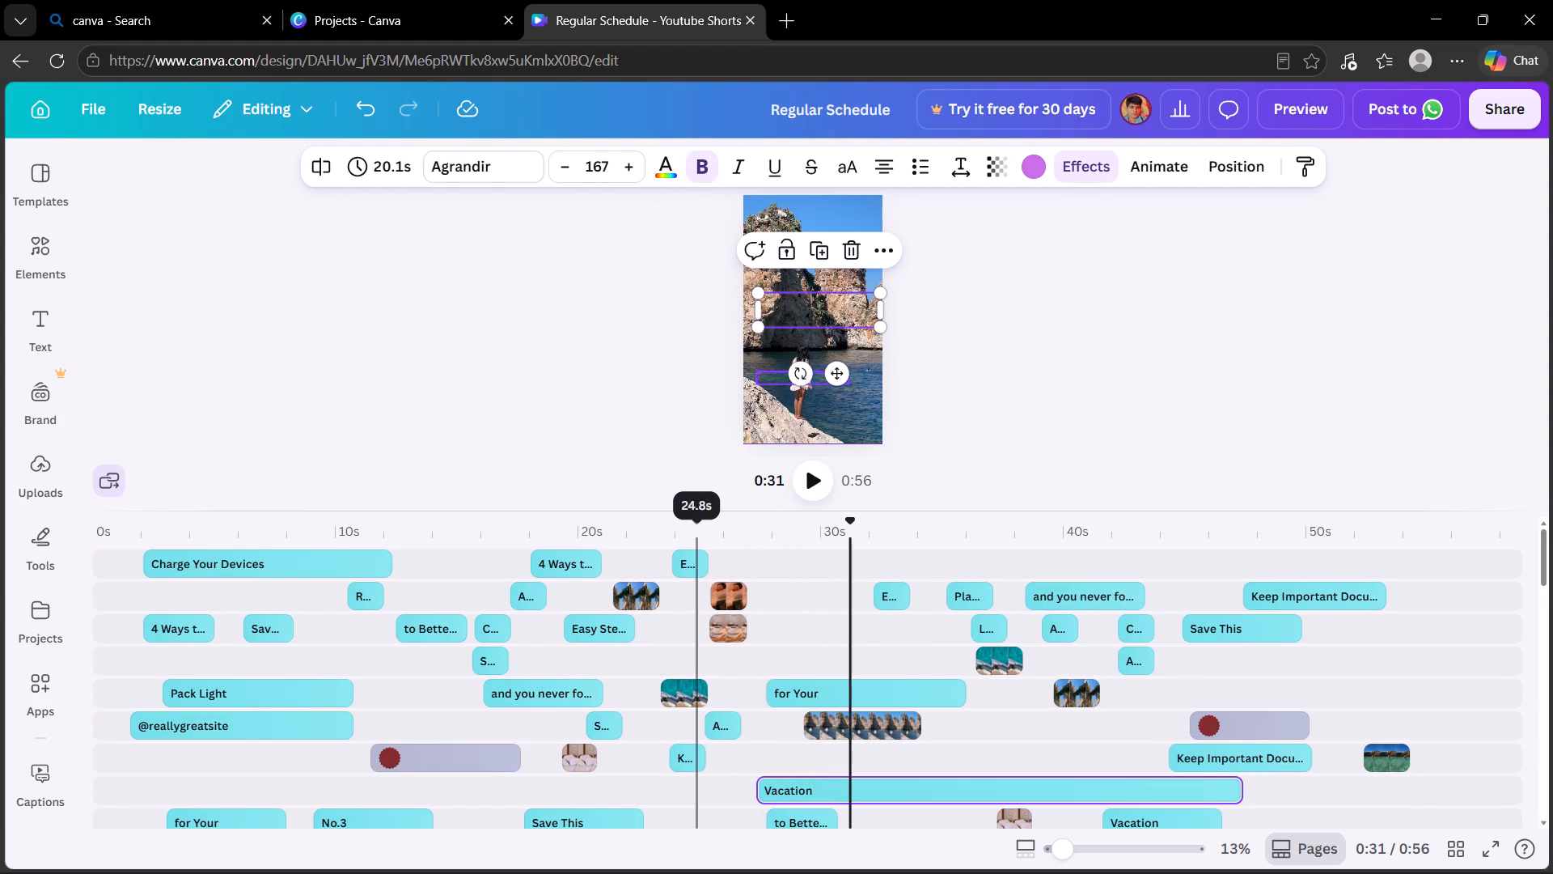
drag(697, 757, 777, 758)
Lengthen the "Avoid" clip starting near 25 s to 5.5 s.
click(736, 722)
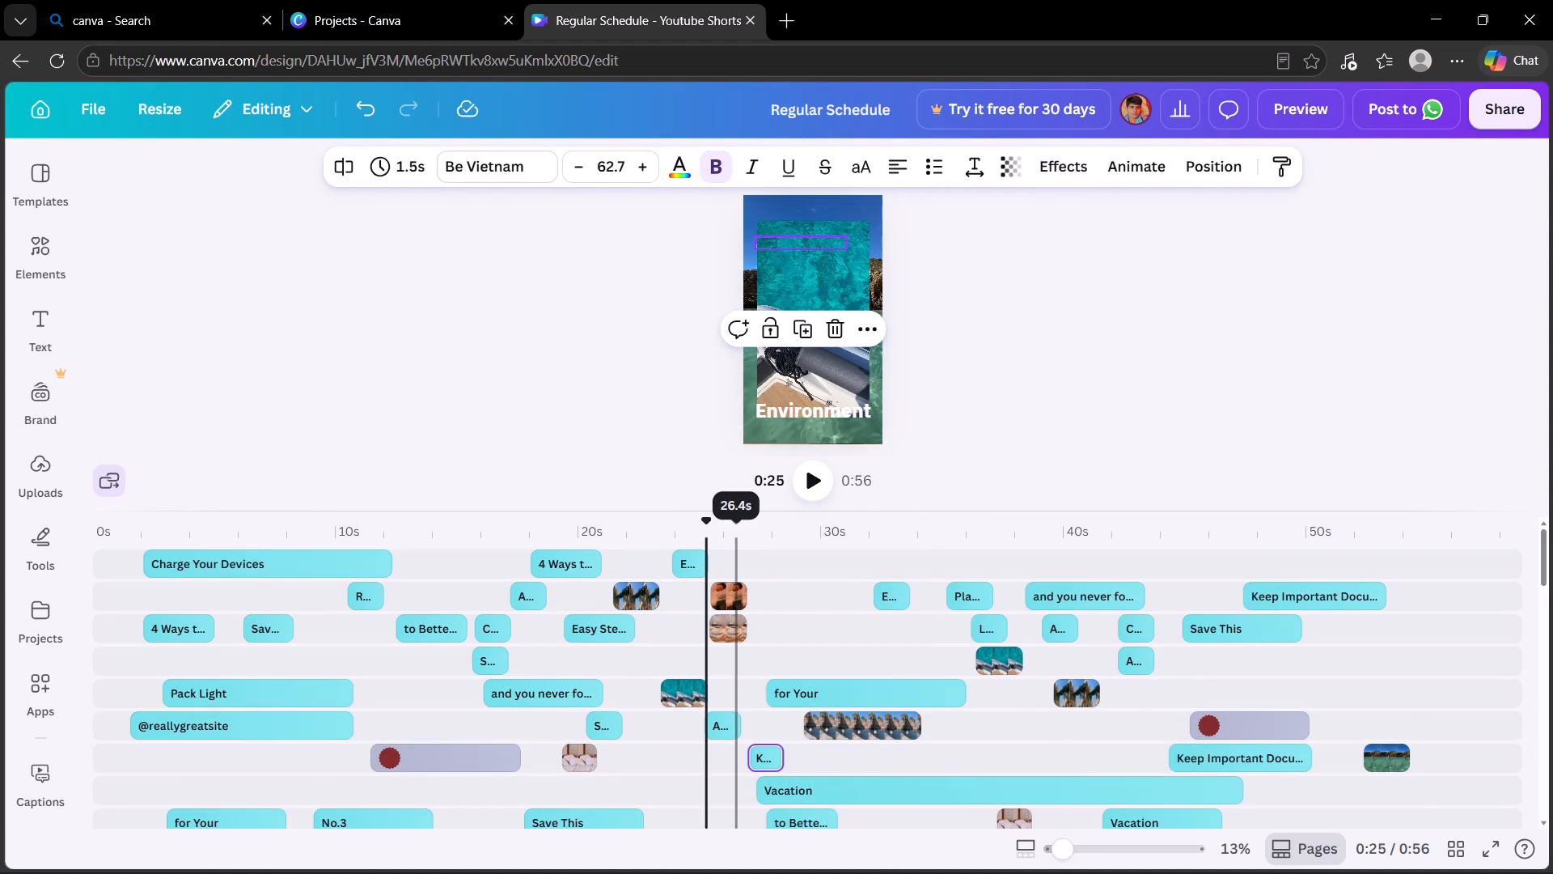
drag(733, 723, 762, 738)
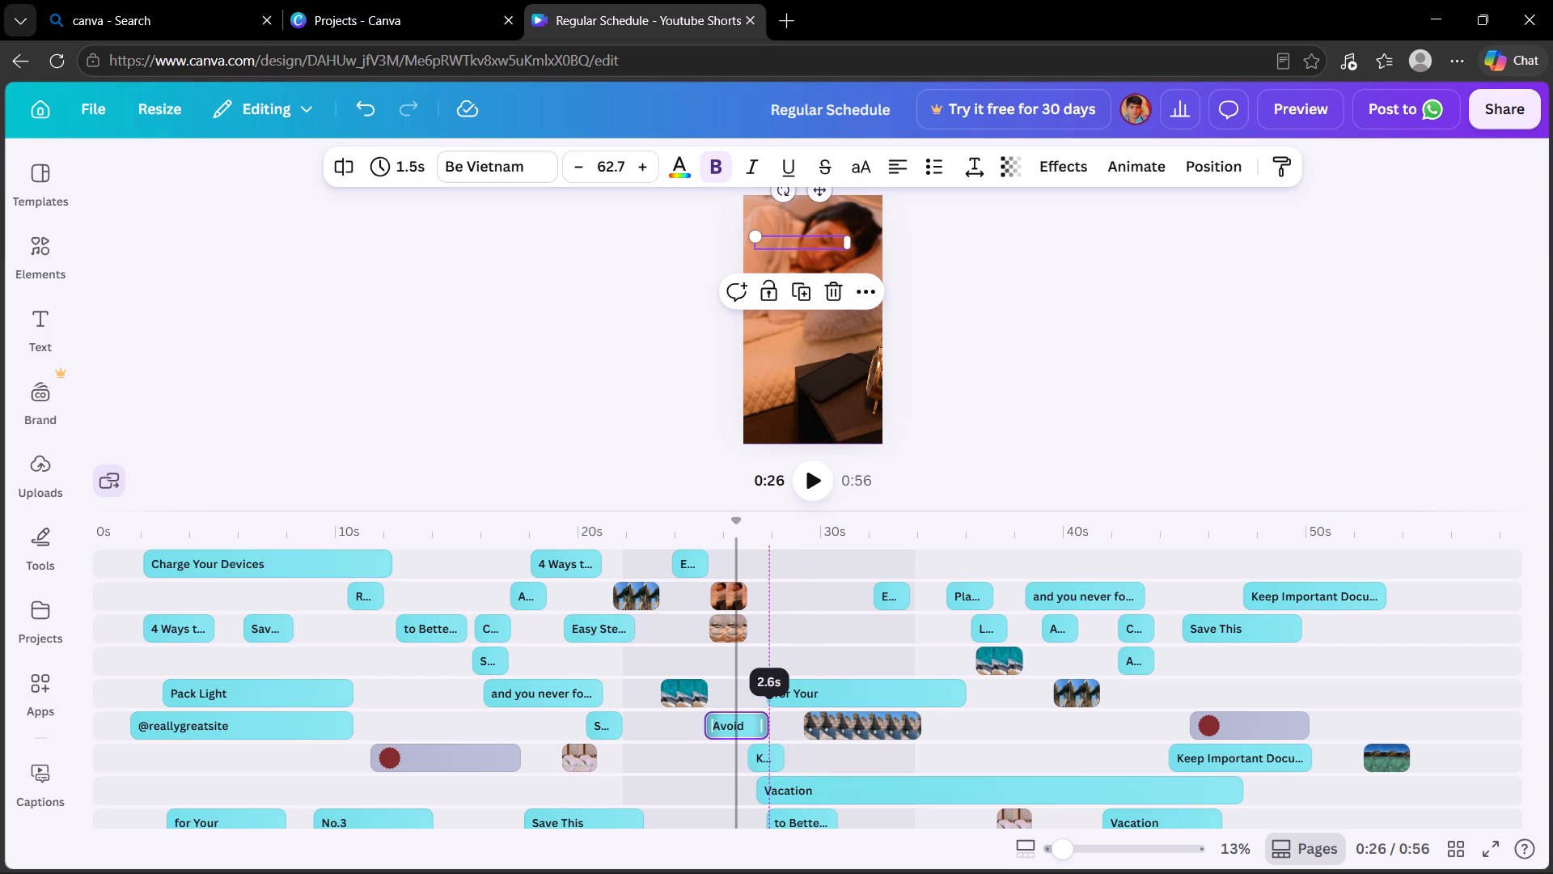
drag(762, 738, 781, 744)
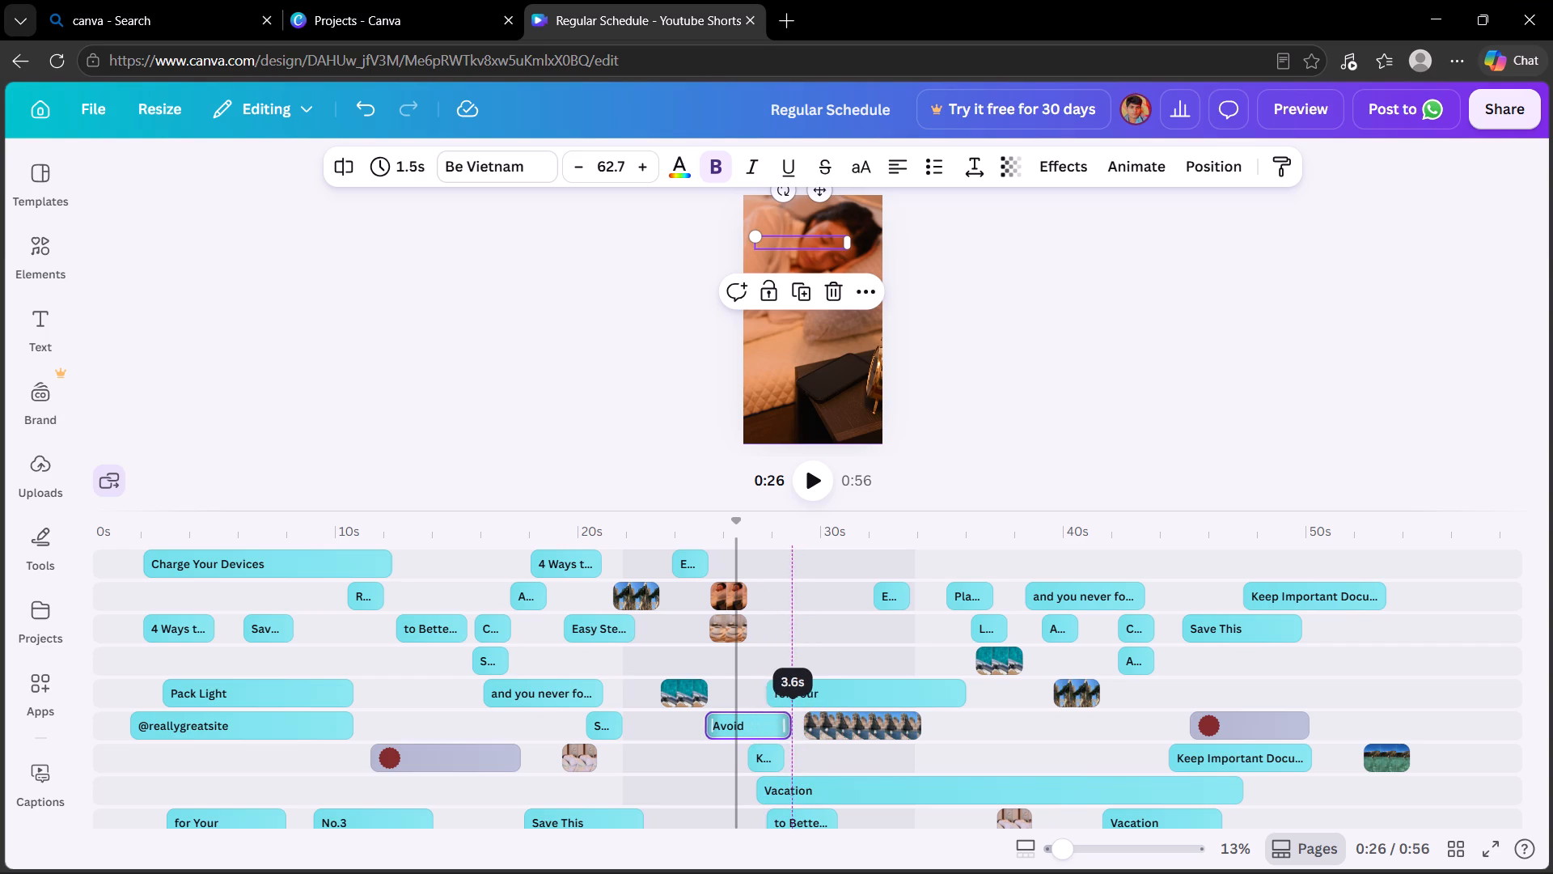
drag(781, 744, 794, 753)
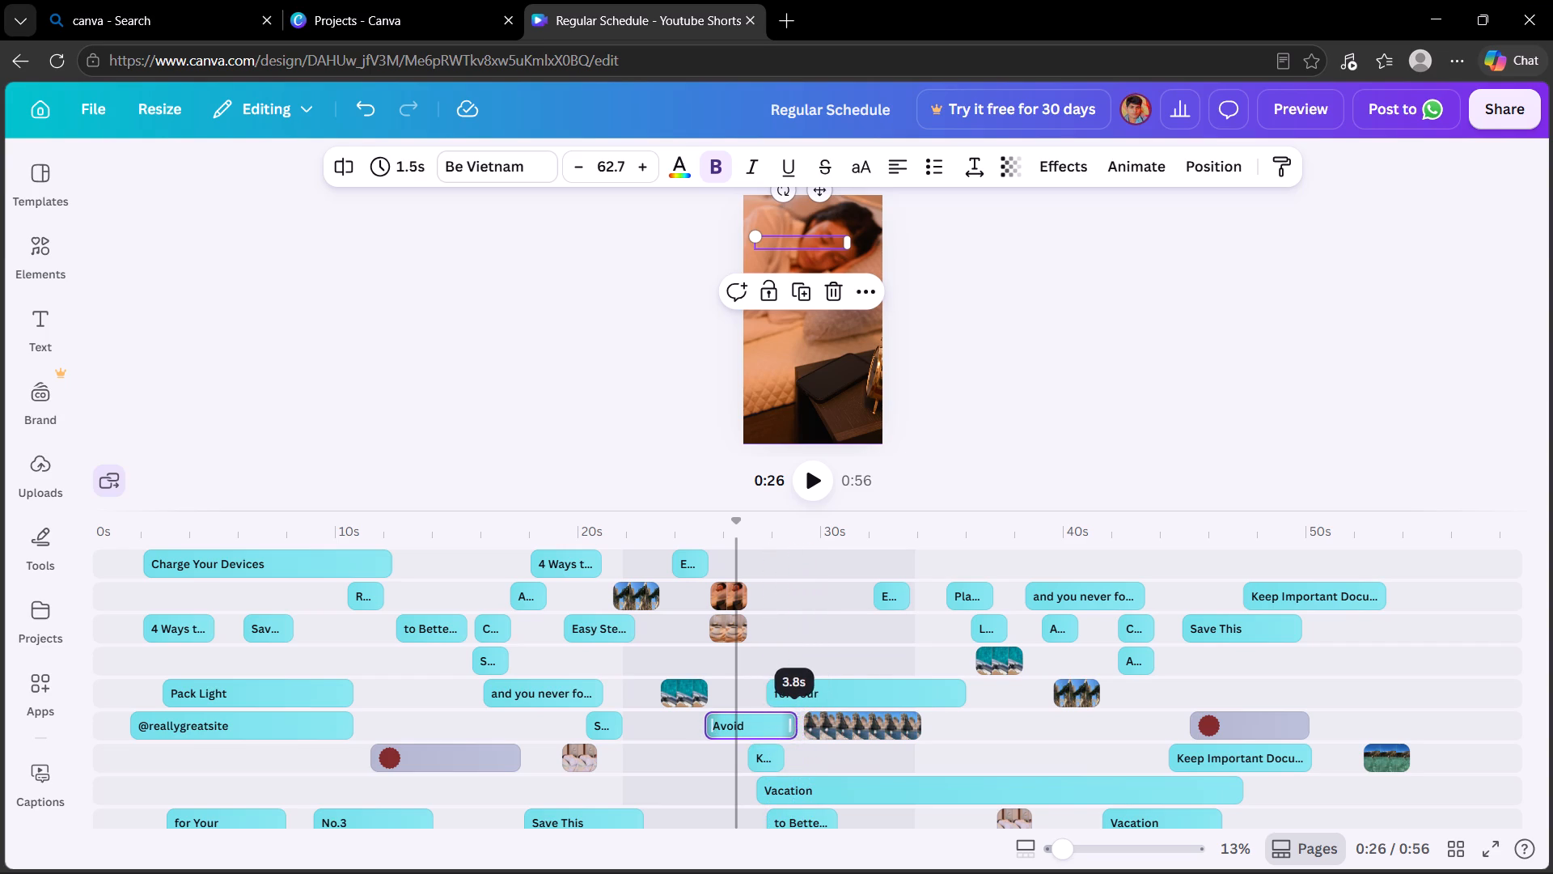
drag(794, 753, 831, 760)
Move the 8.2 s "for Your" clip one track up, starting at about 25.5 s, and shorten it to 6.7 s.
drag(926, 687, 870, 646)
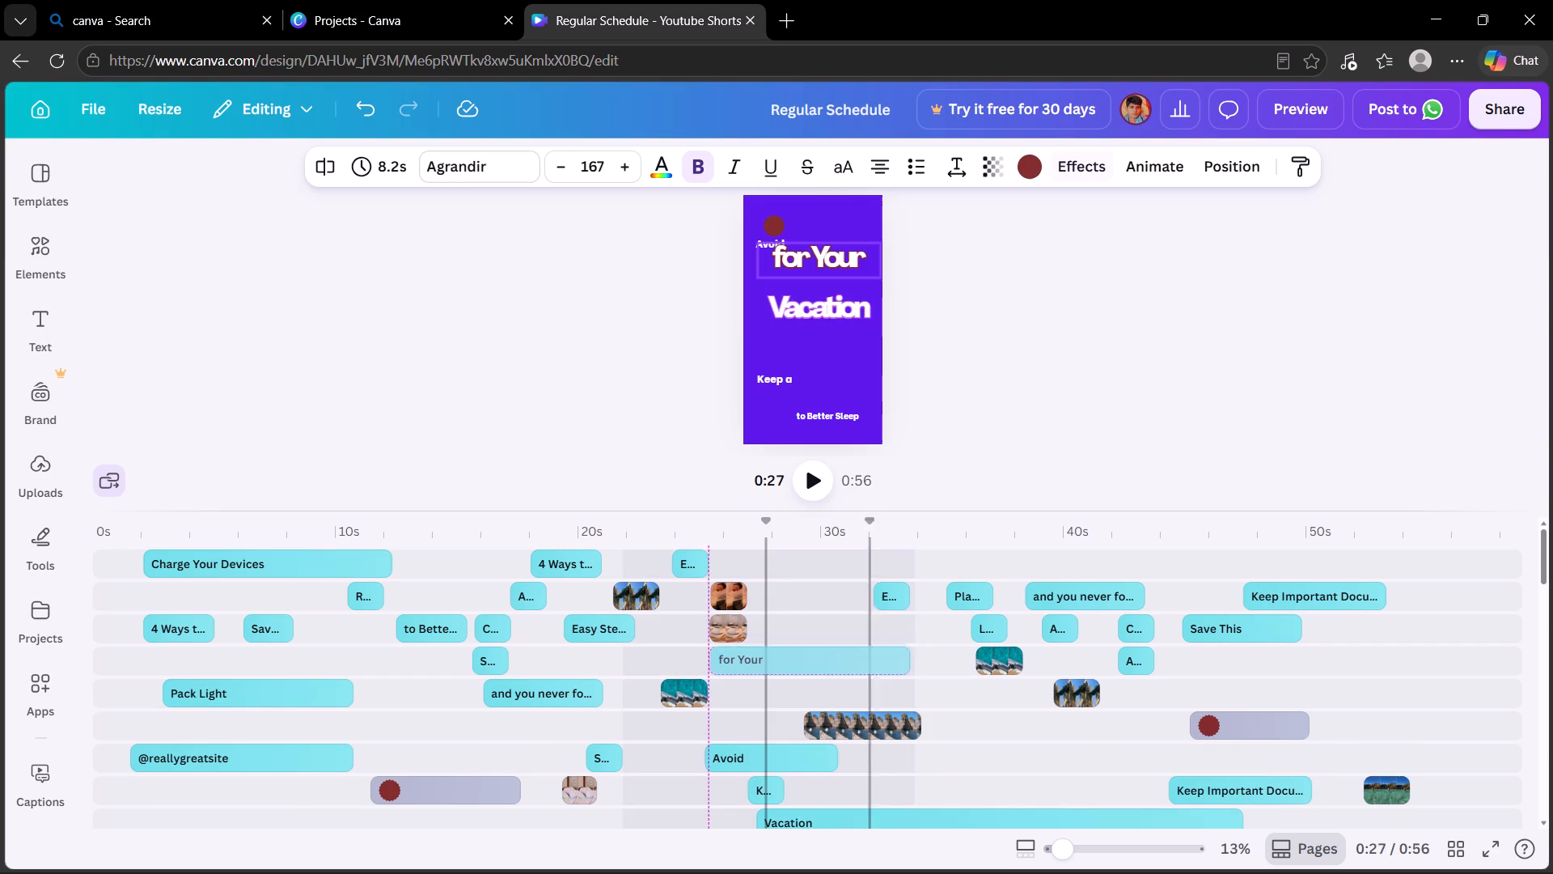
drag(870, 646, 870, 642)
drag(907, 658, 891, 660)
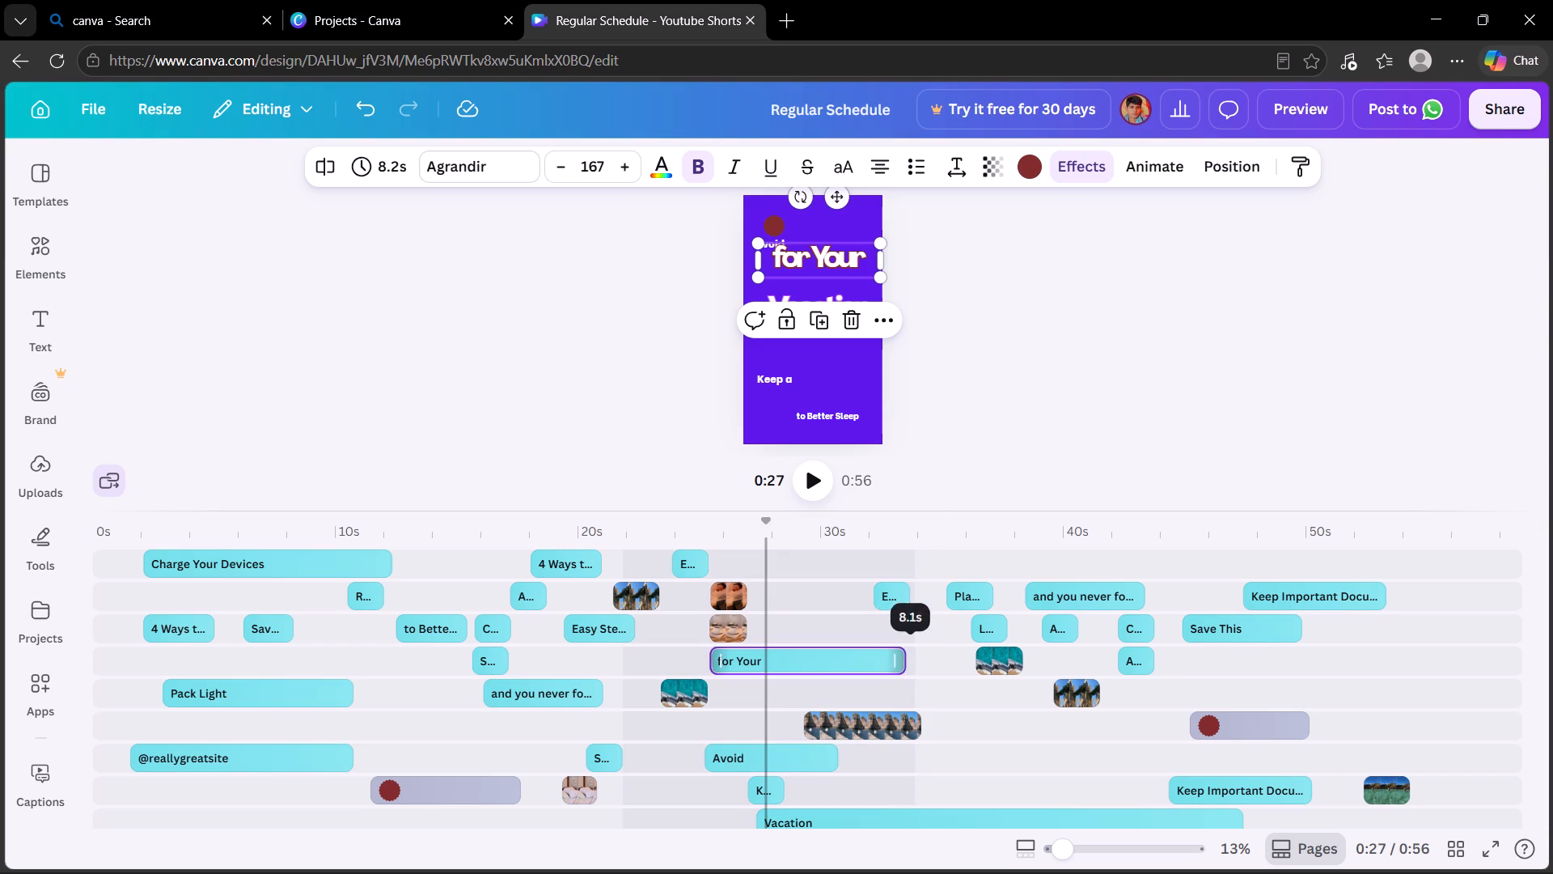
drag(891, 660, 852, 655)
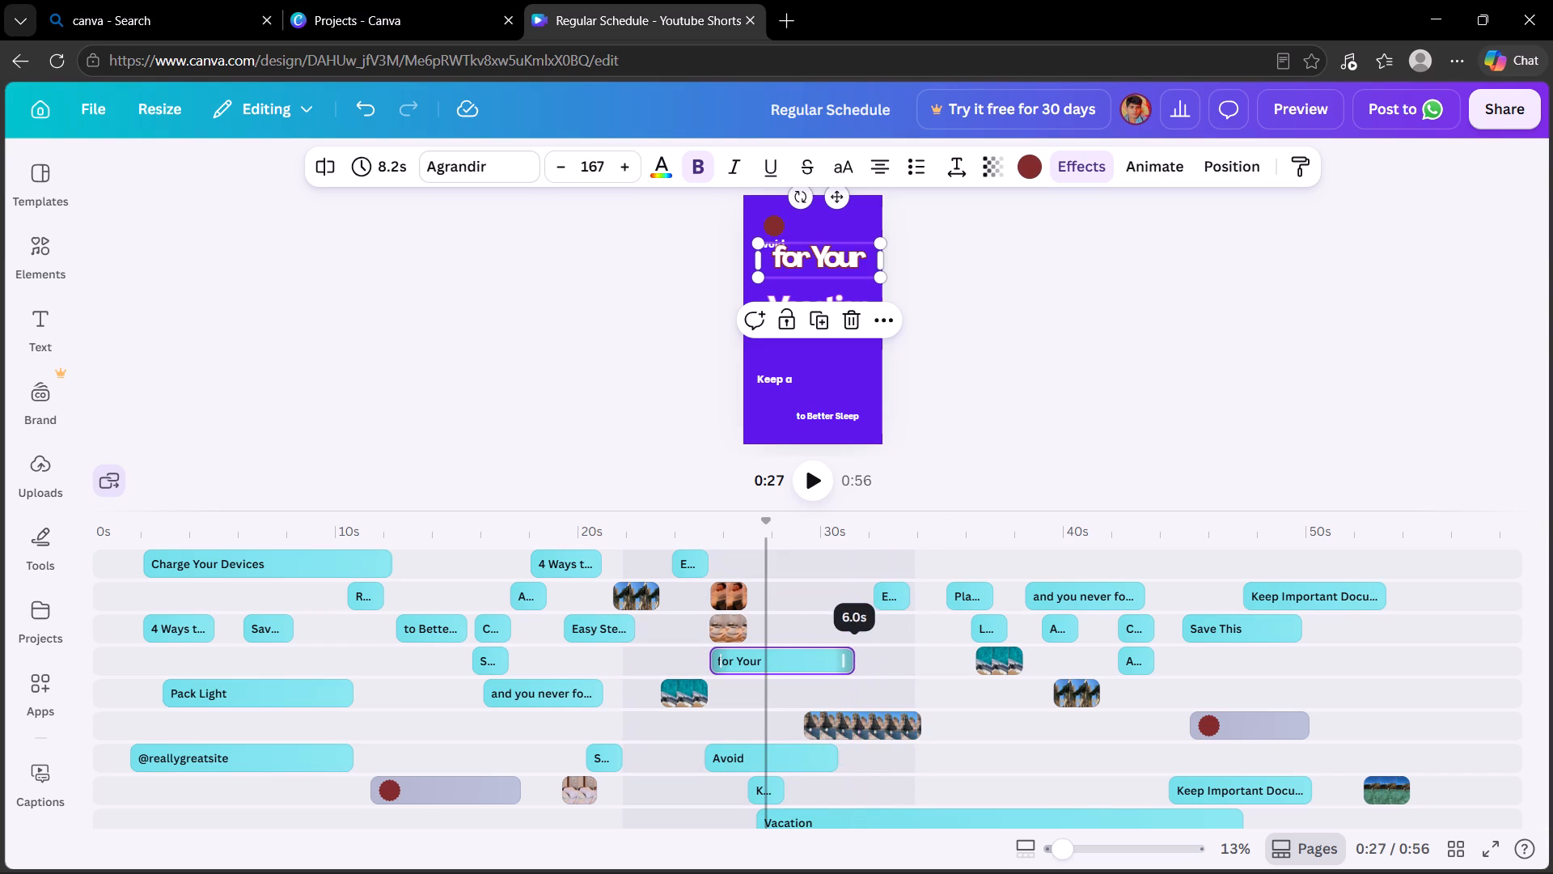
drag(852, 655, 873, 659)
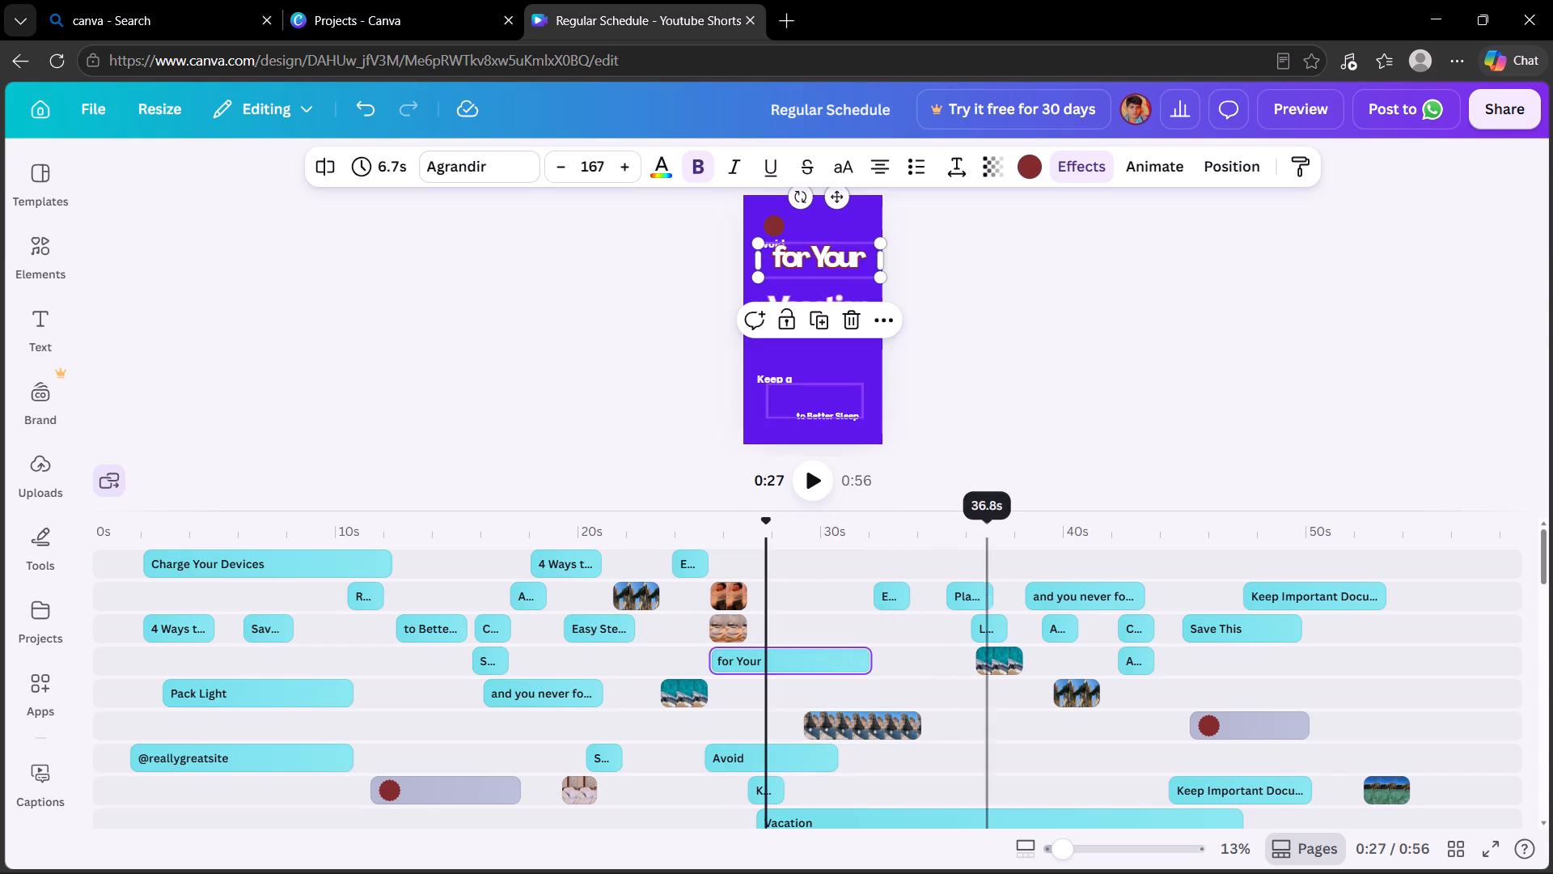
Move "Plan, but Stay Flexible" down beside the long cliff video clip at about 34.5 s, and lengthen it to 8.0 s.
drag(994, 609, 978, 719)
drag(969, 731, 1116, 745)
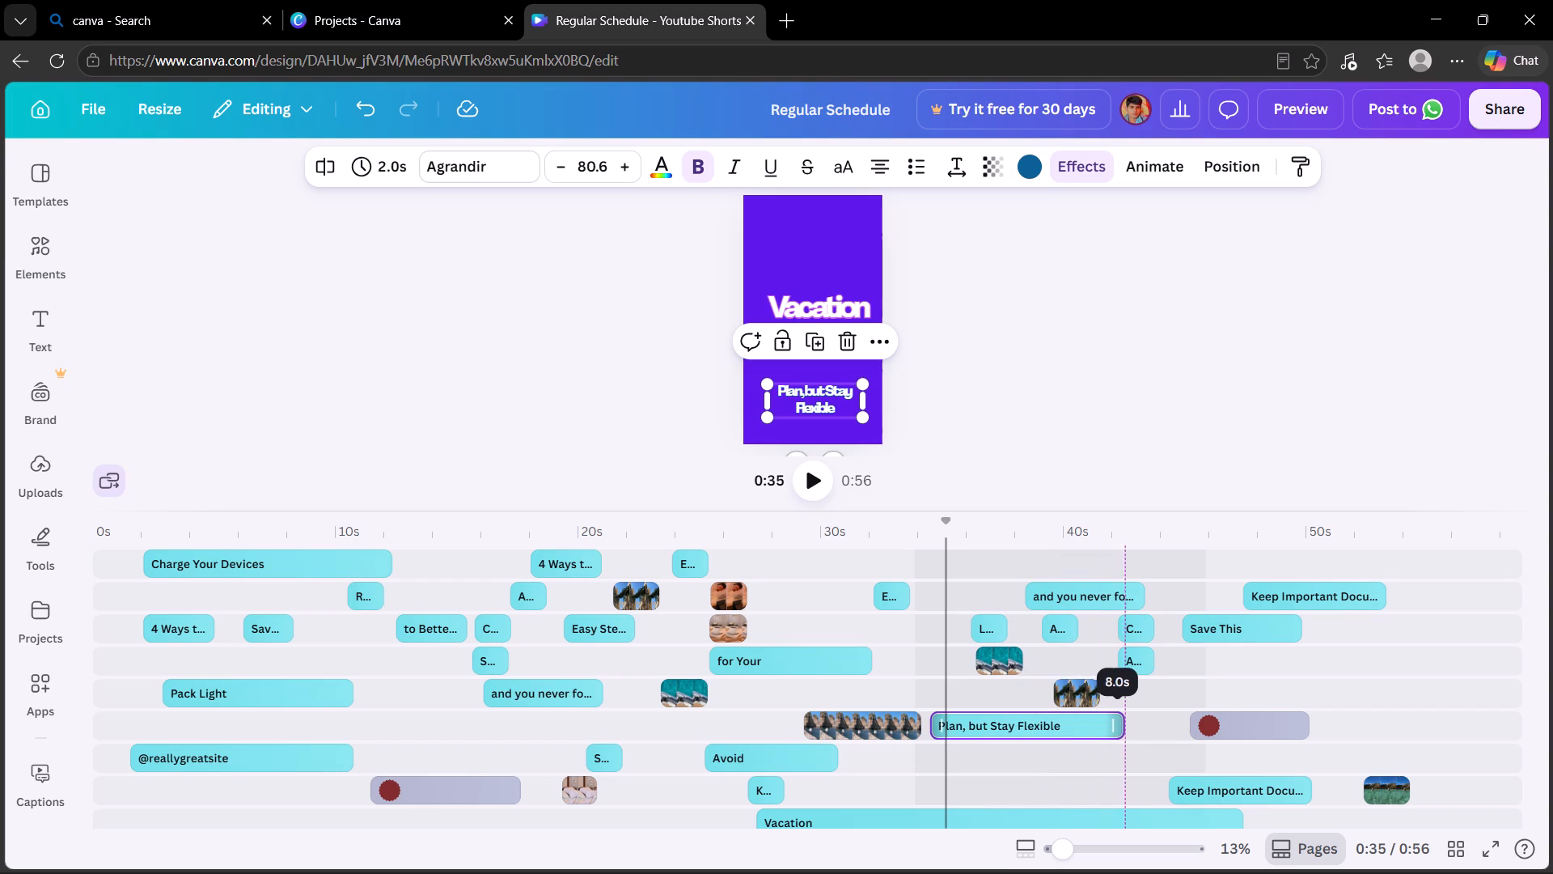
drag(1116, 745, 1116, 745)
Move the "Save This" clip near 45 s two tracks down at about 44.5 s, and extend its end to about 52 s.
drag(1232, 633, 1225, 683)
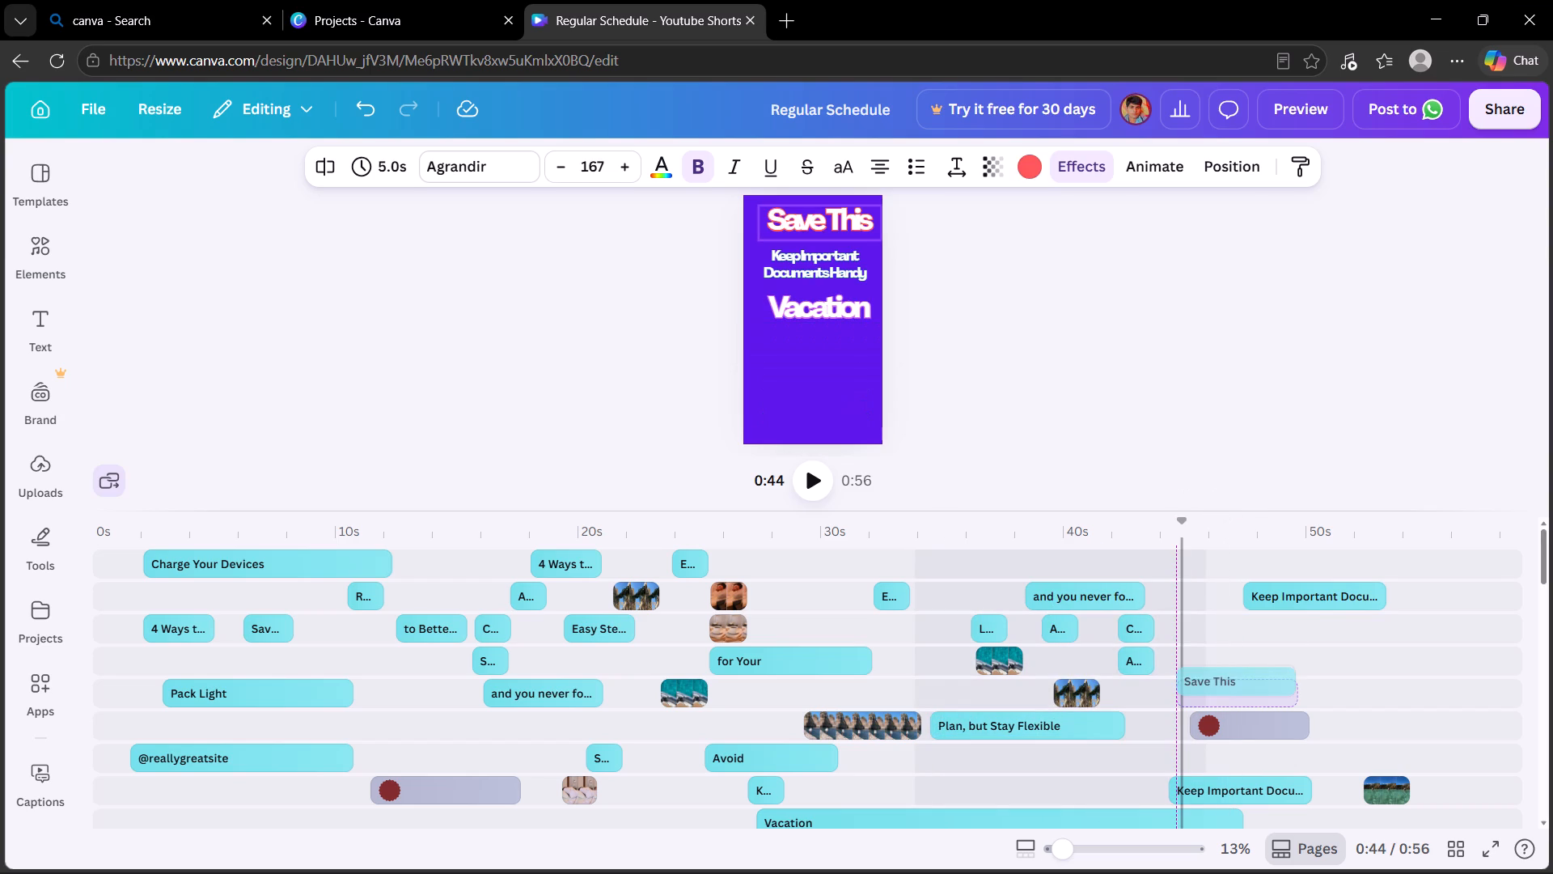
drag(1225, 683, 1225, 696)
drag(1290, 687, 1293, 687)
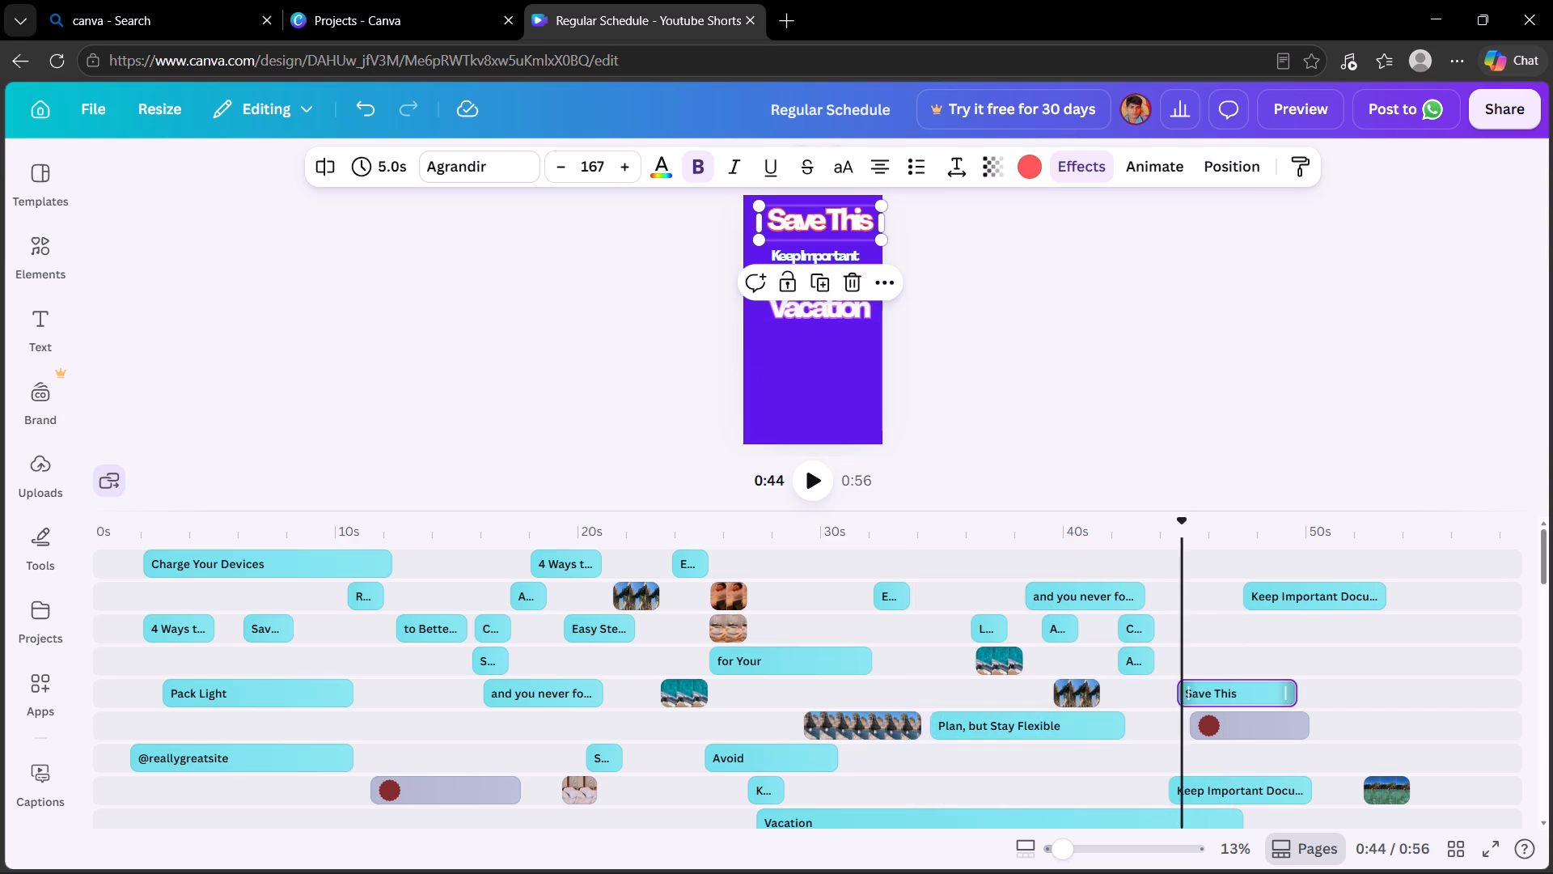
drag(1293, 687, 1350, 700)
Move the upper "Keep Important Docu..." two tracks down, starting at about 46 s, and extend its end to about 52 s.
drag(1282, 587, 1264, 628)
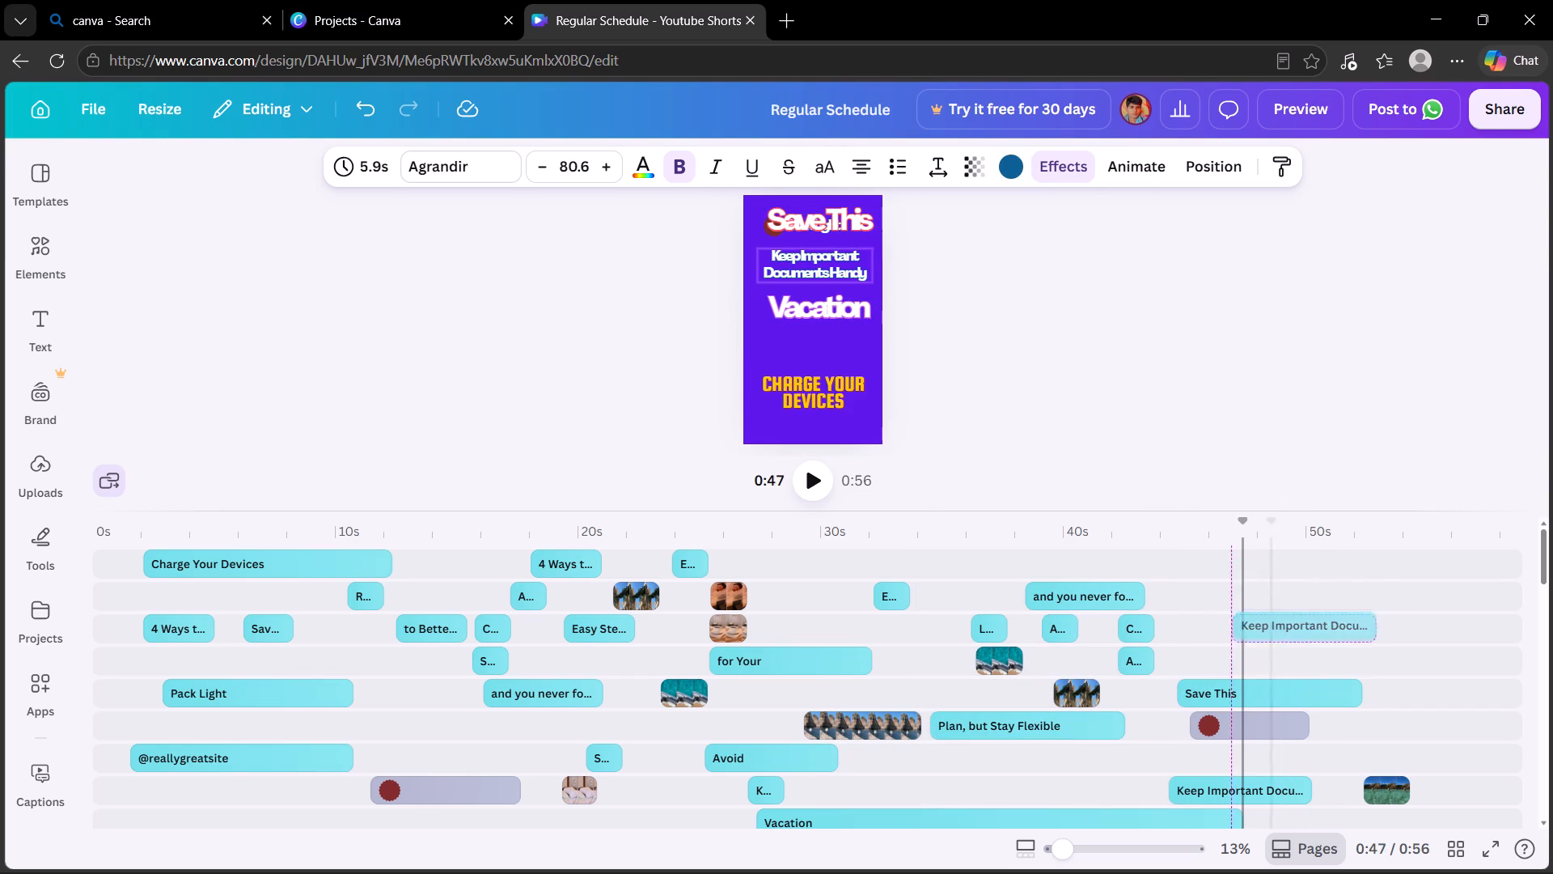
drag(1264, 628, 1252, 646)
drag(1336, 654, 1339, 655)
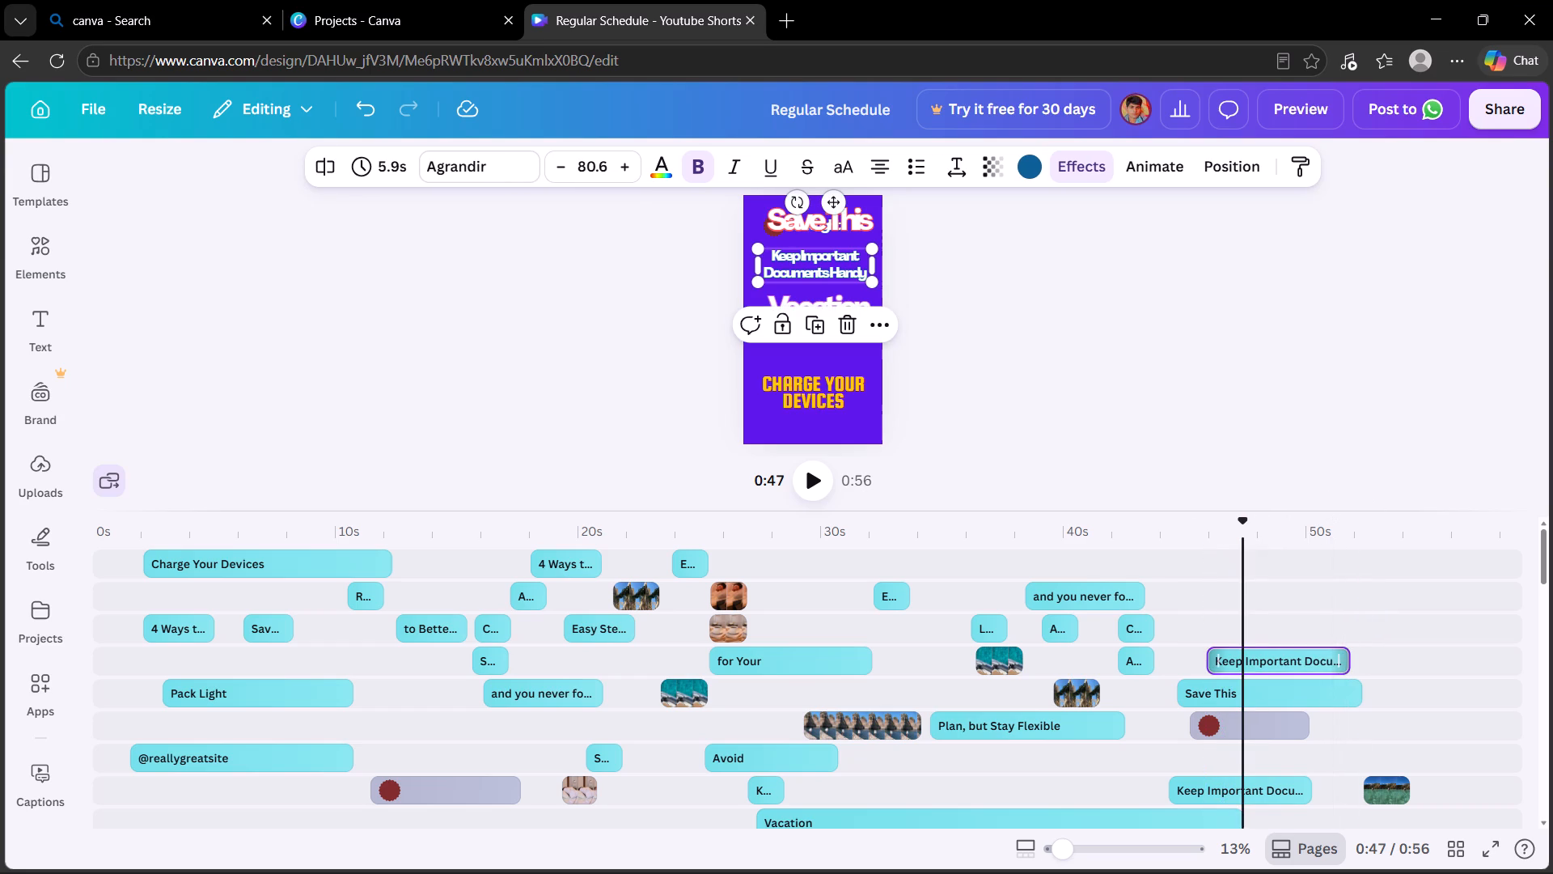
drag(1339, 655, 1352, 653)
Move the "and you never fo..." clip near 38.5 s along its track to about 43.5 s, and lengthen it to 7.6 s.
drag(1107, 597, 1190, 603)
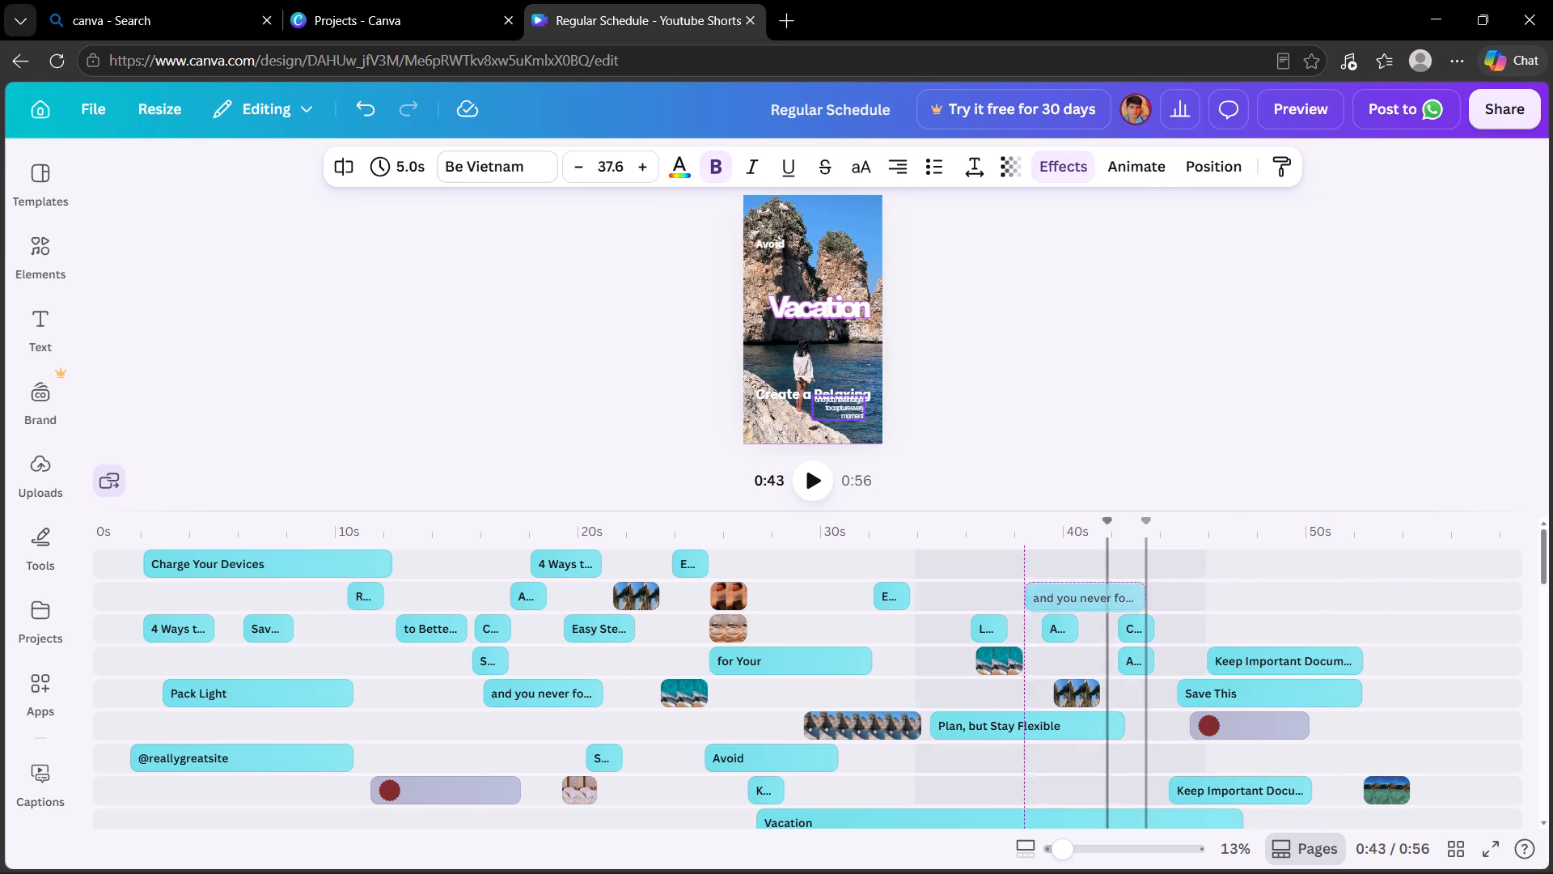
drag(1190, 603, 1230, 626)
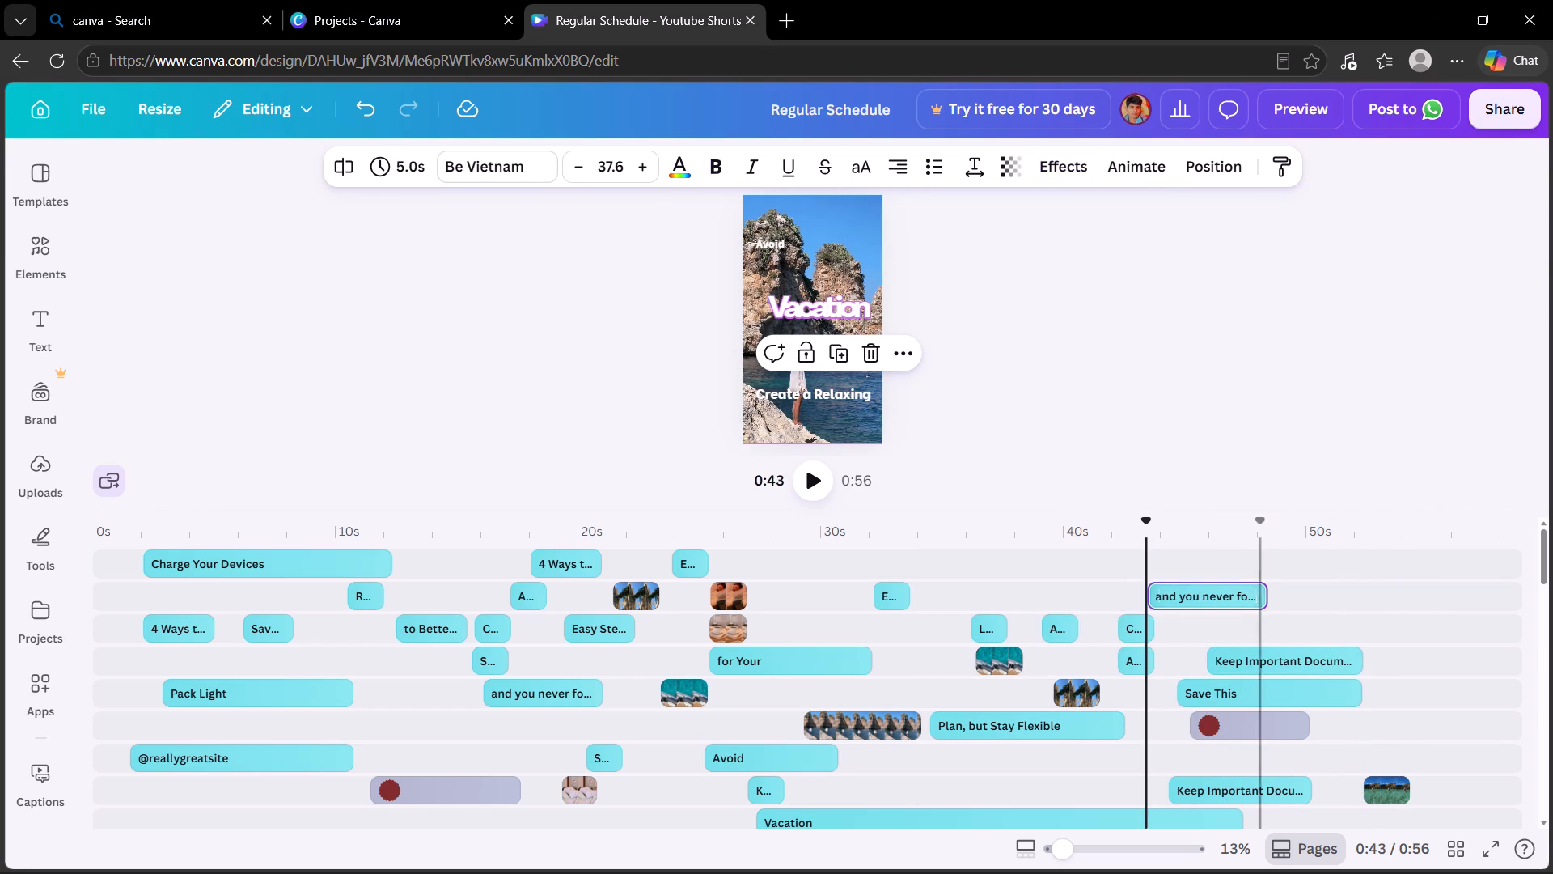
drag(1260, 591, 1330, 609)
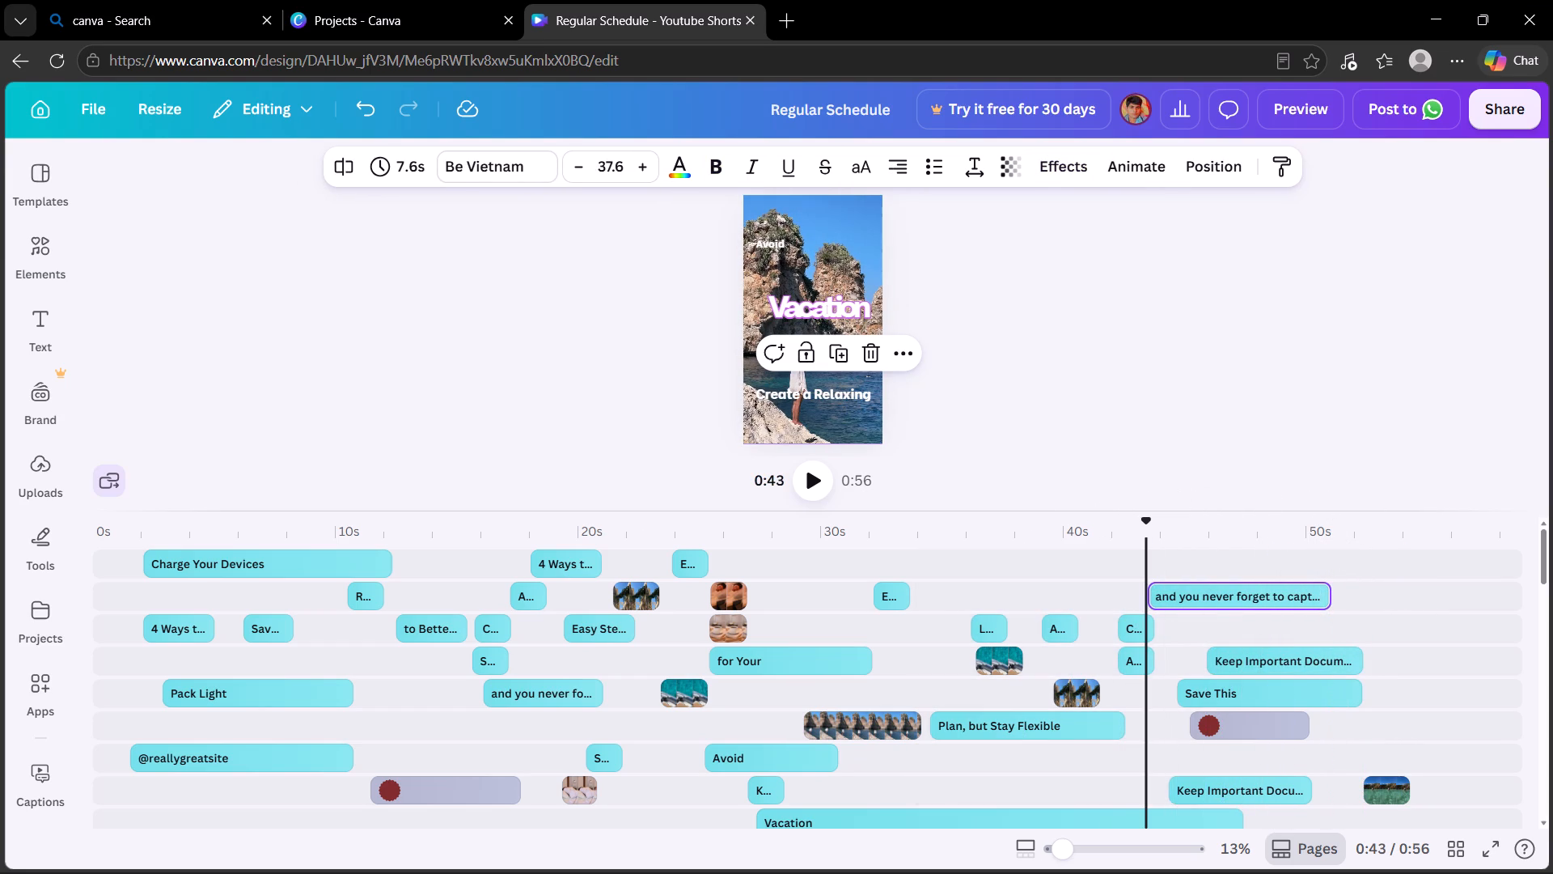
Move "Create a Relaxing" near 42 s up to the topmost track at about 40 s, and lengthen it to about 5 s.
drag(1140, 626, 1081, 564)
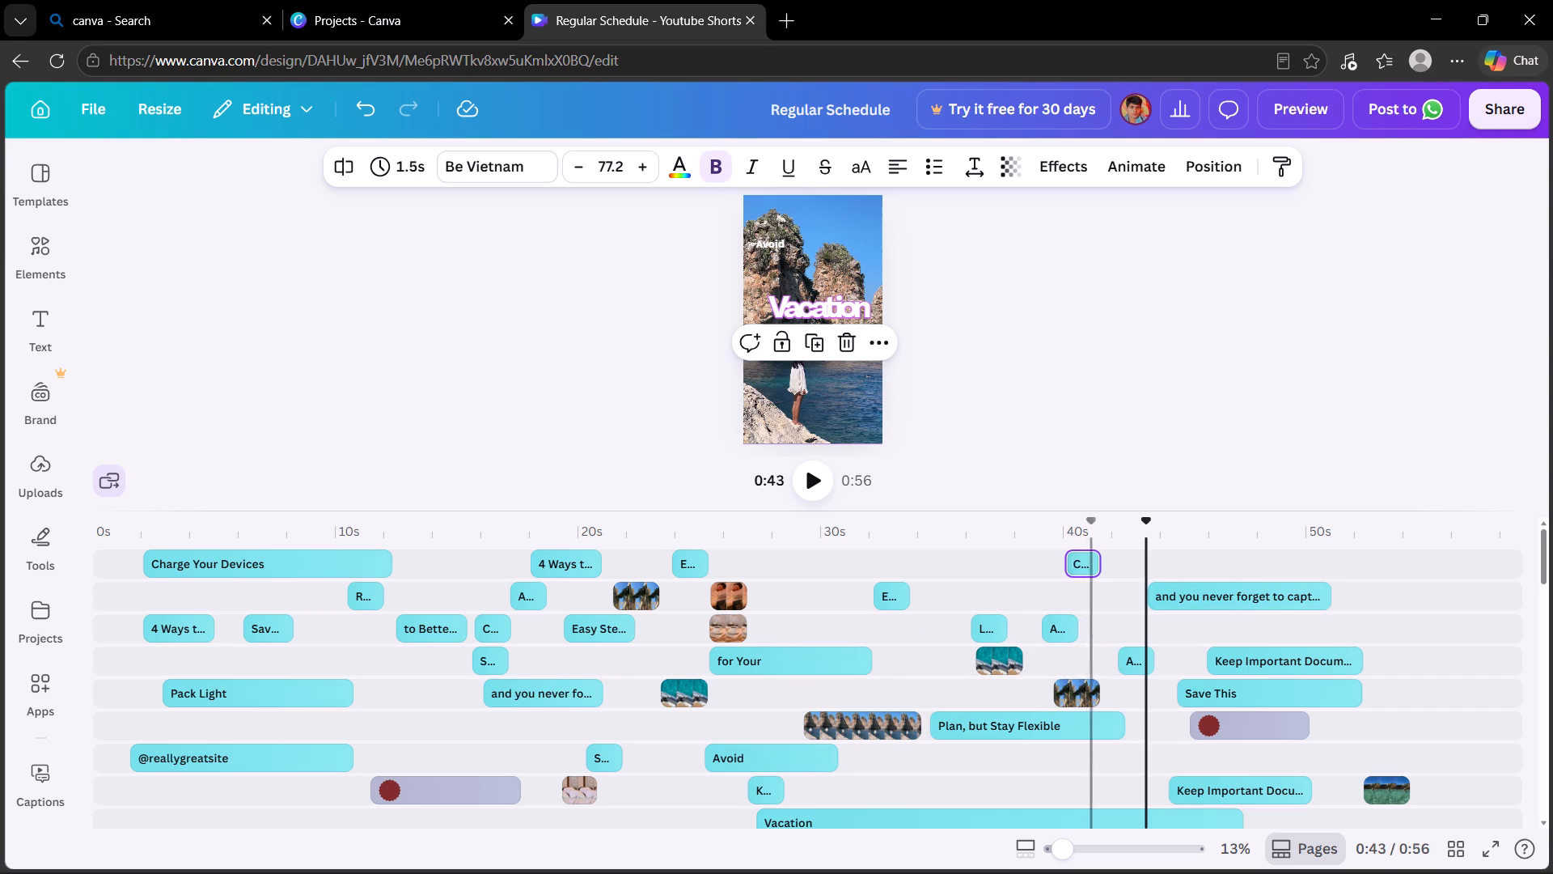
drag(1093, 565, 1181, 575)
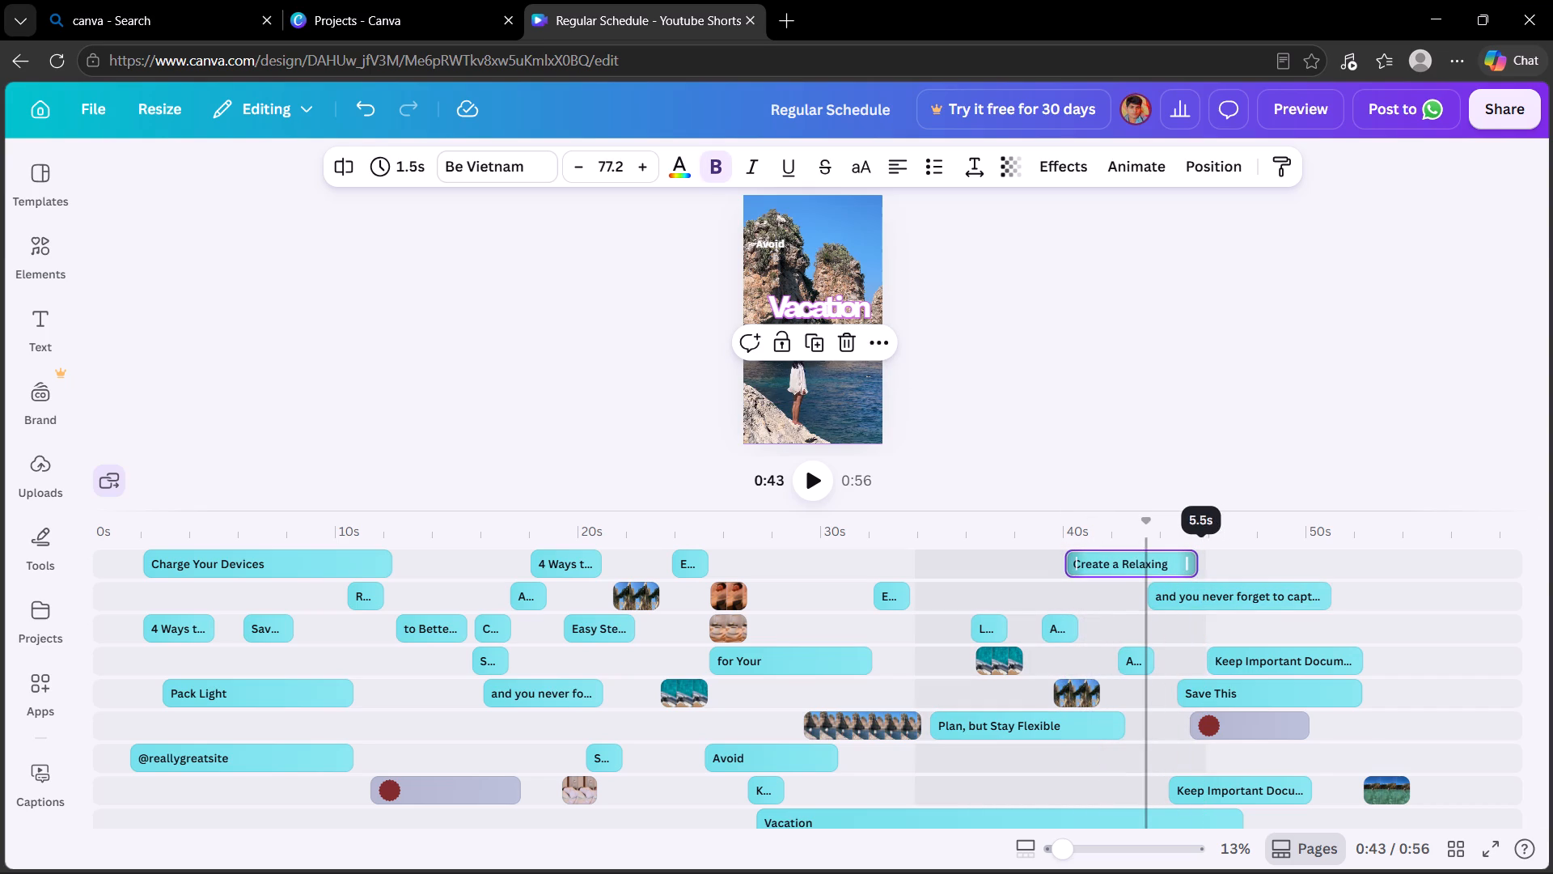
Move the "A..." clip near 39 s one track up at about 39 s, and "L..." one track up at about 35.5 s.
drag(1062, 639, 1056, 598)
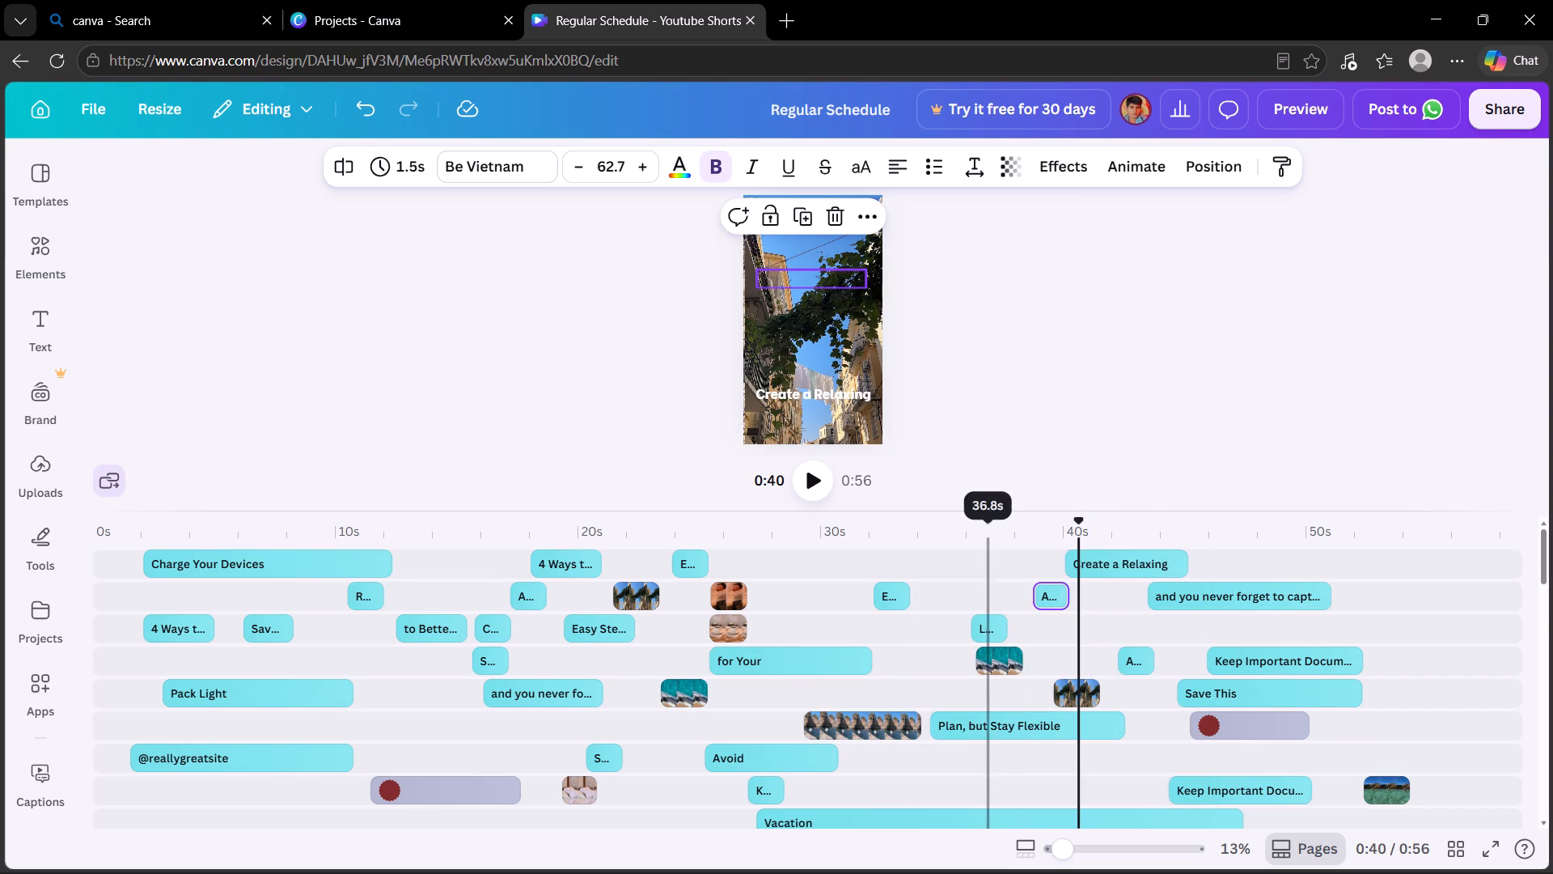
drag(984, 628, 973, 586)
Move the "Environment" clip near 32 s one track down at about 32.5 s, and lengthen it to about 4.4 s.
drag(894, 593, 894, 602)
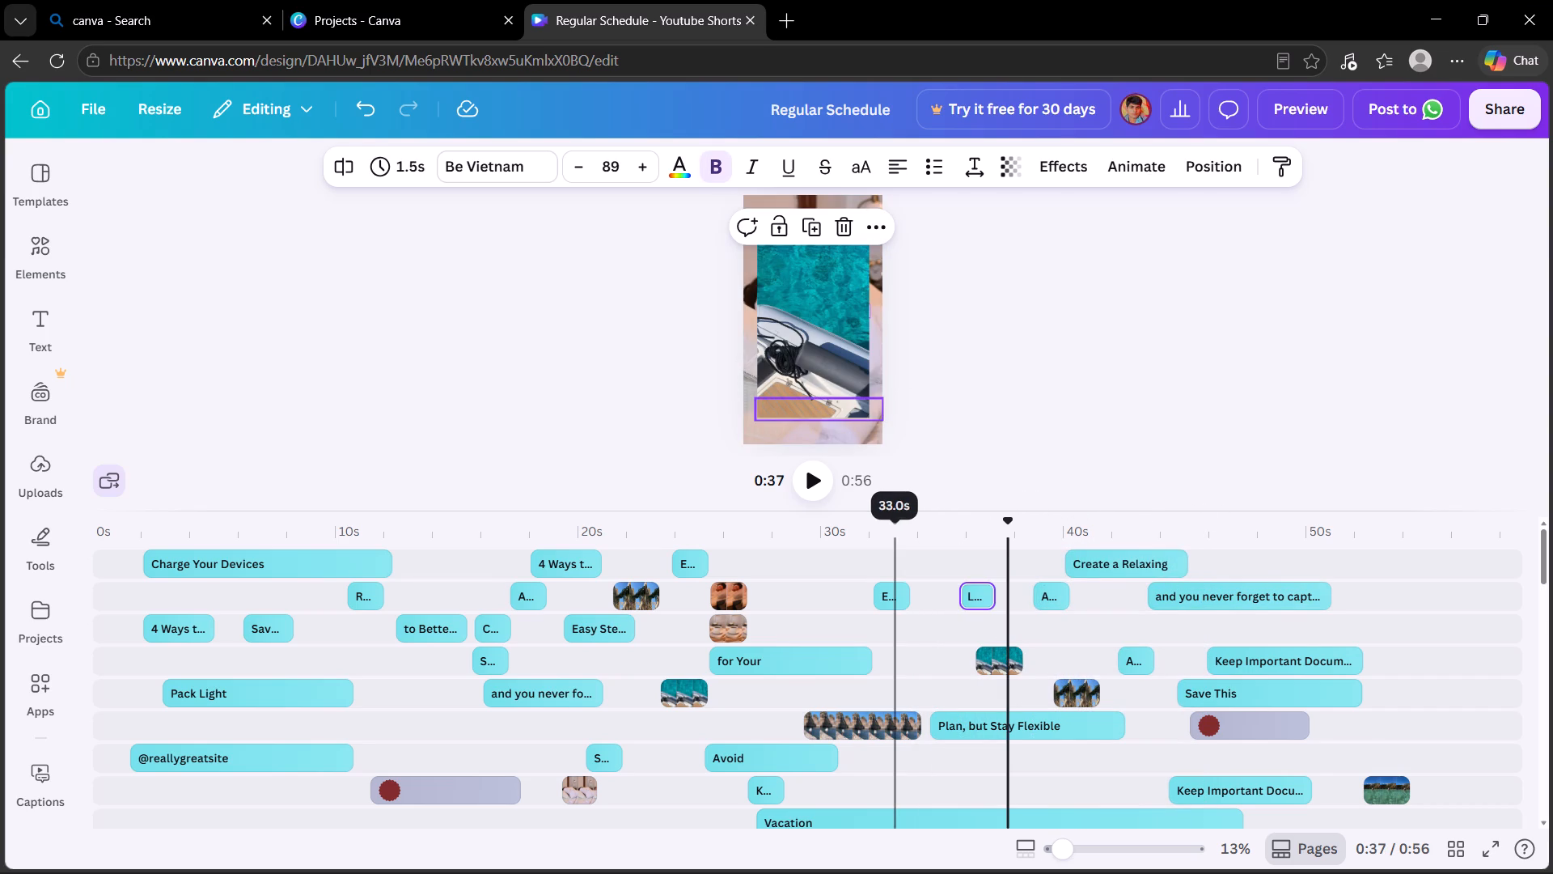
drag(894, 602, 905, 629)
drag(910, 629, 1017, 637)
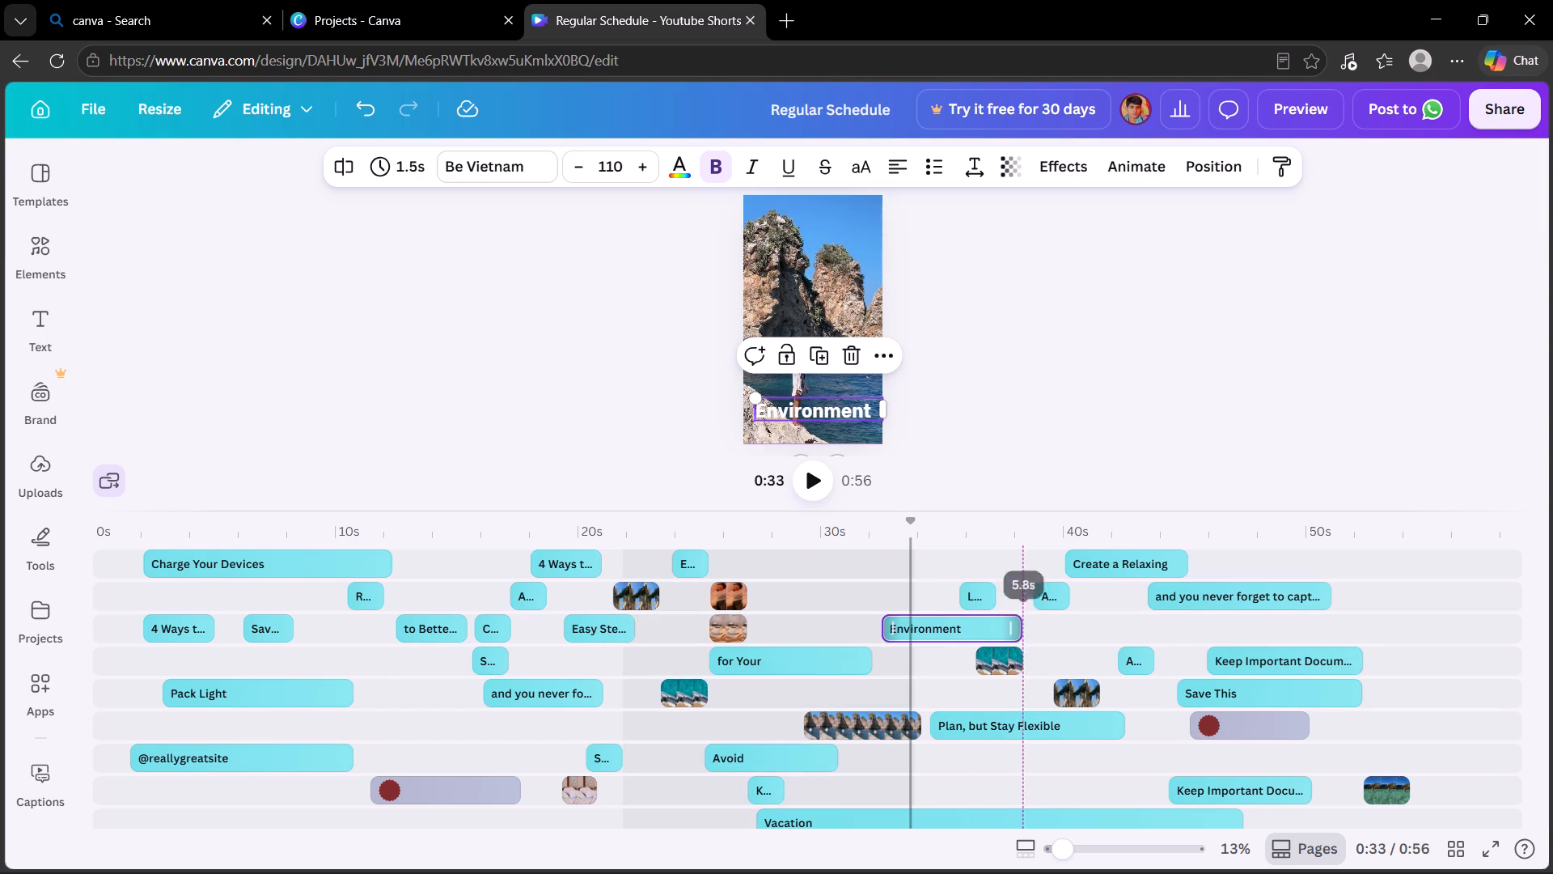
drag(1017, 637, 981, 642)
Move the 6.7 s "for Your" one track down and "Avoid" up to the topmost track, both starting at about 28.5 s.
drag(819, 657, 854, 707)
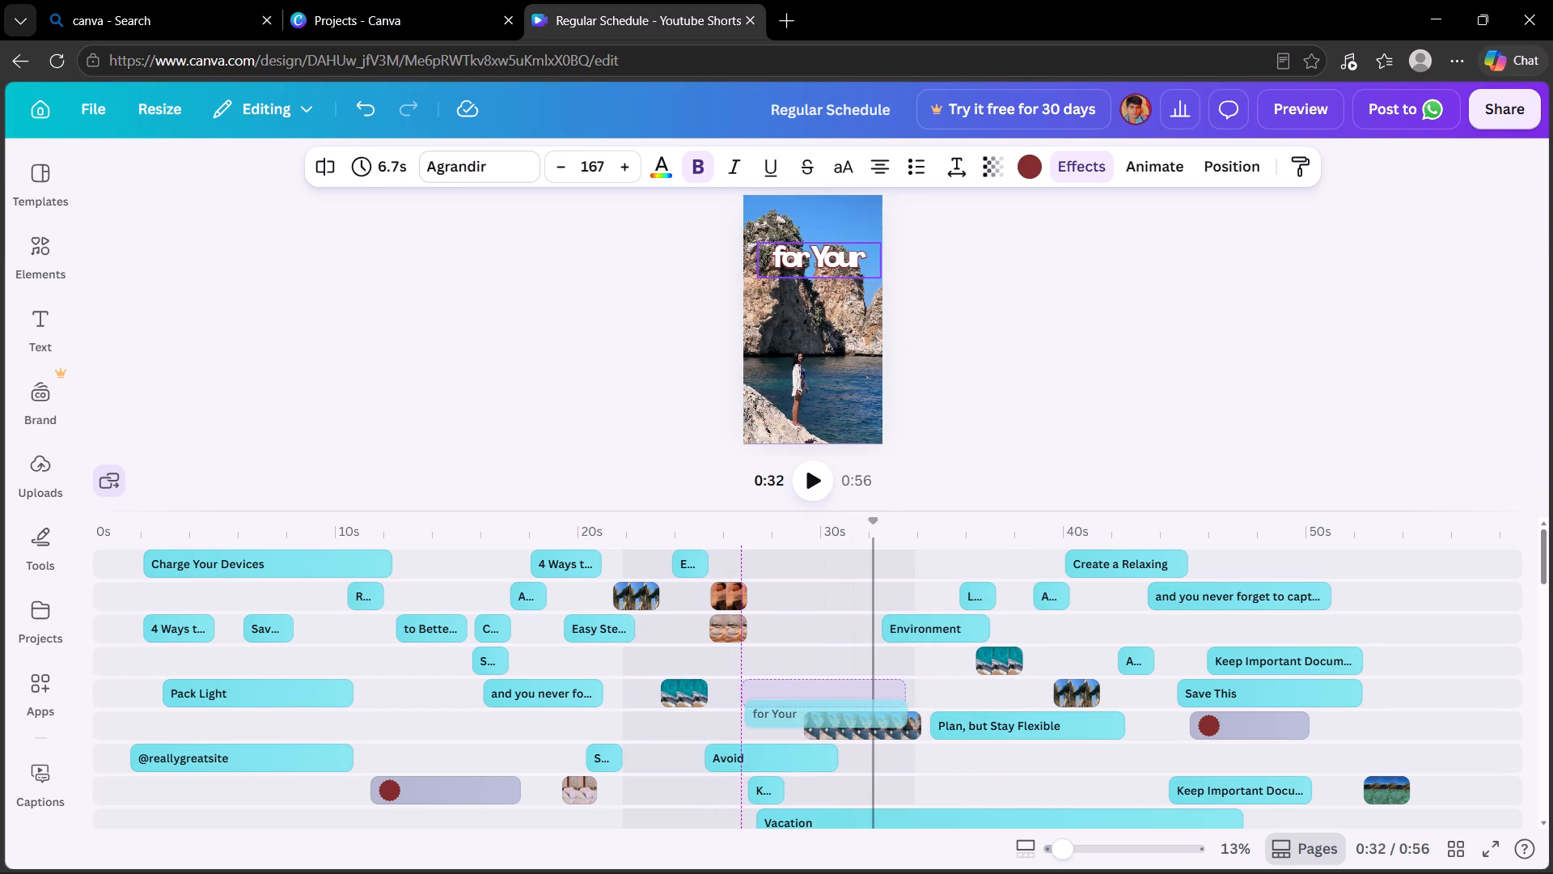
drag(854, 707, 891, 681)
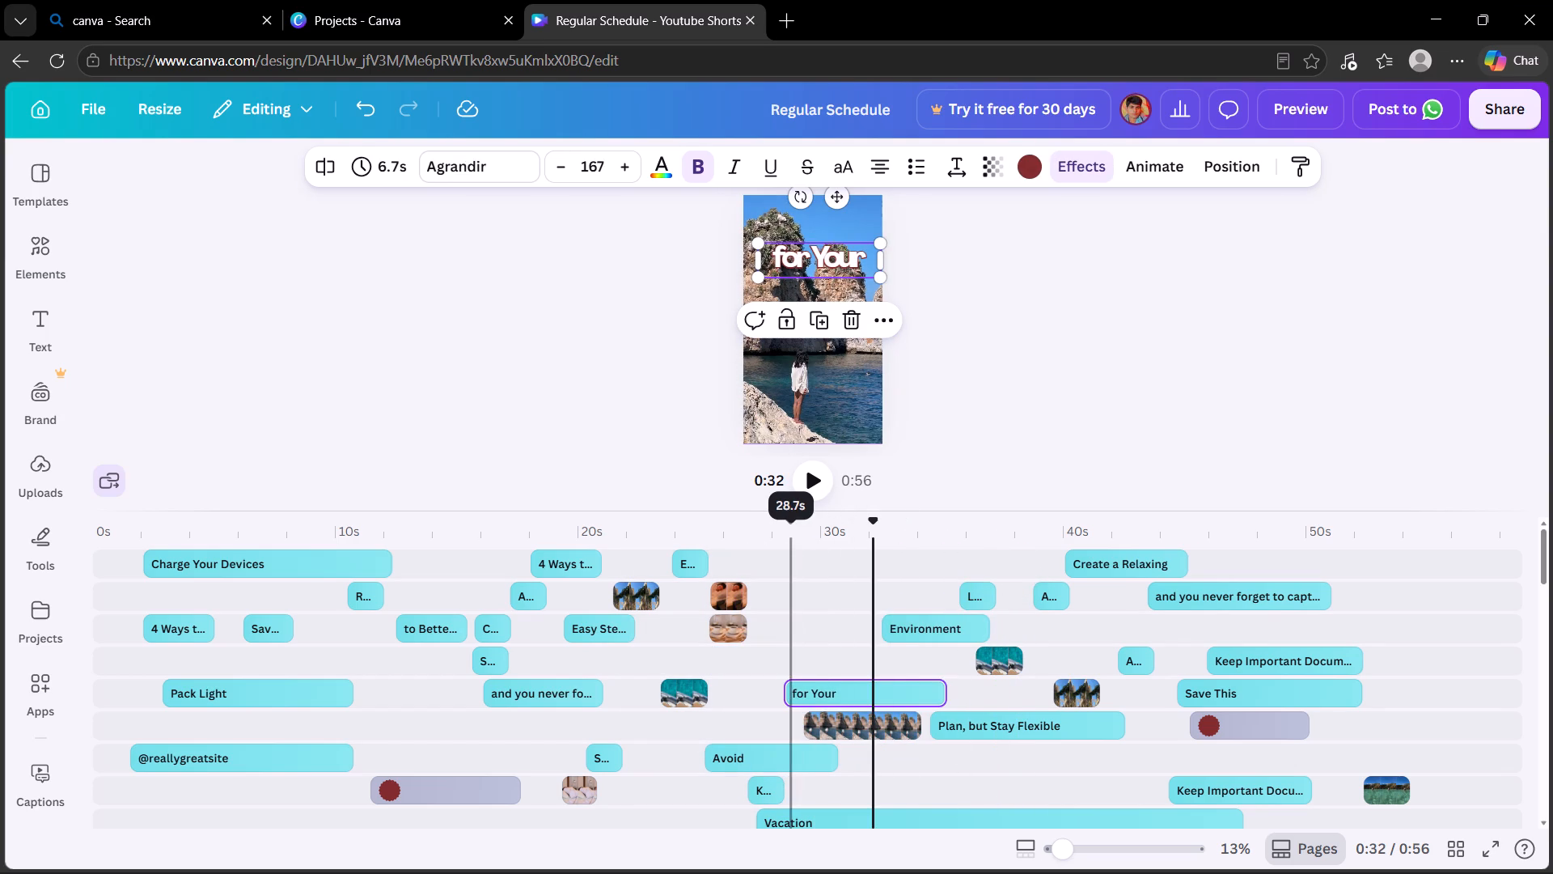
drag(777, 762, 851, 567)
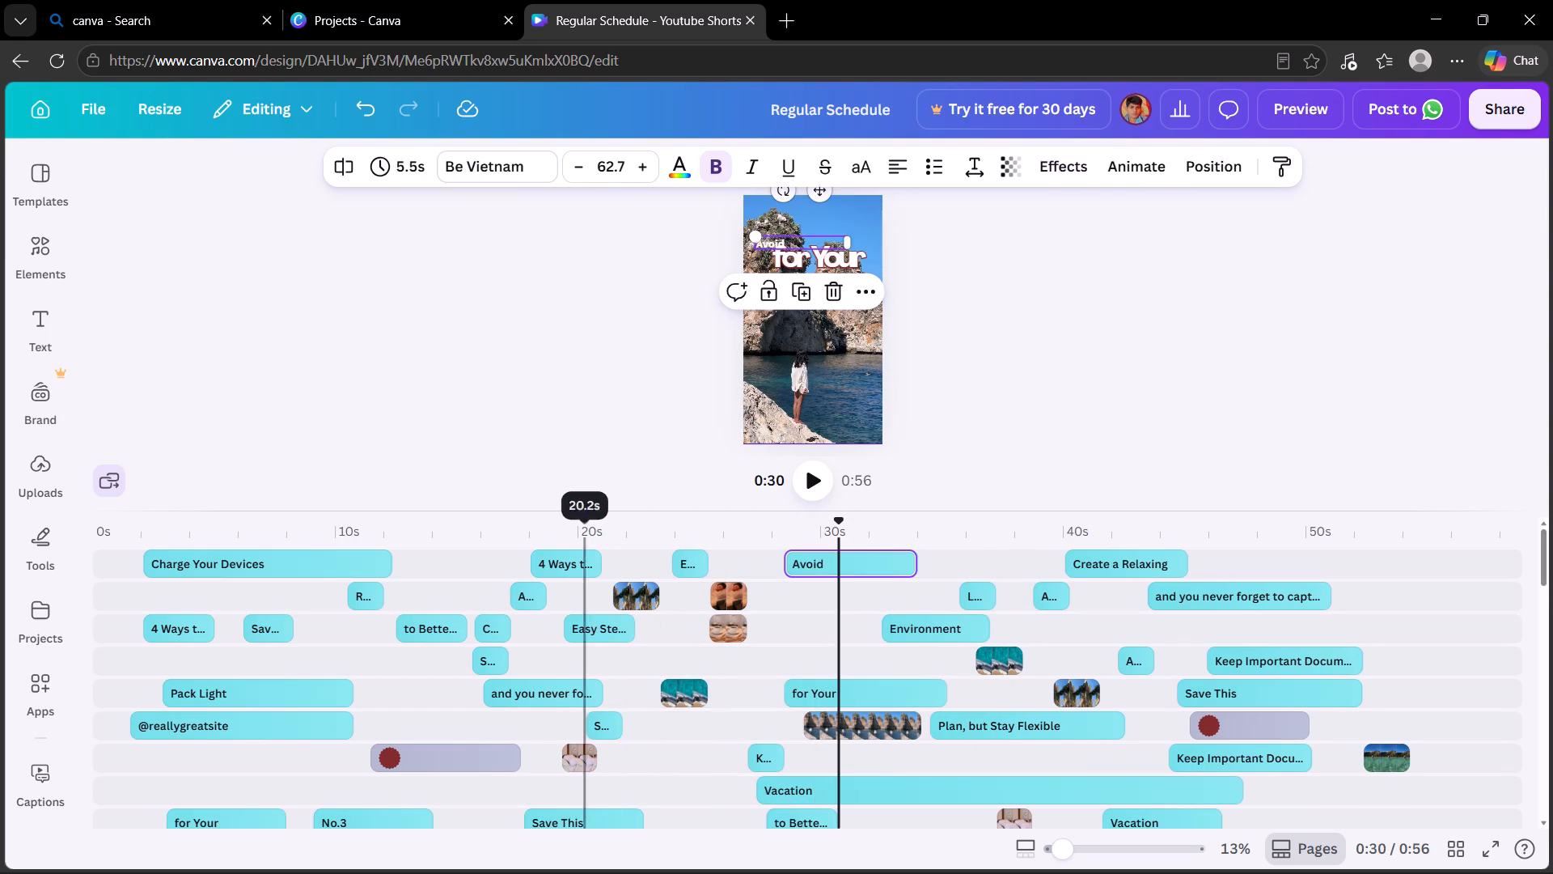
Move the "and you never fo..." clip near 16 s three tracks down onto the long "Vacation" track, starting at about 20.5 s.
drag(544, 688, 656, 766)
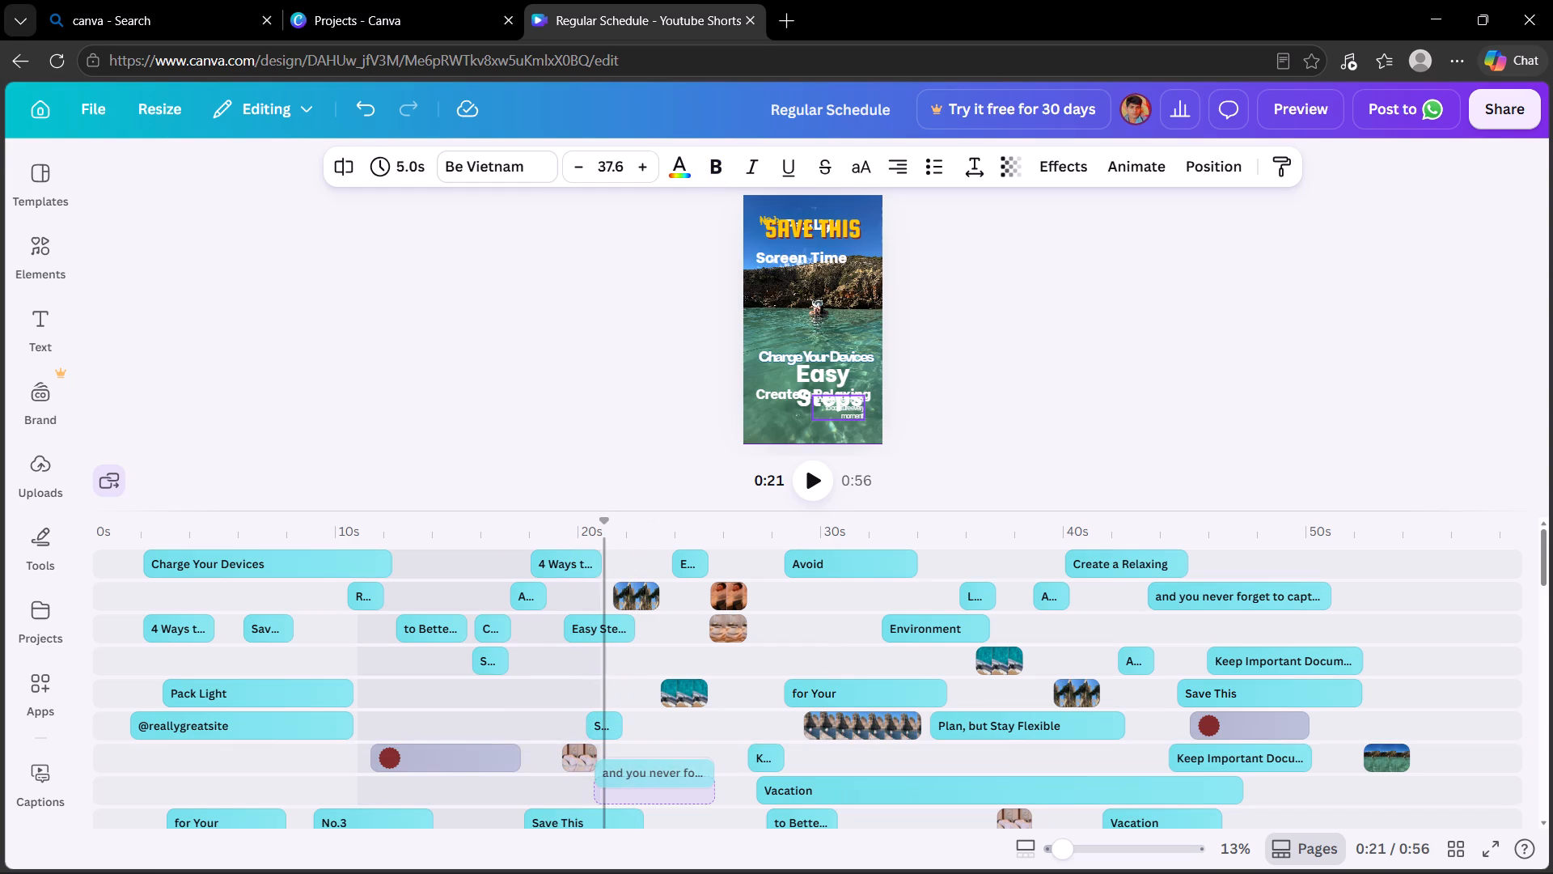
drag(656, 766, 656, 767)
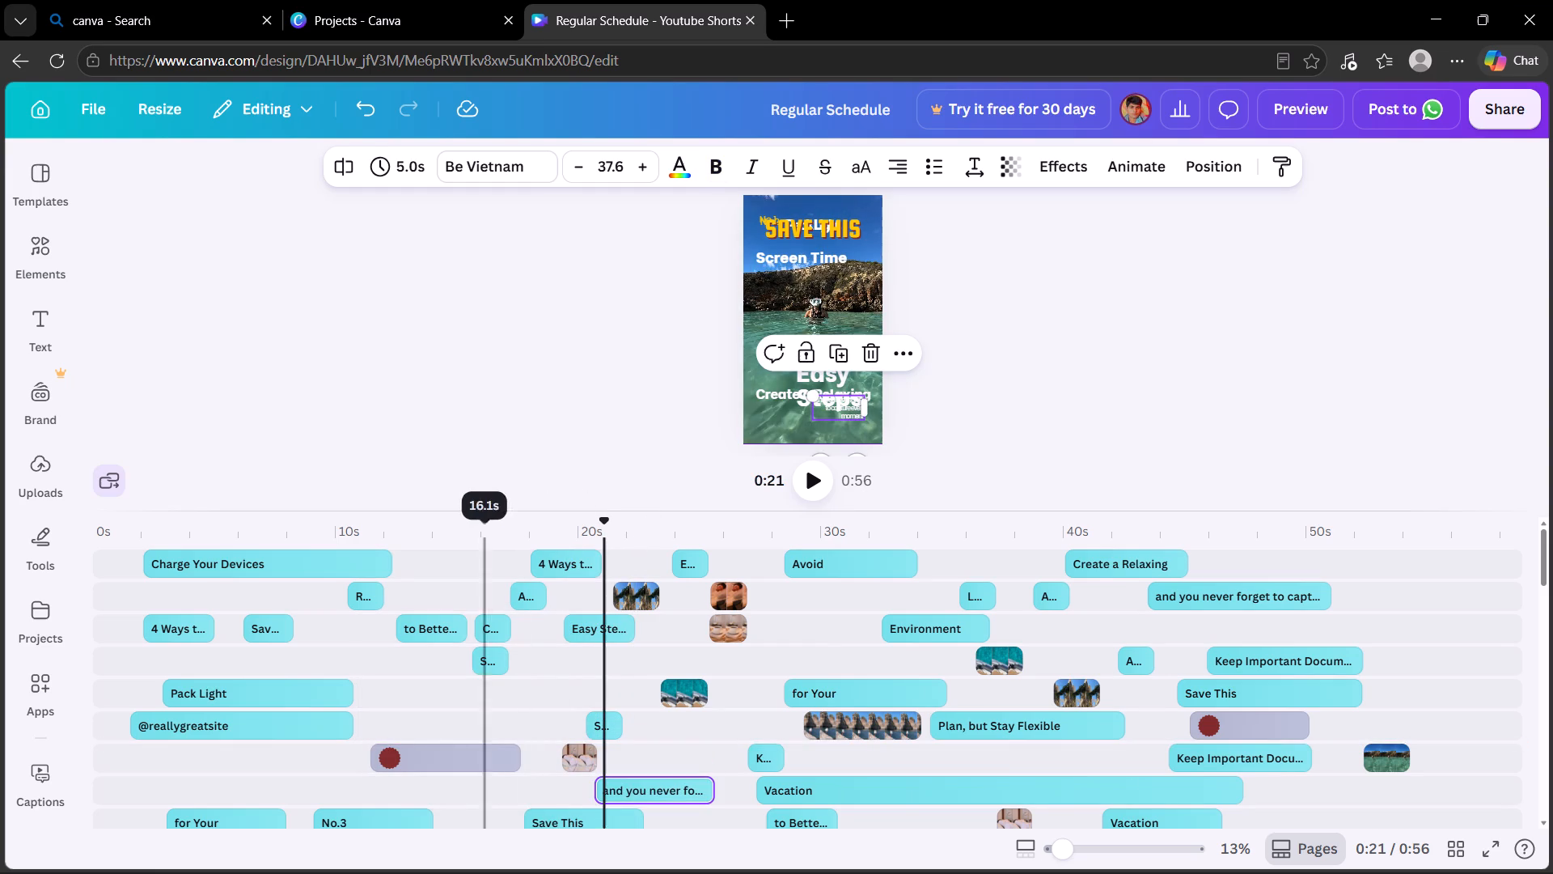
Move "Easy Ste..." one track down at about 18.5 s, and "to Bette..." near 12.5 s two tracks down at about 12 s.
drag(586, 620, 571, 663)
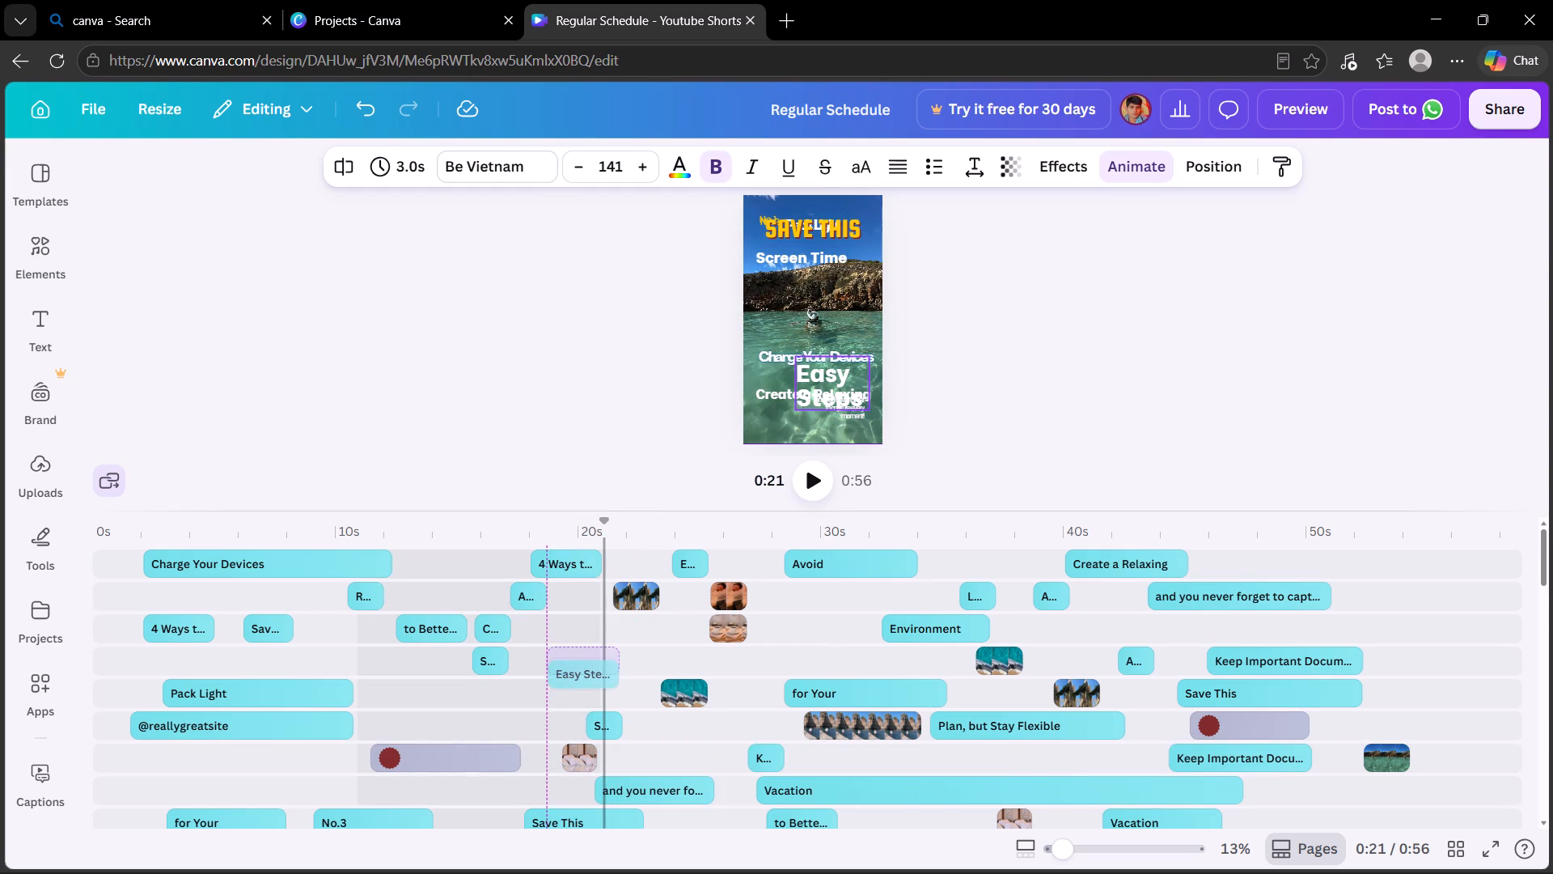
drag(571, 663, 565, 665)
drag(435, 621, 417, 696)
drag(300, 694, 327, 655)
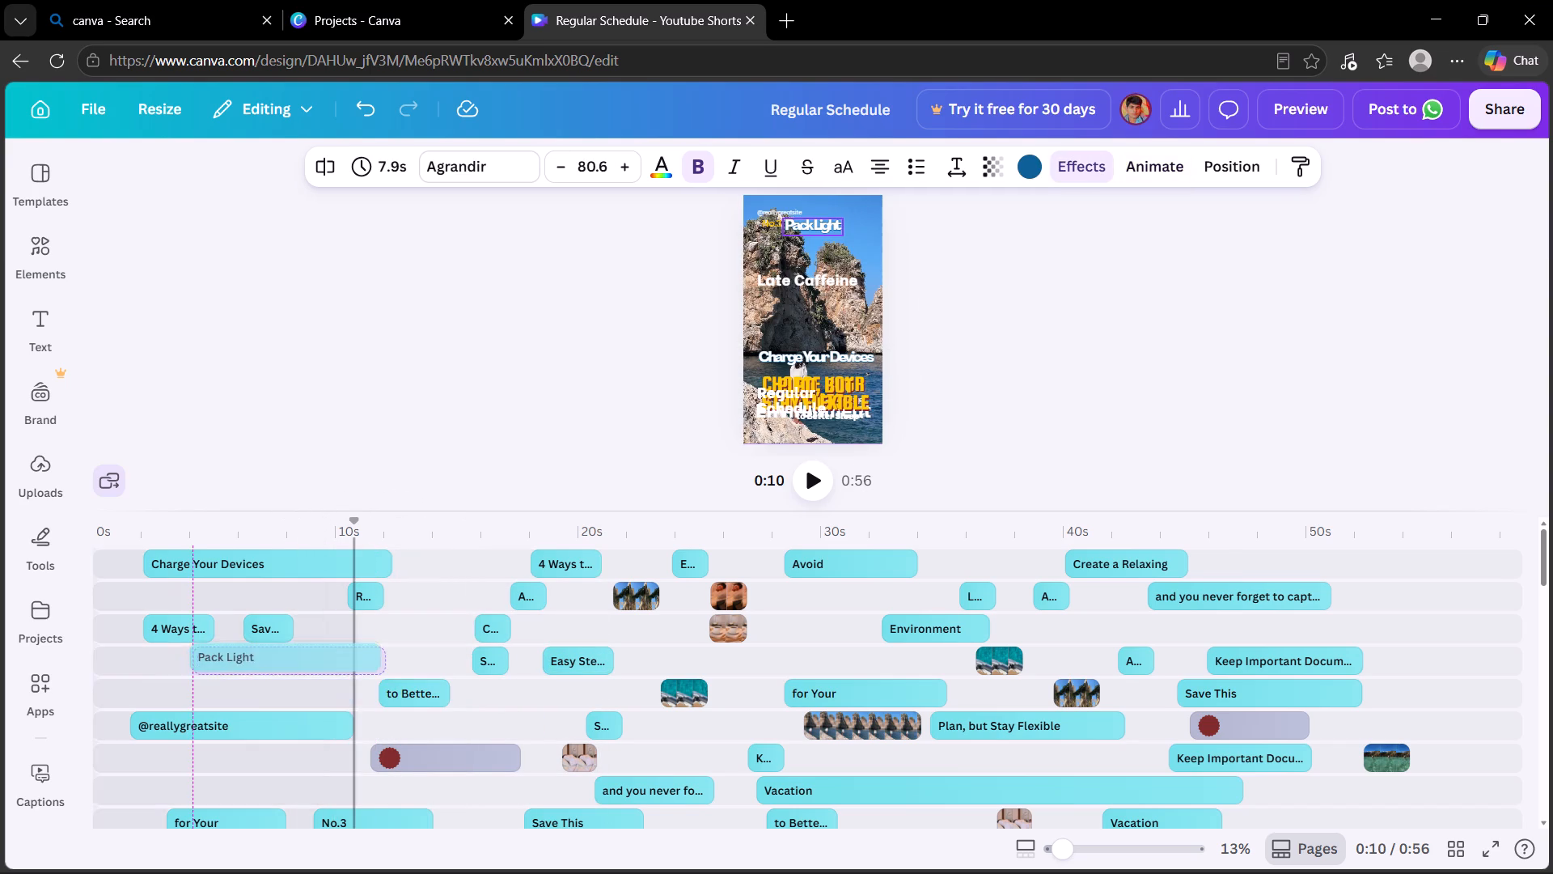
drag(281, 725, 290, 695)
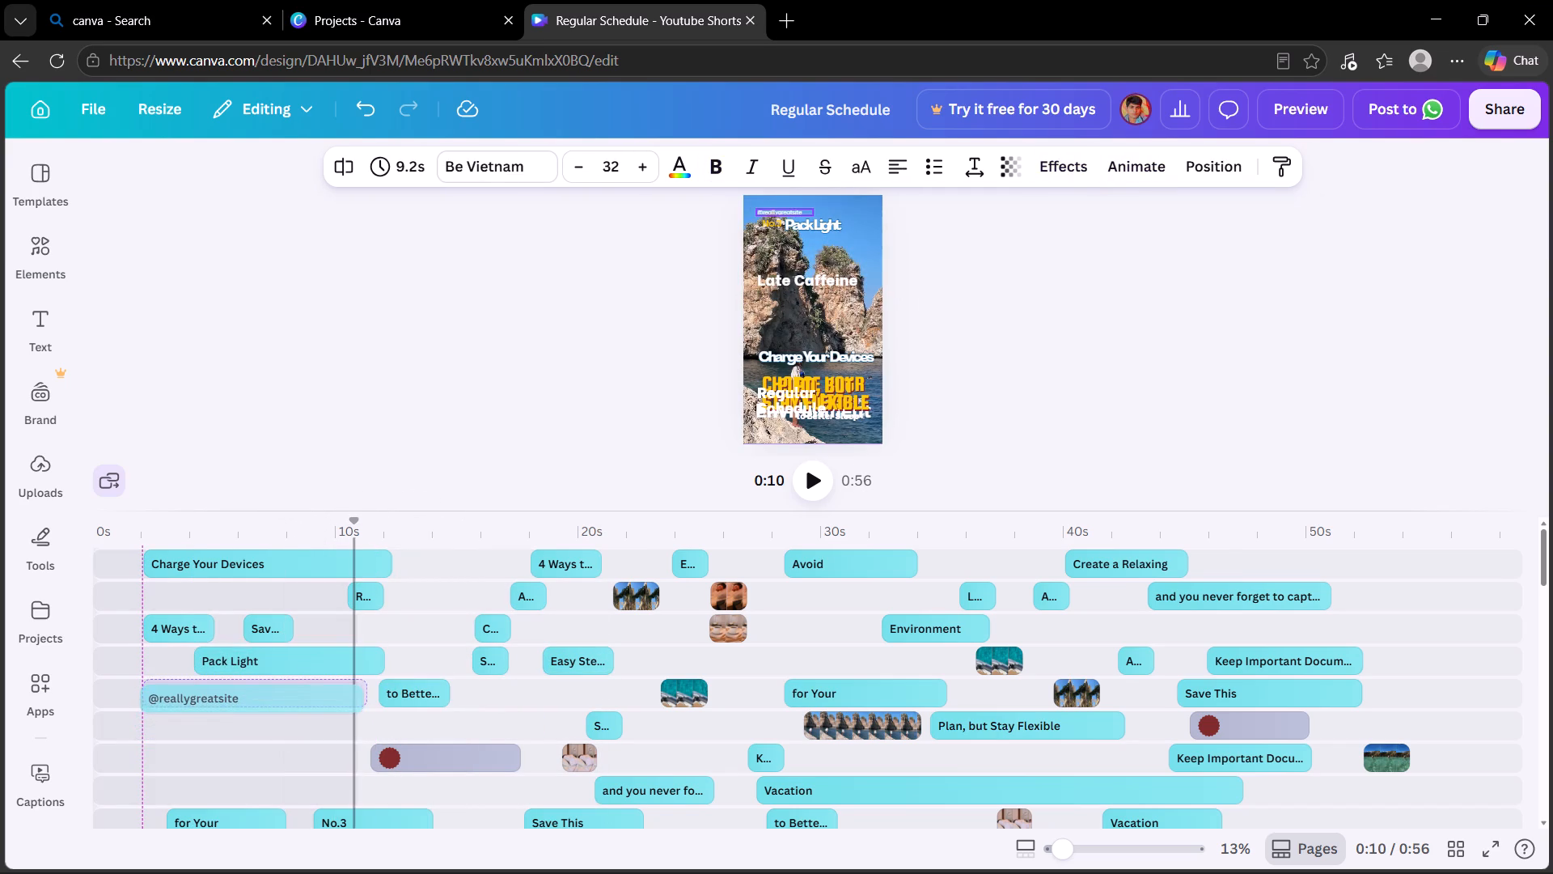
Move the "to Bette..." clip near 12 s up to the topmost track, starting at about 13.5 s.
drag(433, 682, 507, 607)
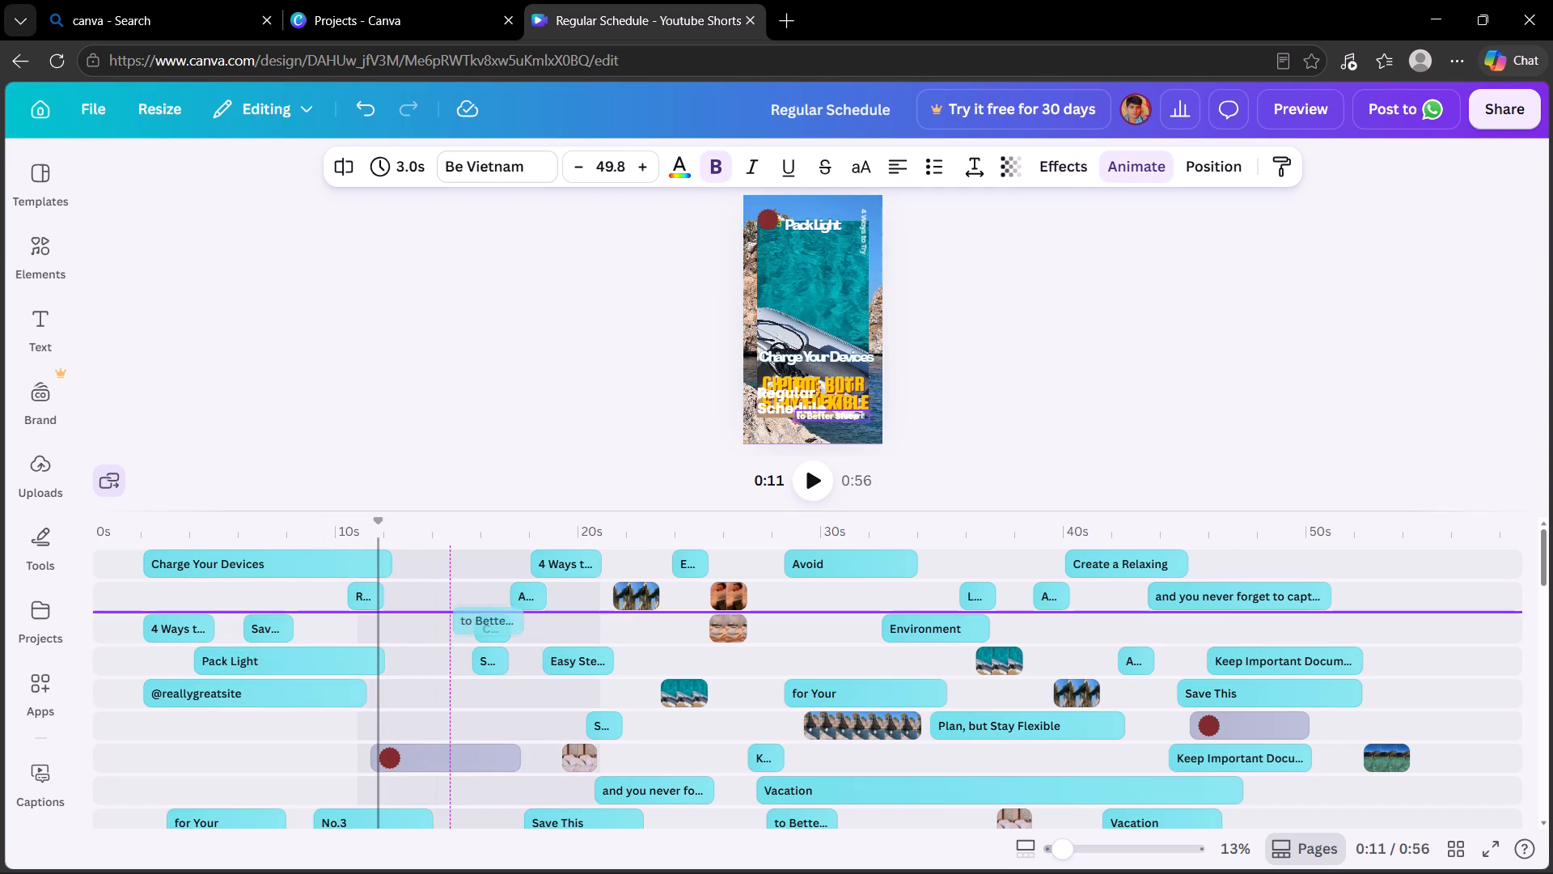
drag(507, 607, 475, 566)
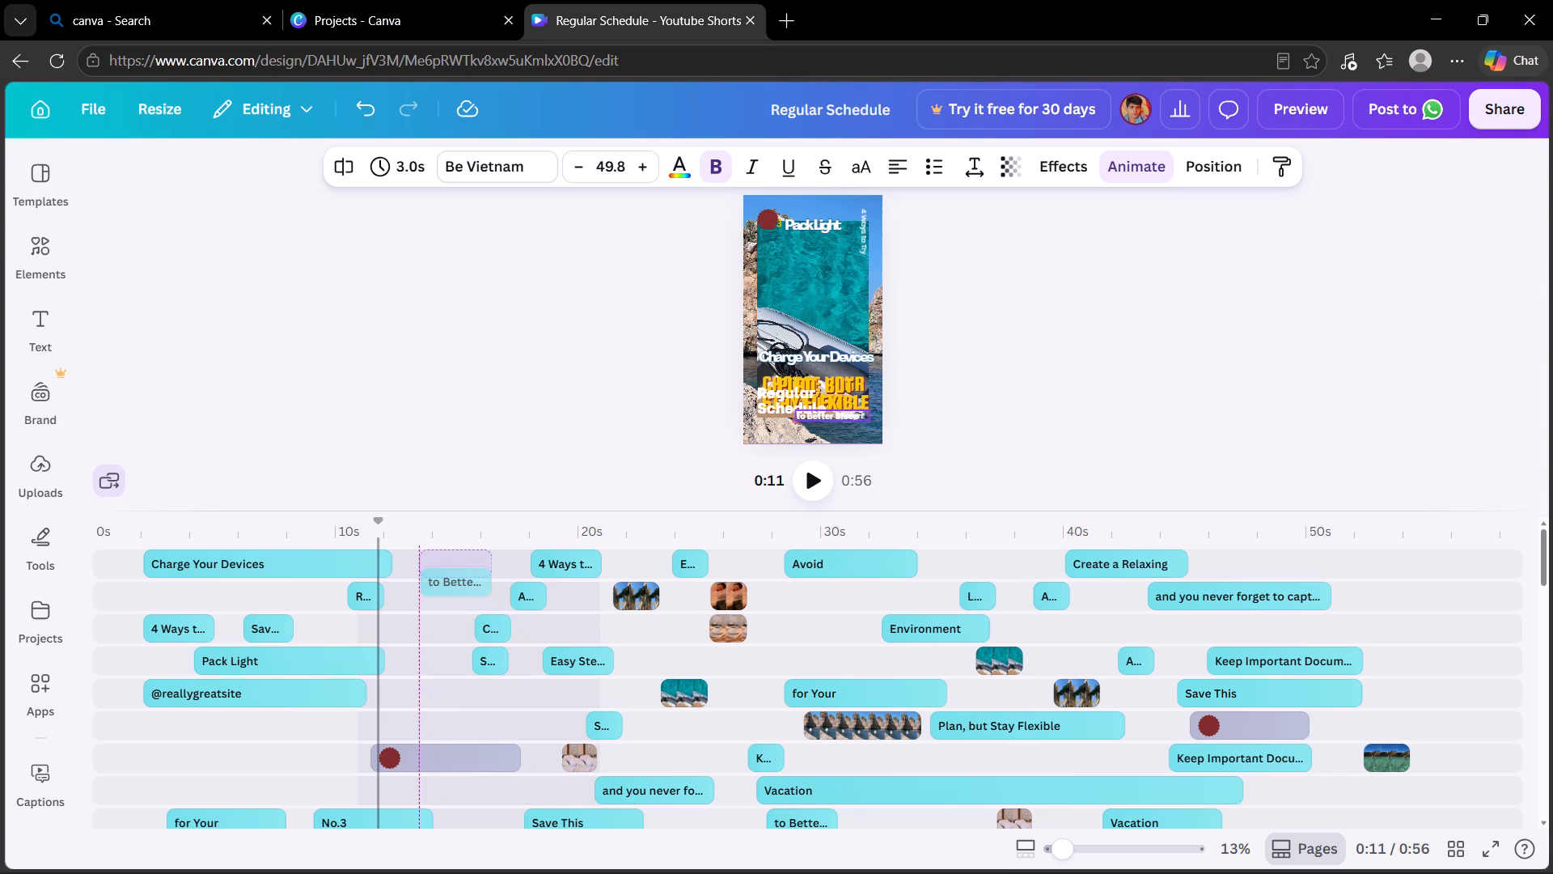
Move "Easy Ste..." two tracks down at about 17 s, and the "S..." clip near 20.5 s two tracks up at the same time.
drag(475, 566, 475, 561)
drag(583, 665, 549, 715)
drag(600, 719, 607, 650)
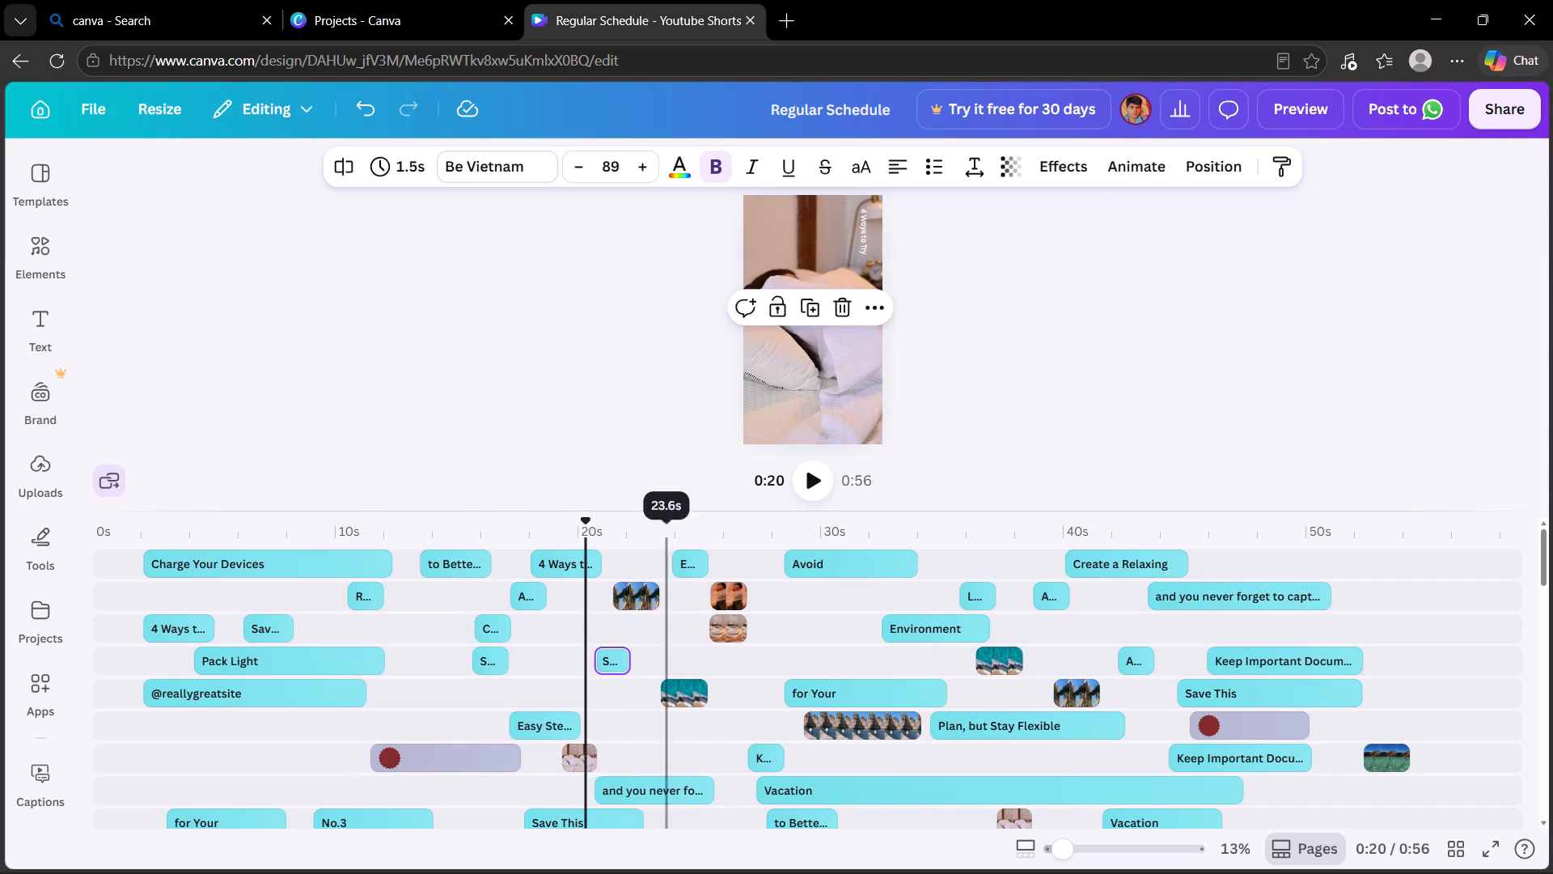
Move "for Your" near 28.5 s one track up, and shift the long "Vacation" clip along its track to start at about 29 s.
drag(827, 683, 827, 648)
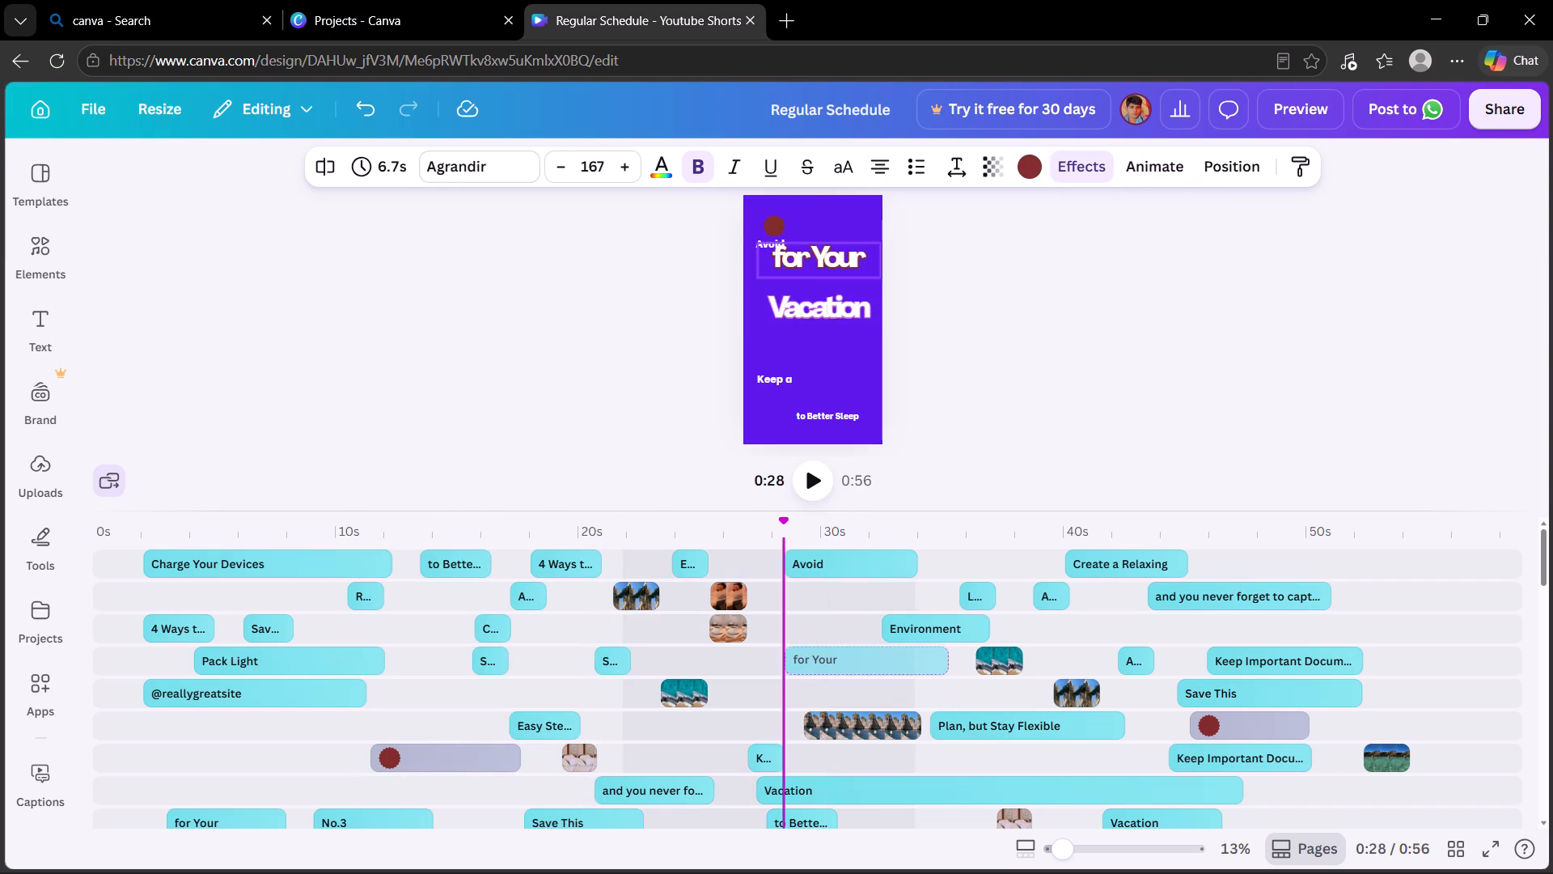
drag(806, 797, 846, 764)
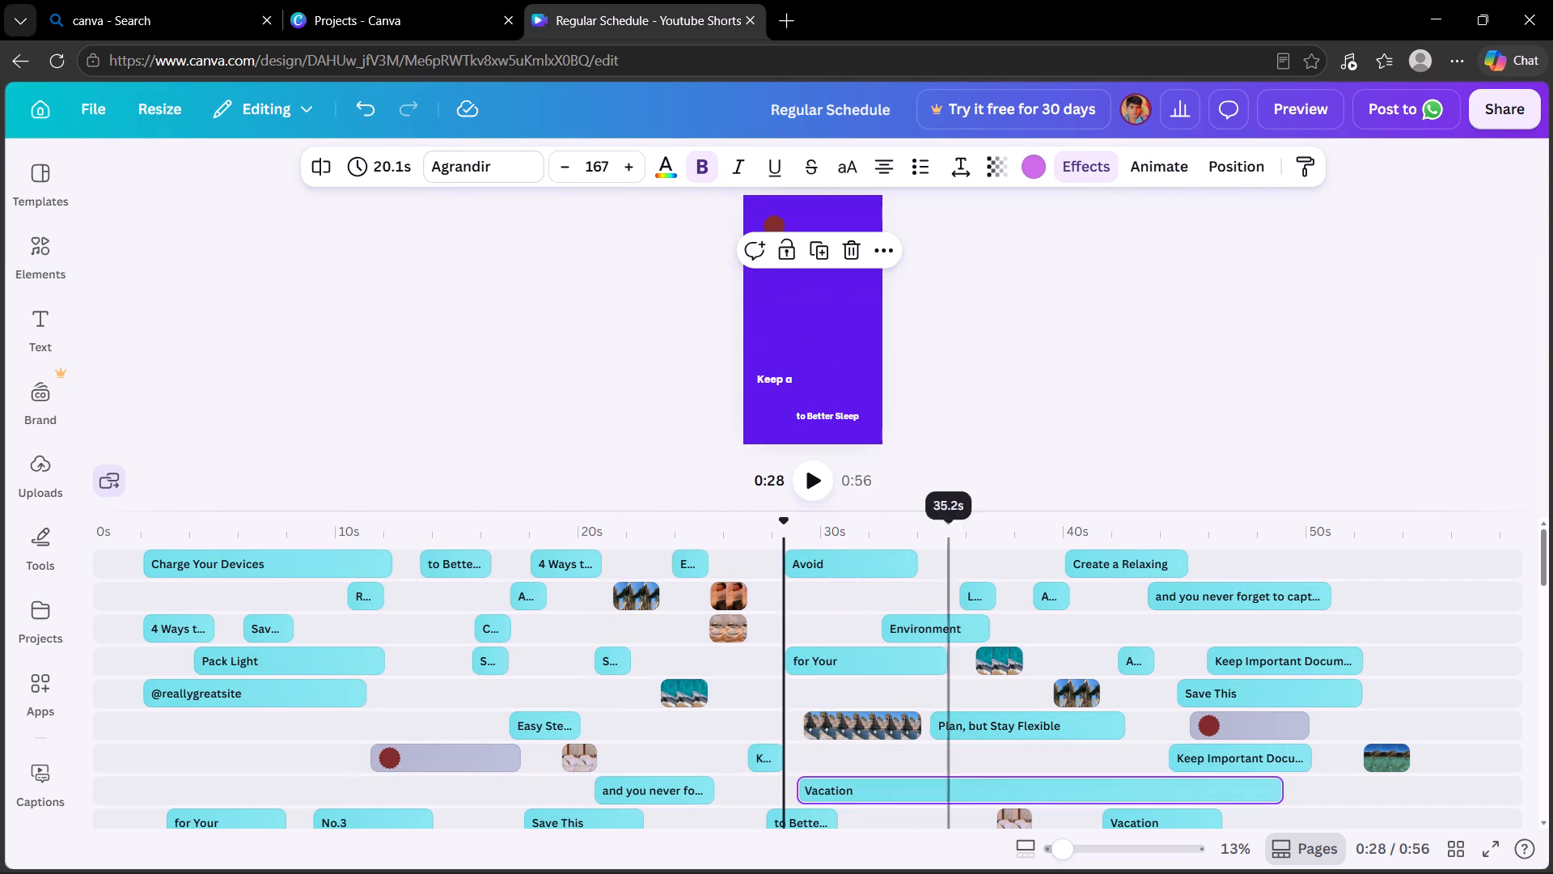
Move the short "K..." clip near 27 s two tracks up, starting at about 26.5 s.
drag(761, 762, 757, 689)
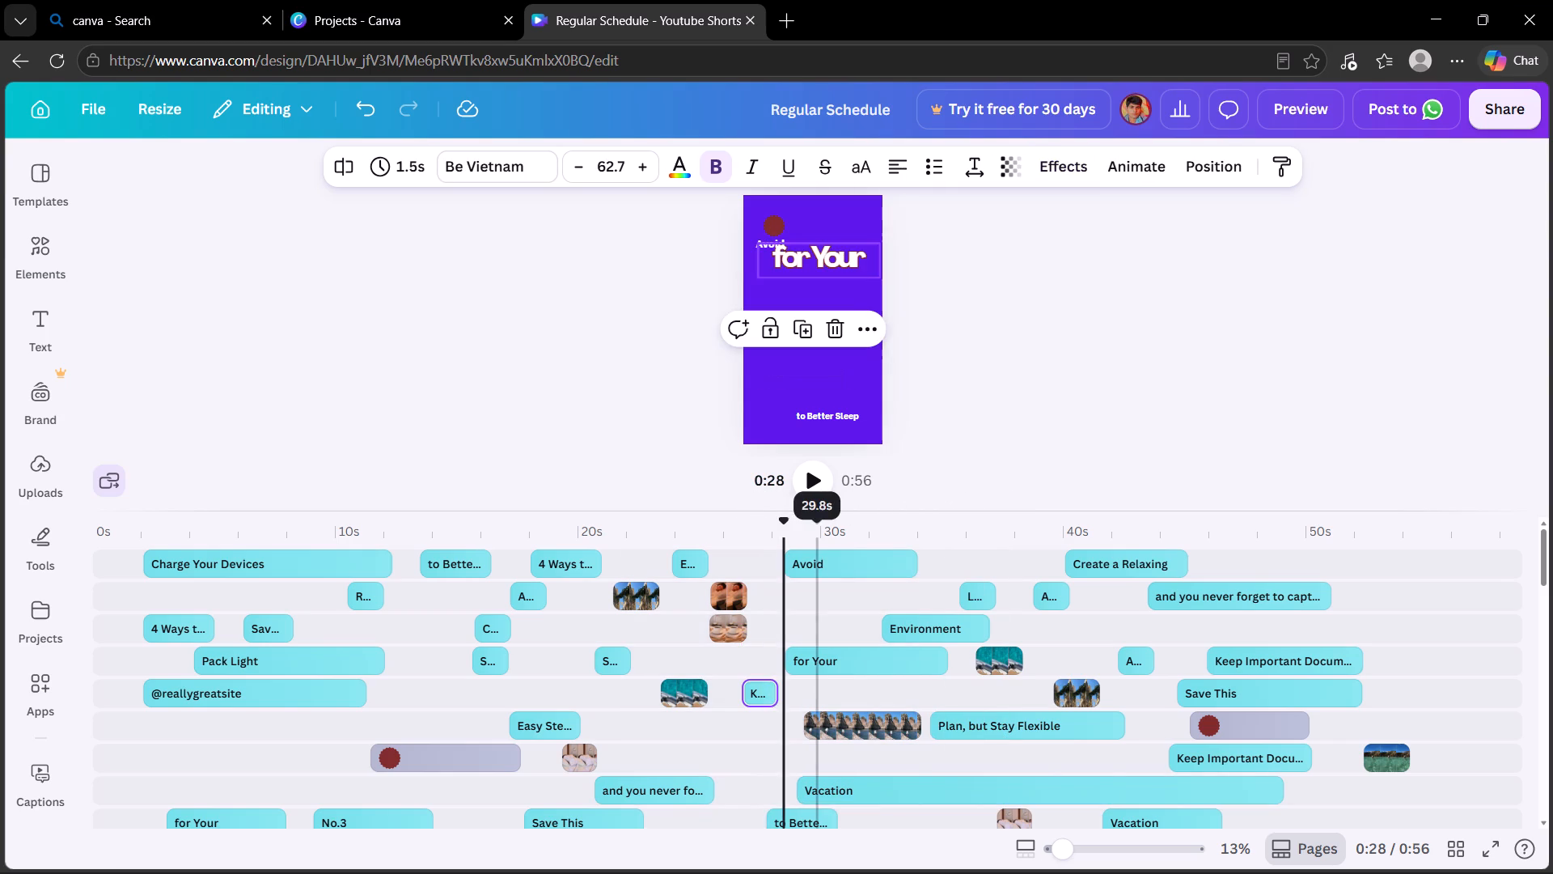
Select "K...", "for Your" and the long video clip near 29 s, and move them together onto lower tracks about 3 s earlier.
drag(851, 640, 762, 753)
drag(840, 674, 762, 707)
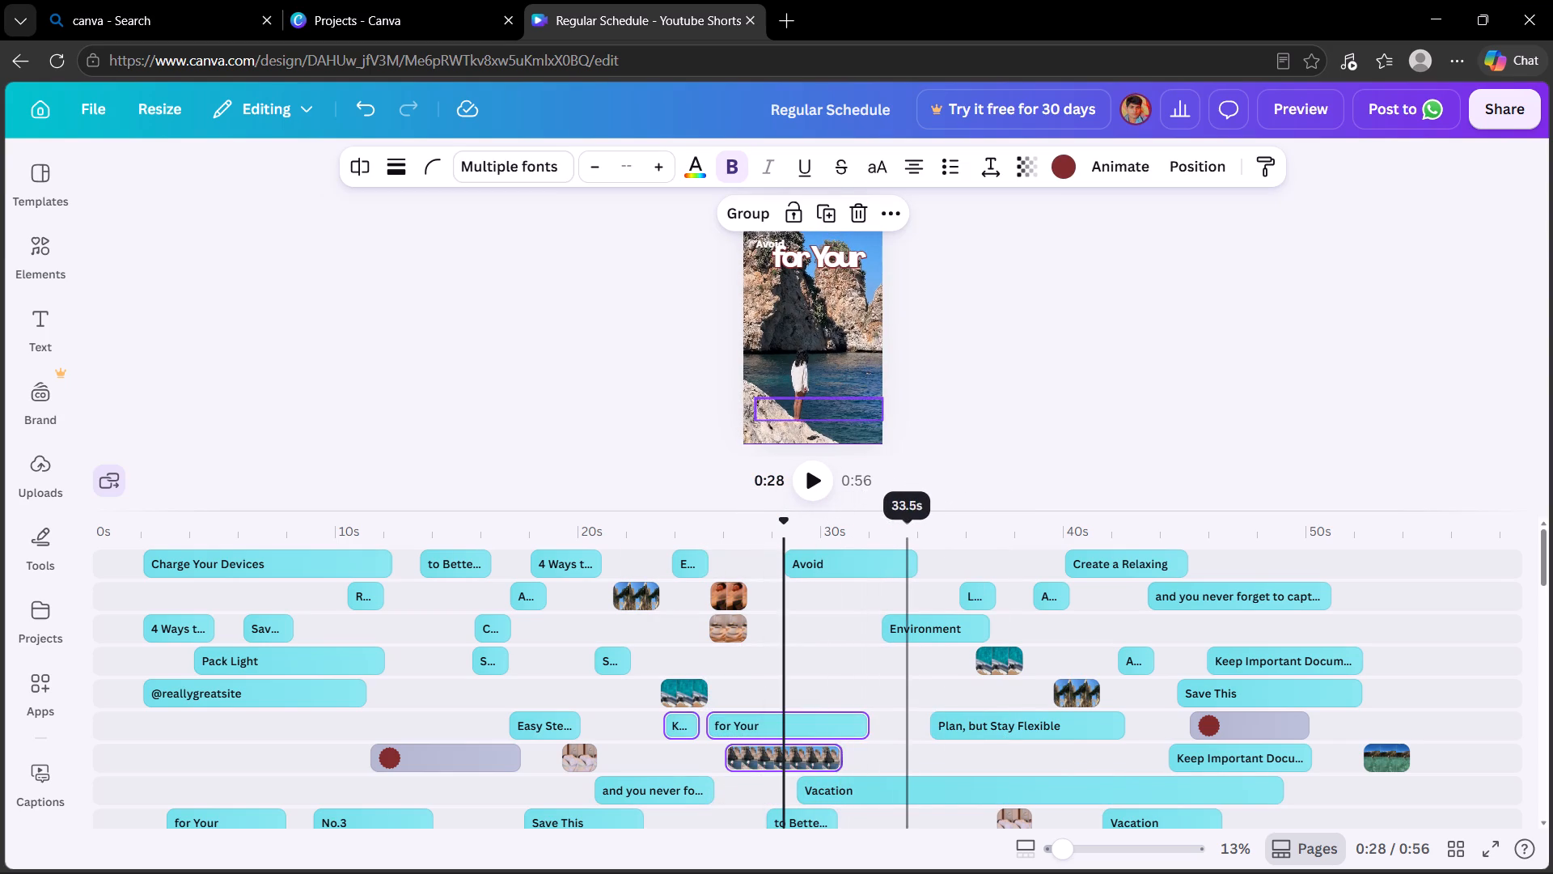
Move "Environment" two tracks down at about 28.5 s, and the "L..." clip near 36 s two tracks down at about 31.5 s.
drag(914, 630, 820, 697)
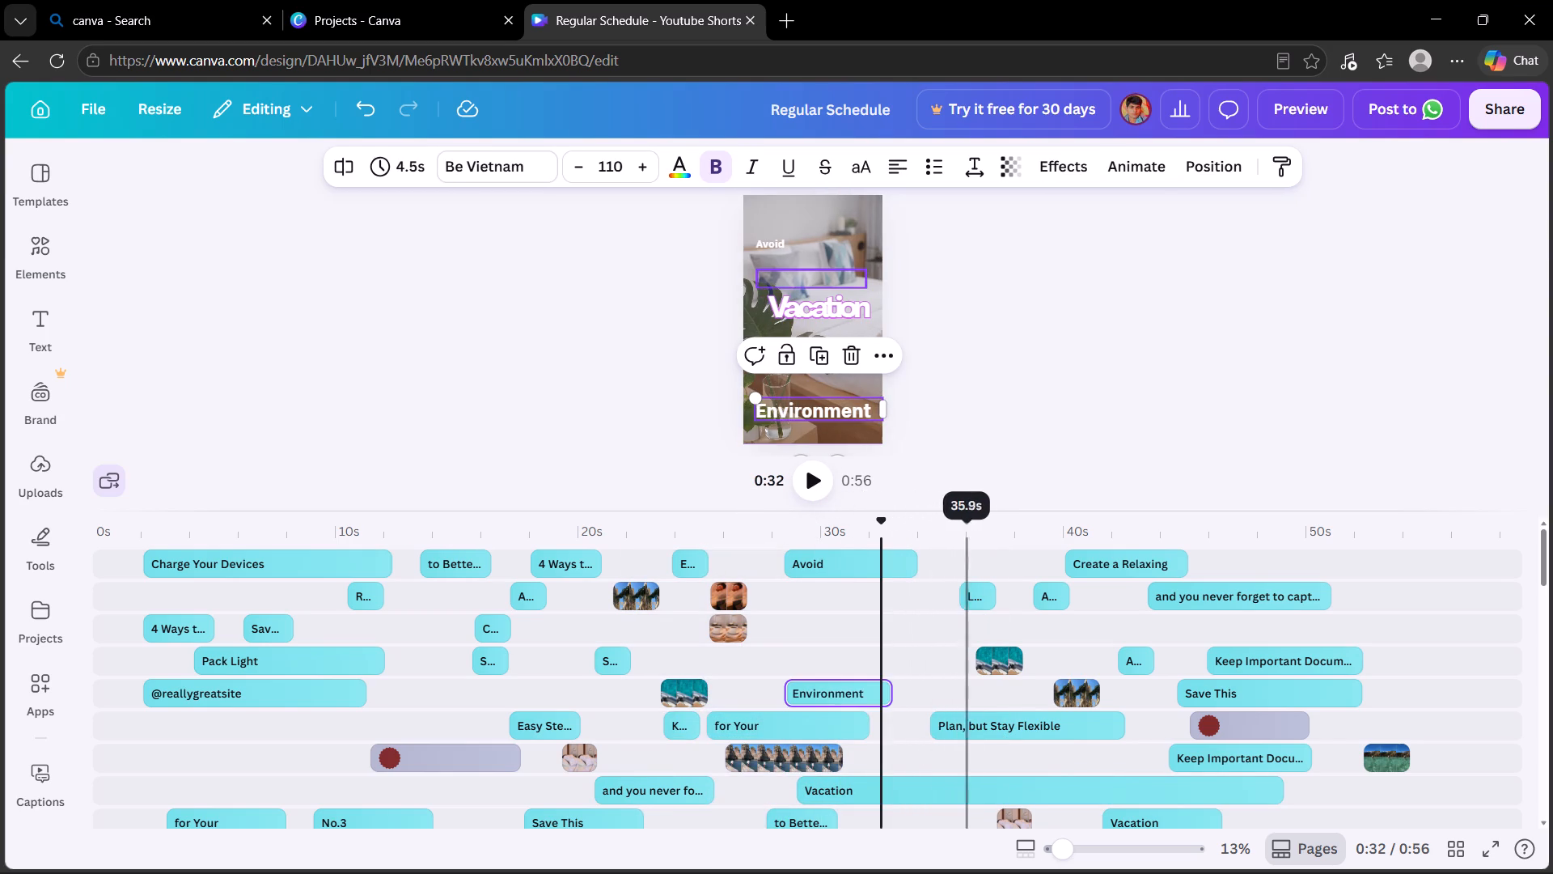
drag(972, 591, 875, 655)
Move "A..." near 39 s three tracks down and the 1.9 s video clip near 40 s three tracks up, both starting at about 37.5 s.
drag(1044, 588, 1028, 671)
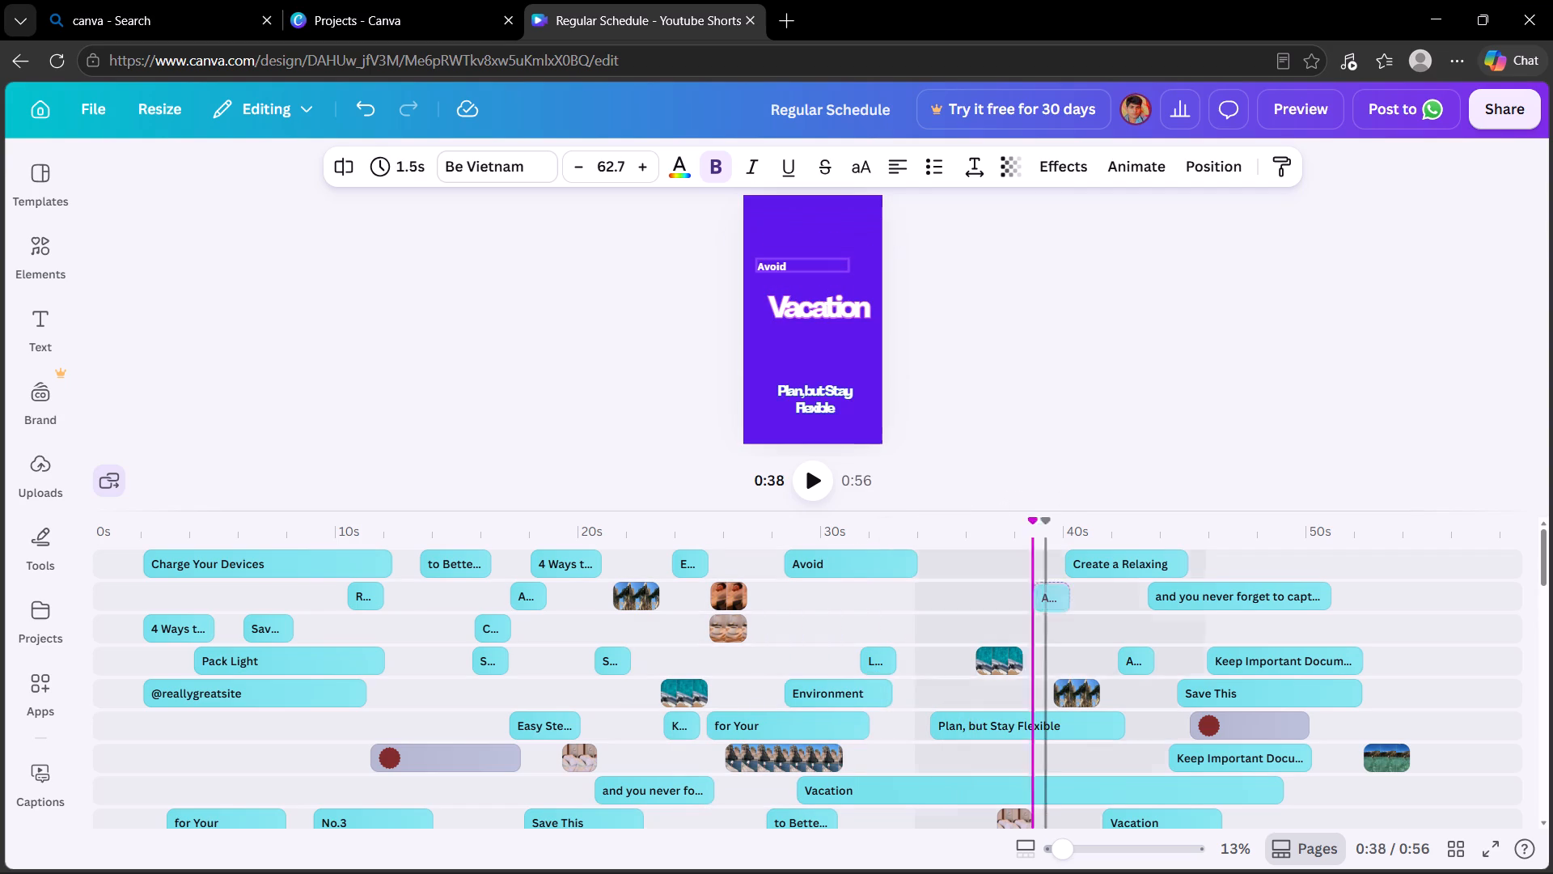
drag(1028, 671, 1018, 698)
drag(1082, 685, 1038, 609)
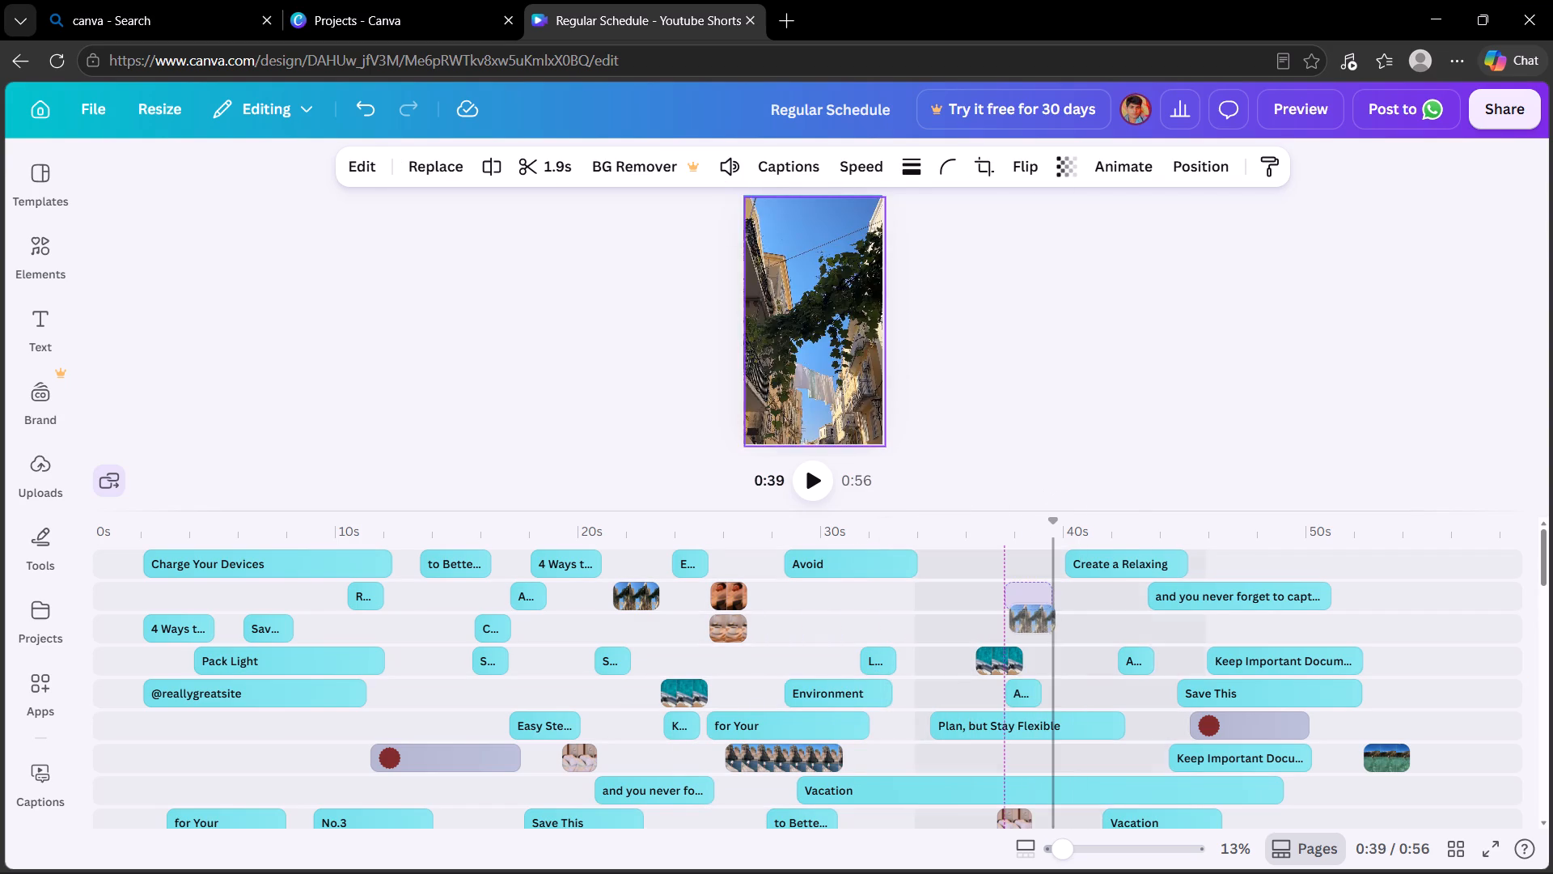
Move "and you never forget to capt..." near 43 s one track down, starting at about 41.5 s.
drag(1239, 602, 1197, 628)
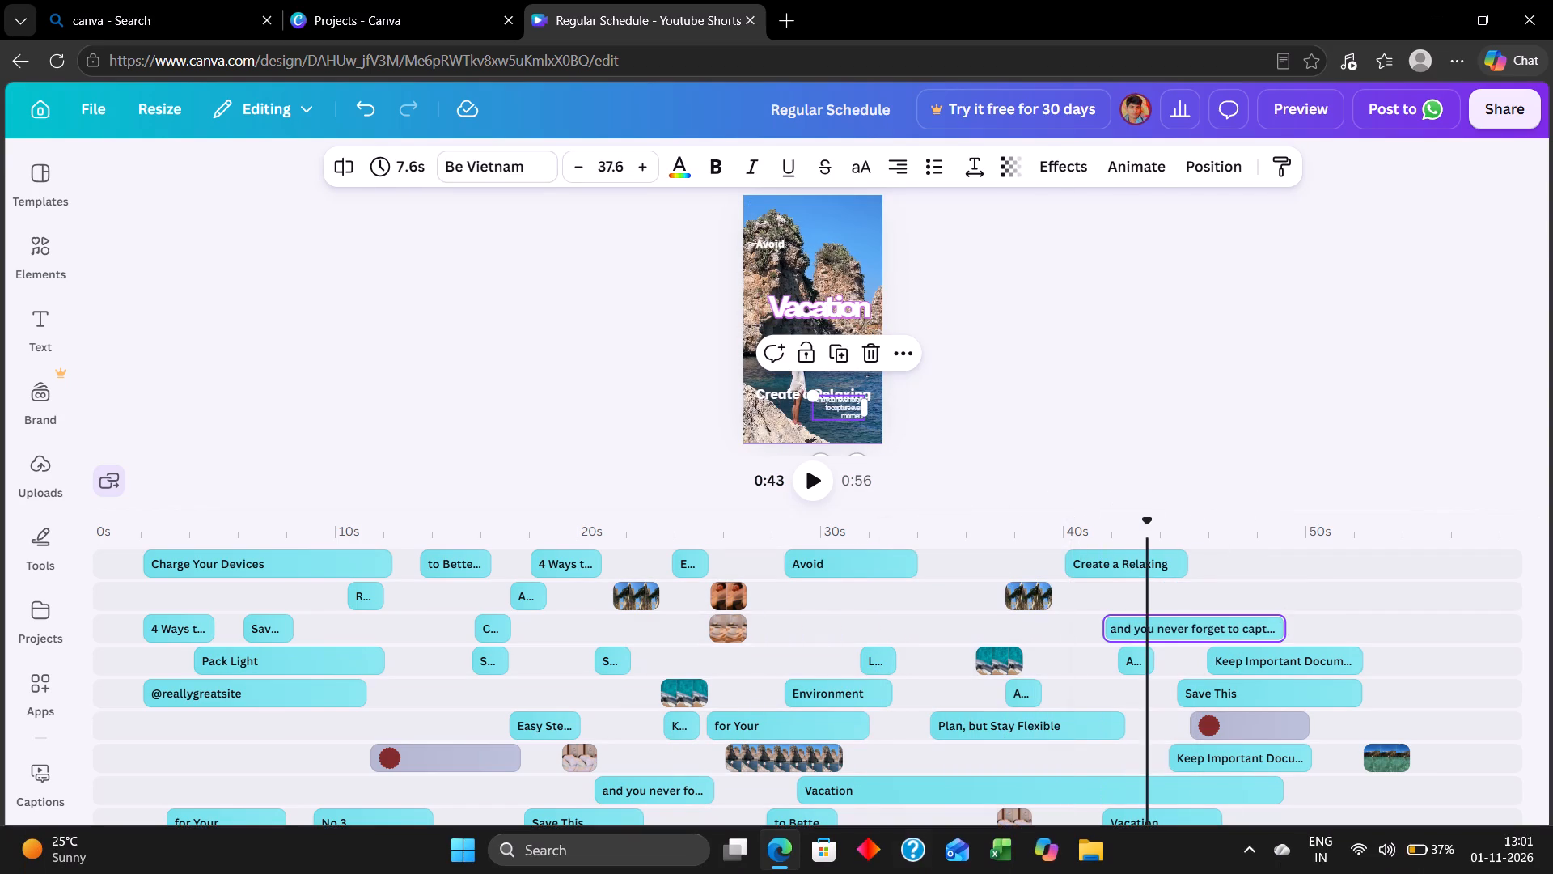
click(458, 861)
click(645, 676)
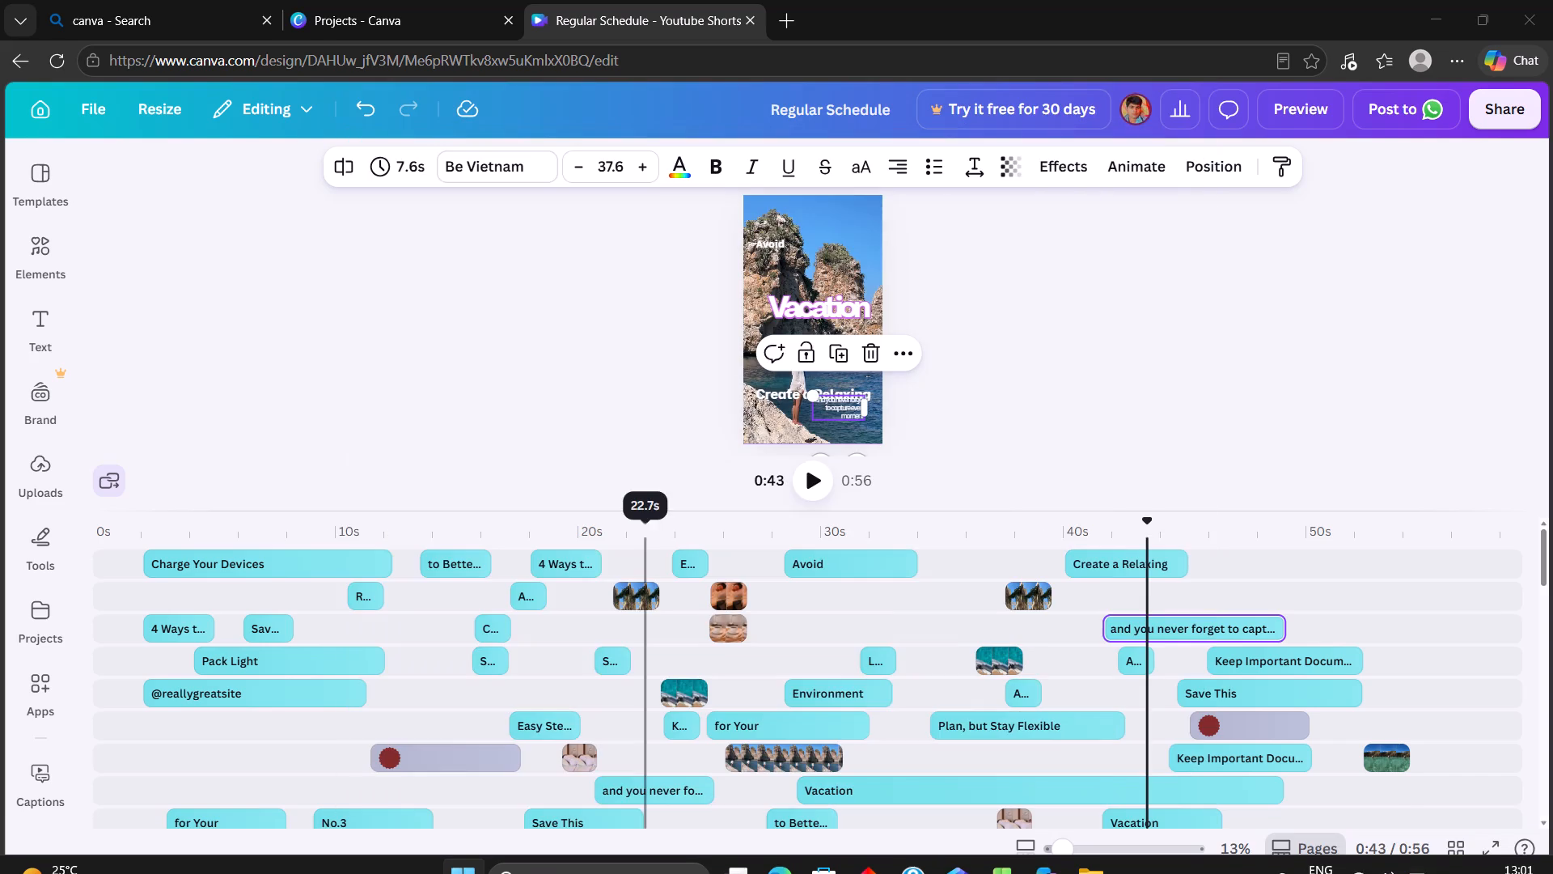
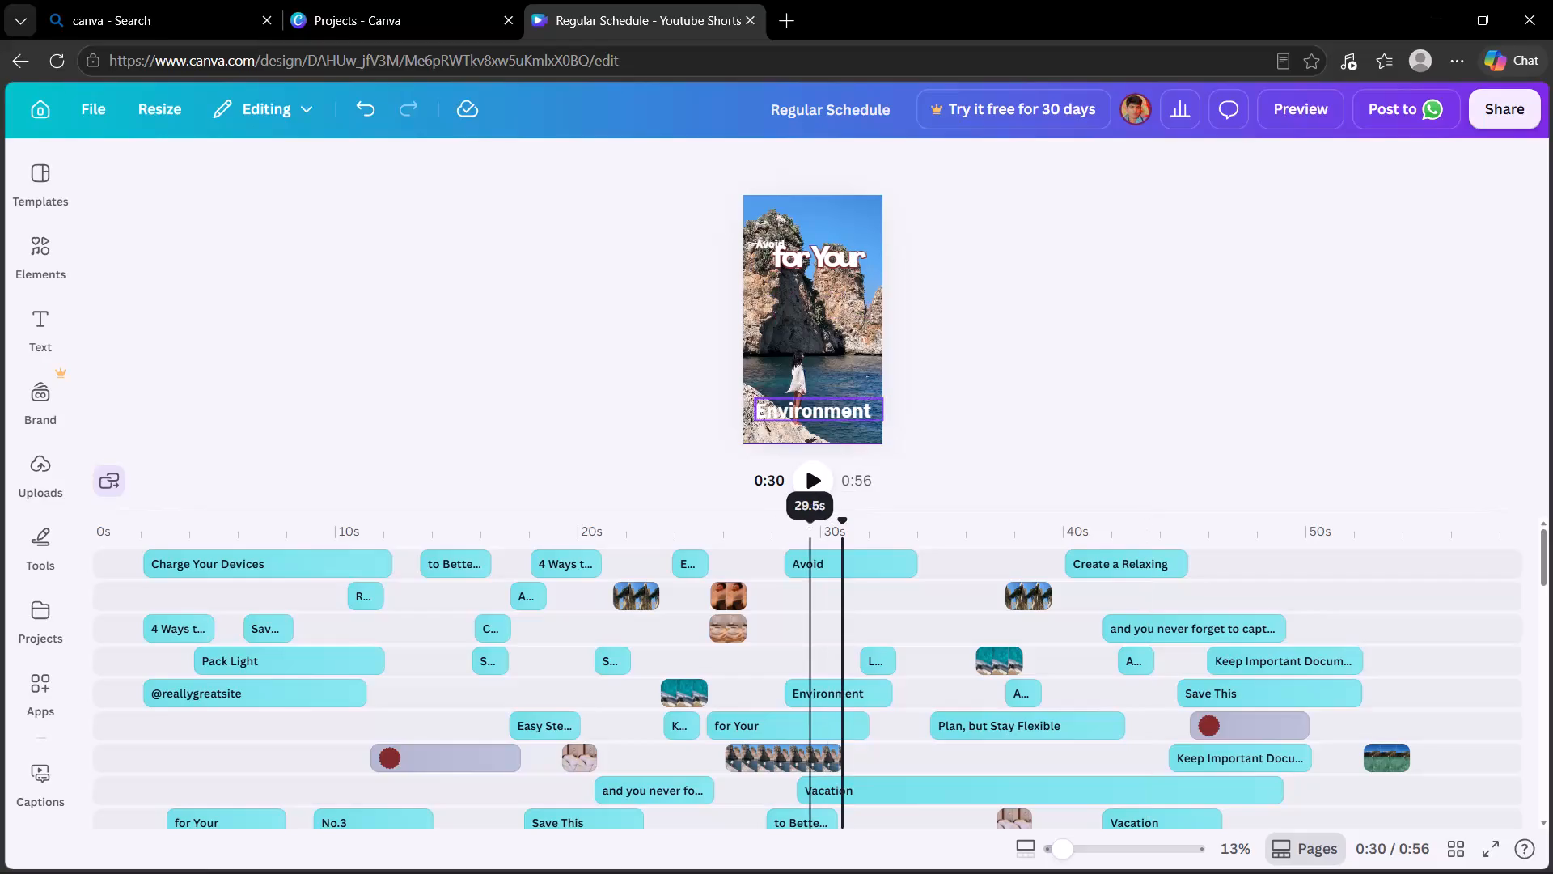
Move "Environment" near 28.5 s three tracks up to about 30 s, and "for Your" near 25 s one track up to about 29 s.
drag(810, 689, 846, 595)
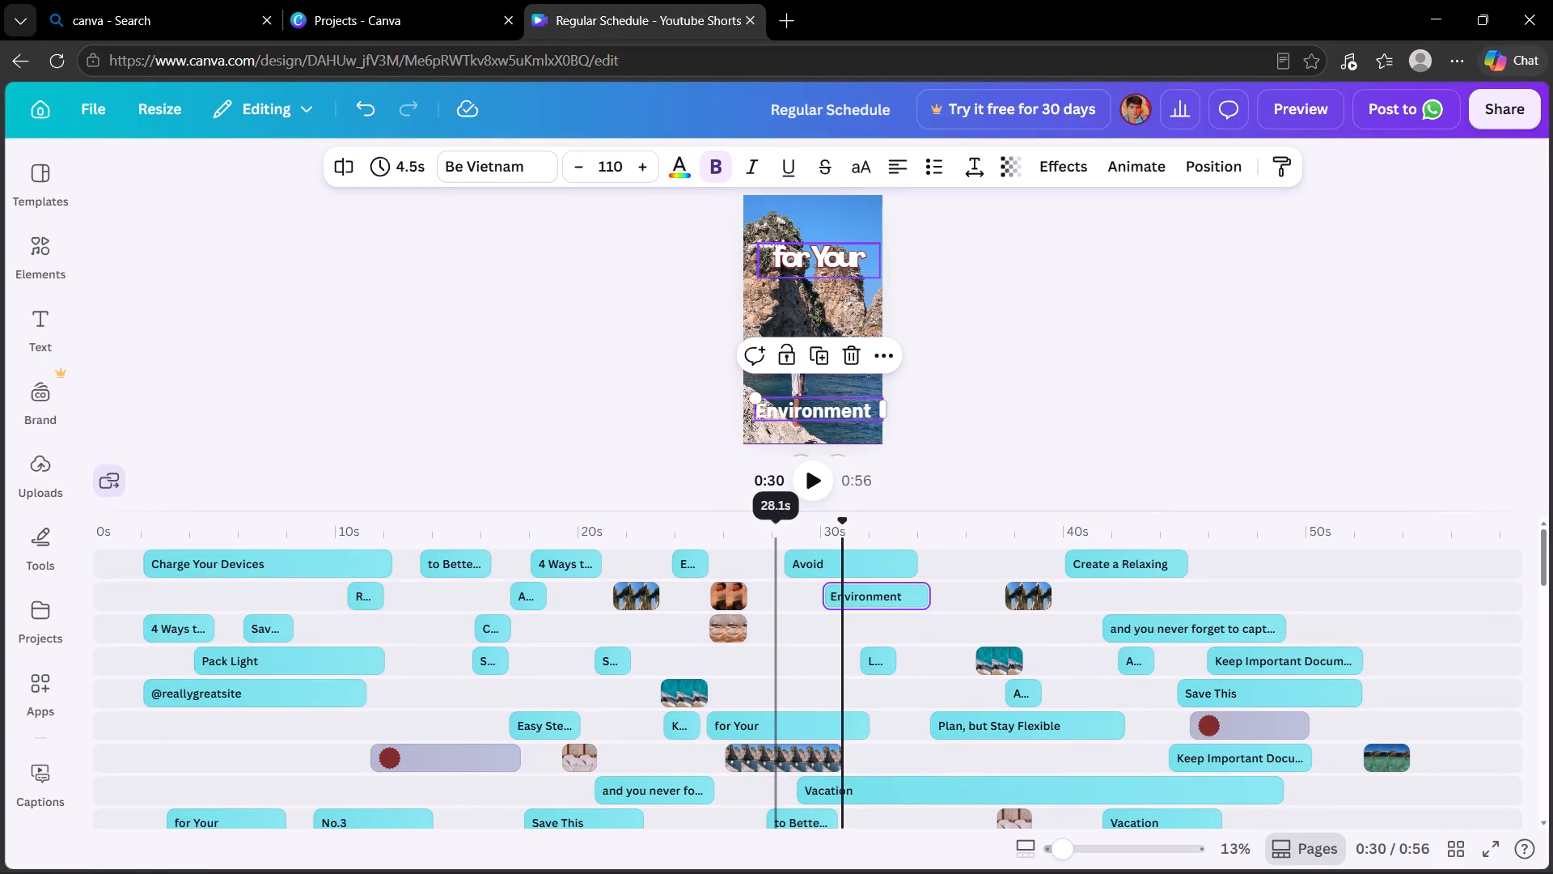
drag(775, 728, 875, 693)
Move "Avoid" near 28.5 s from the top track onto a new track below the third, starting at about 26 s.
drag(853, 555, 832, 585)
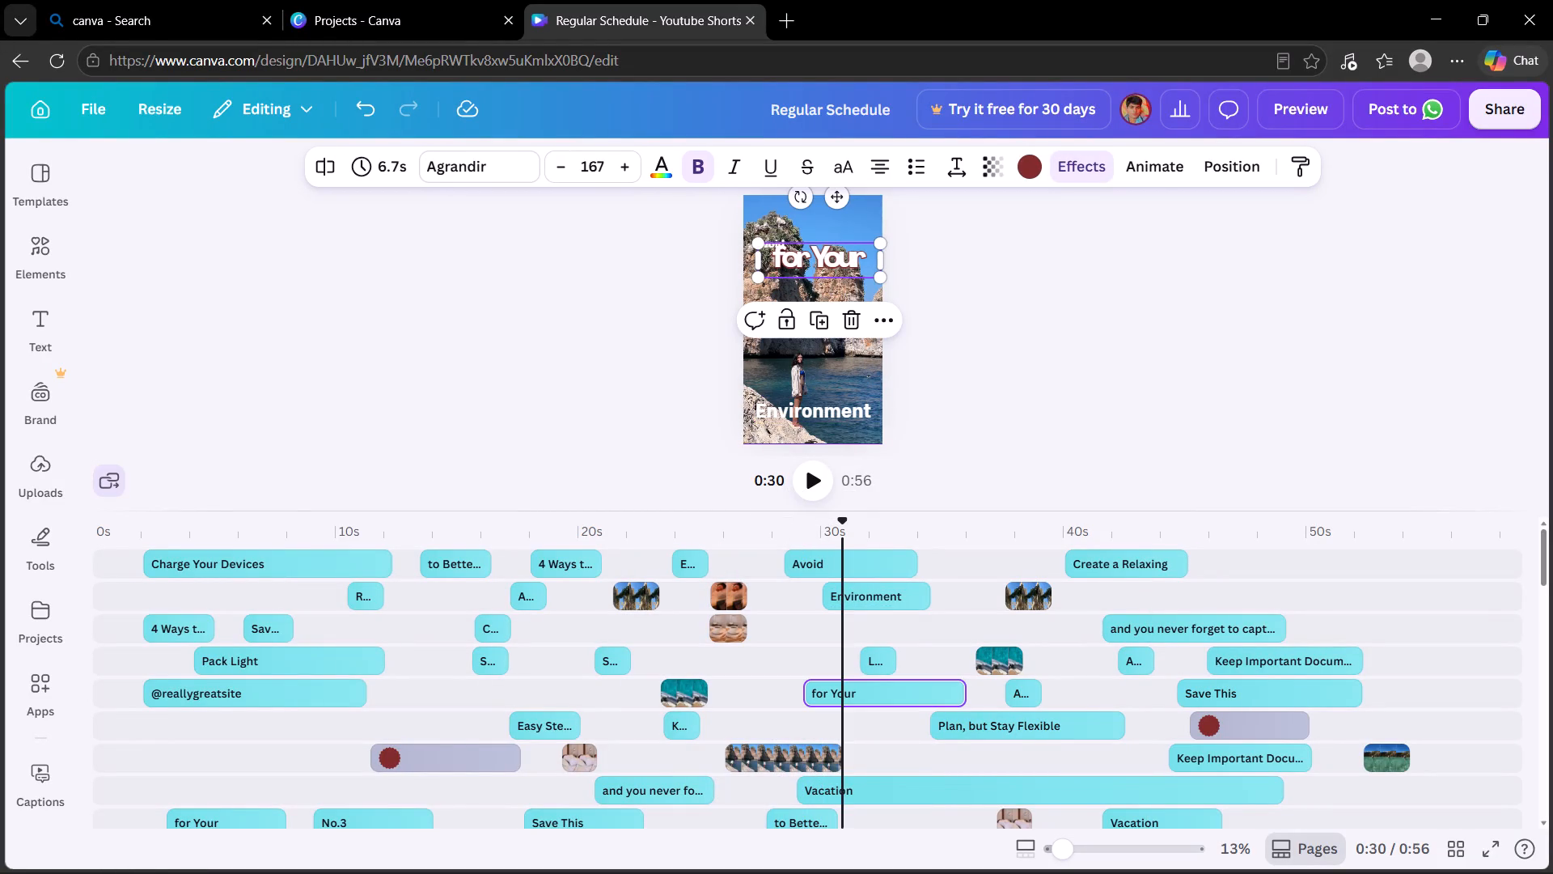
drag(832, 585, 797, 654)
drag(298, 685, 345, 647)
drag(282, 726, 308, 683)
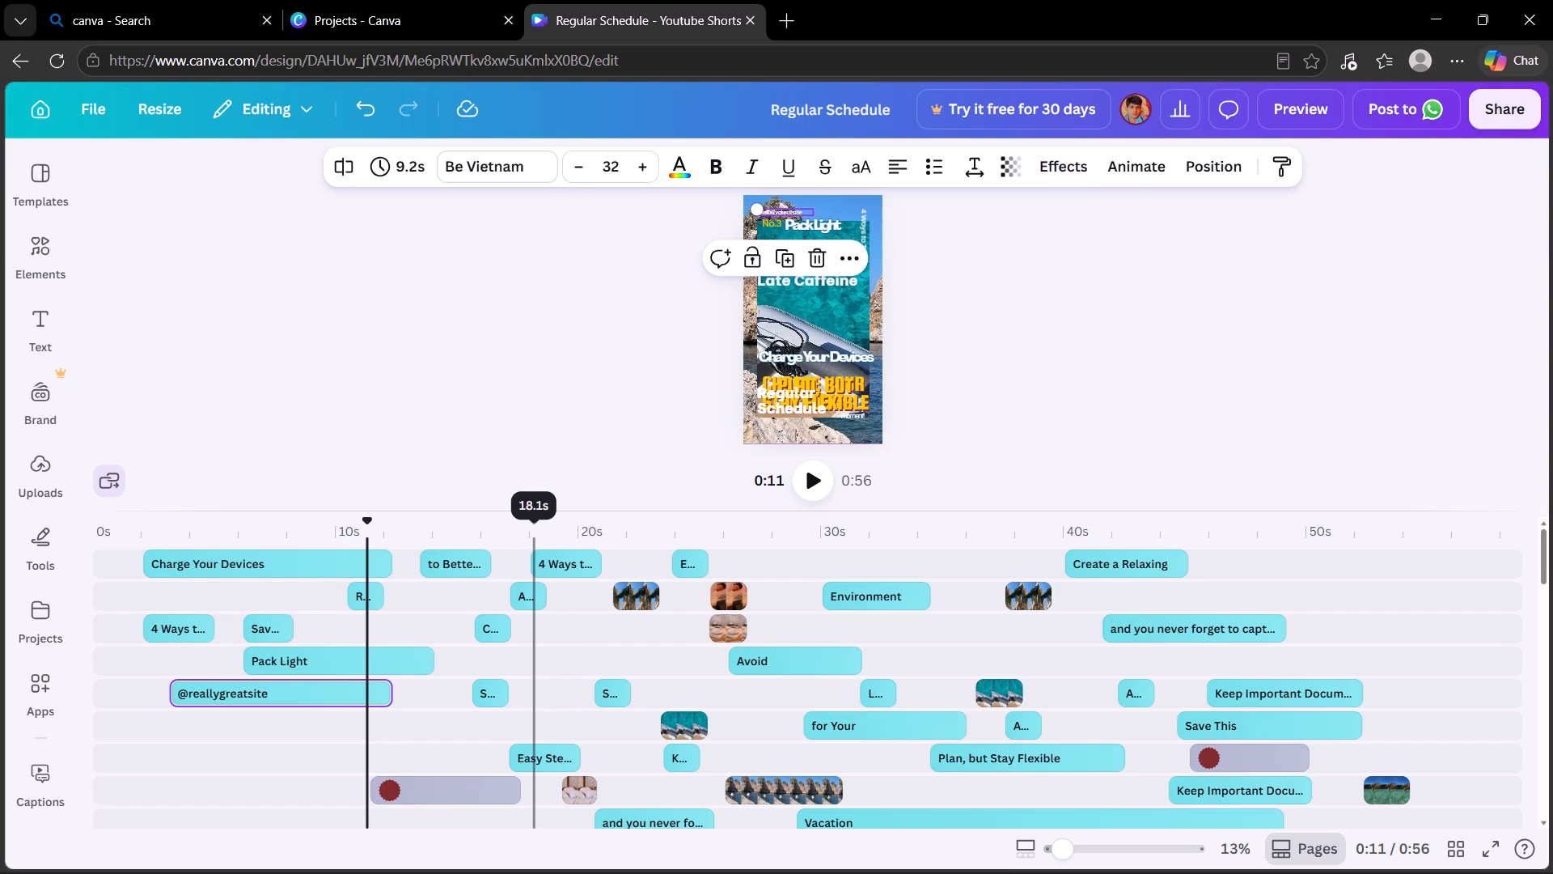
Move "A..." near 17 s two tracks down at about 17 s, and "S..." near 20.5 s two tracks up at about 20 s.
drag(533, 605, 522, 685)
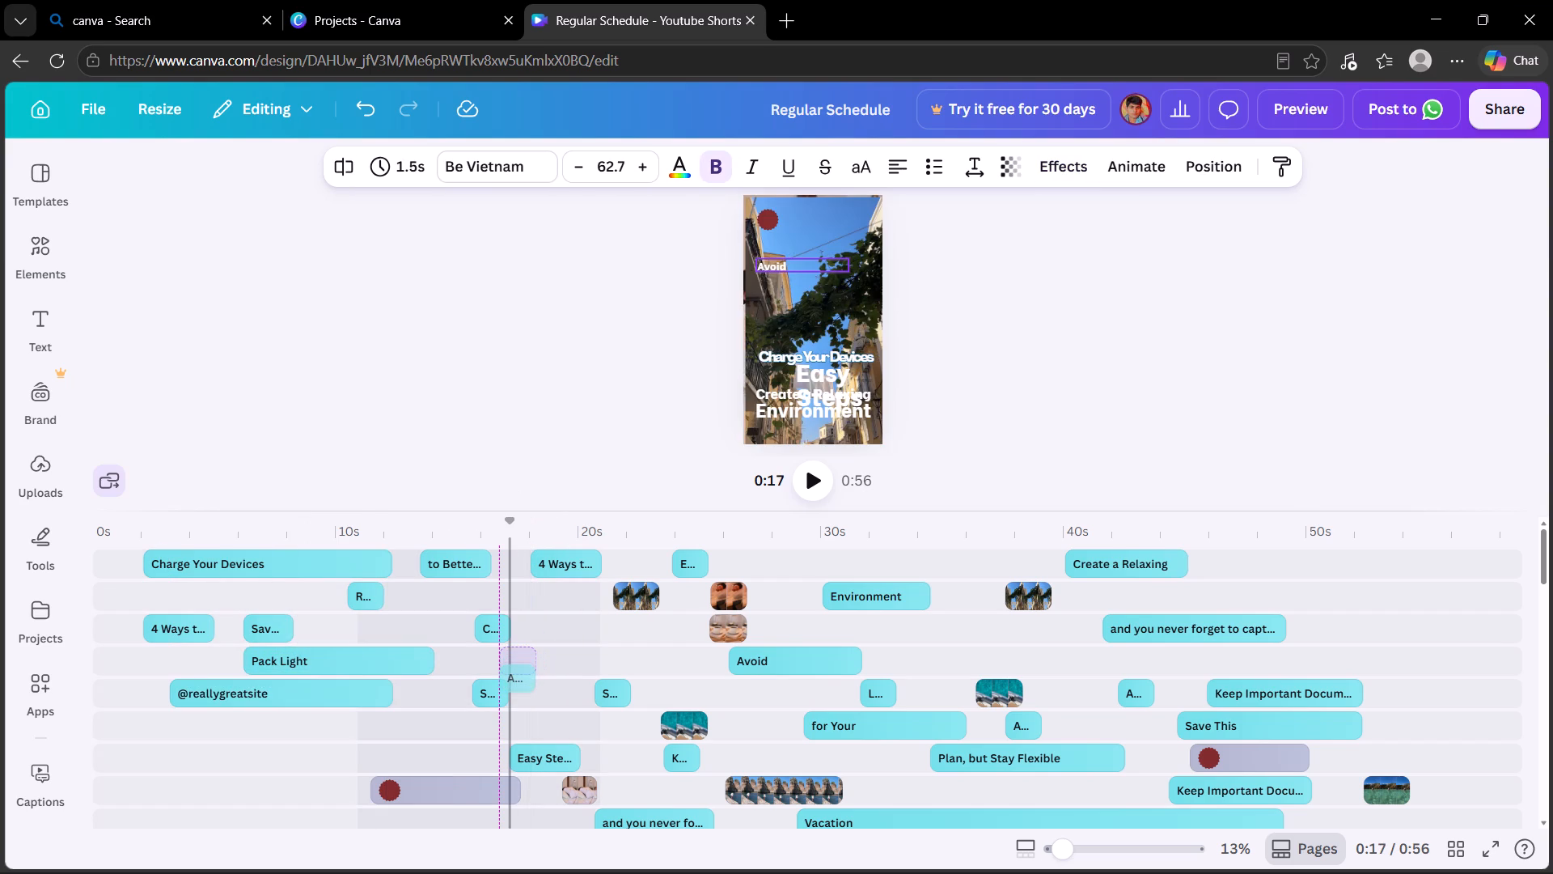
drag(522, 685, 522, 687)
drag(624, 690, 618, 656)
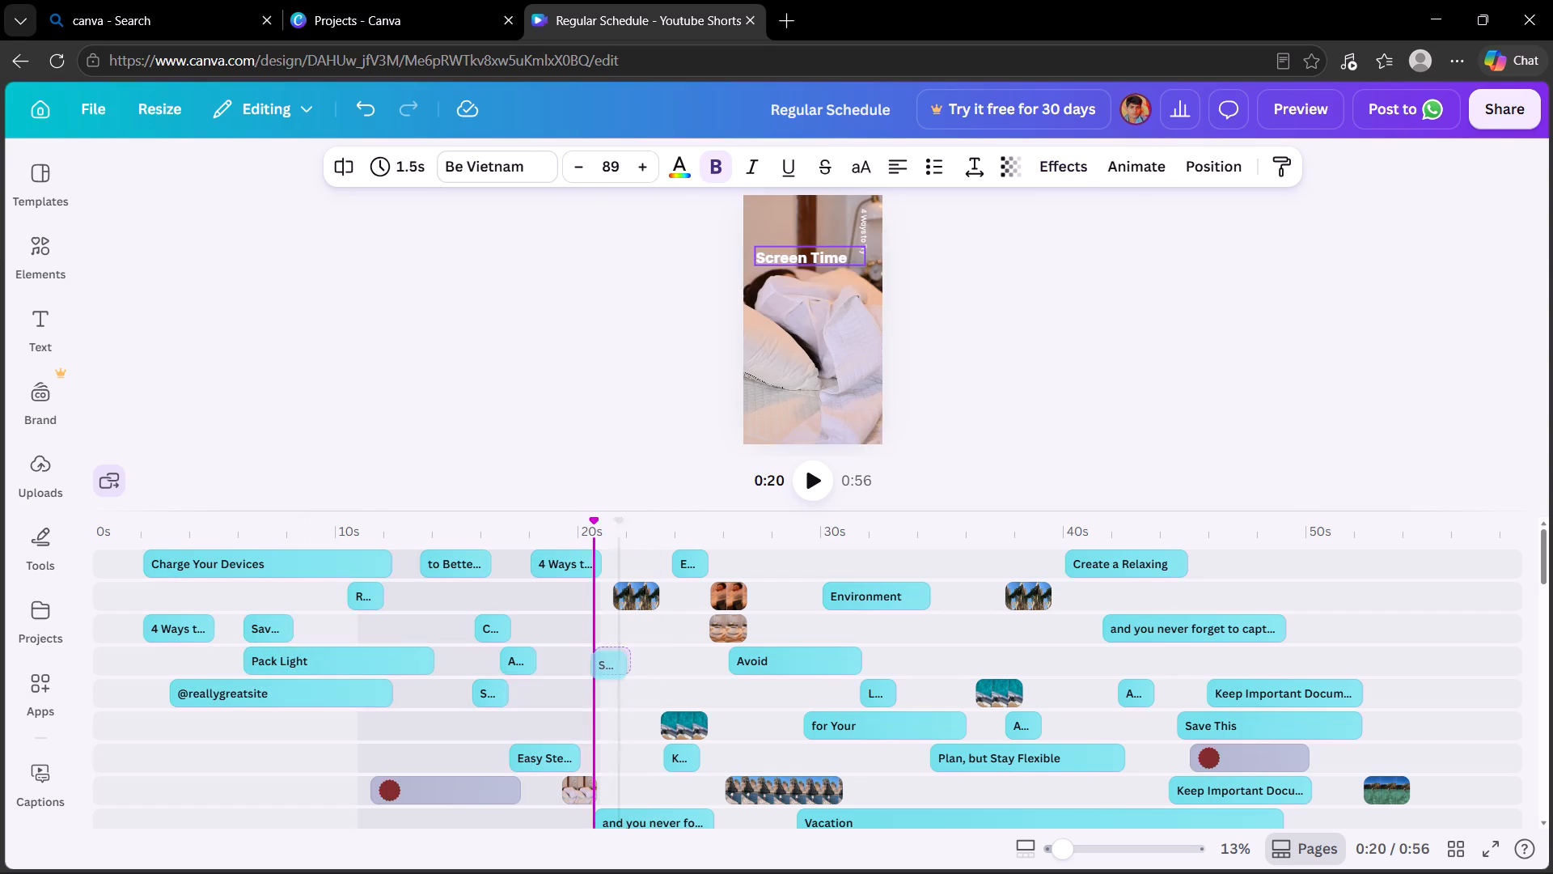
drag(618, 656, 616, 638)
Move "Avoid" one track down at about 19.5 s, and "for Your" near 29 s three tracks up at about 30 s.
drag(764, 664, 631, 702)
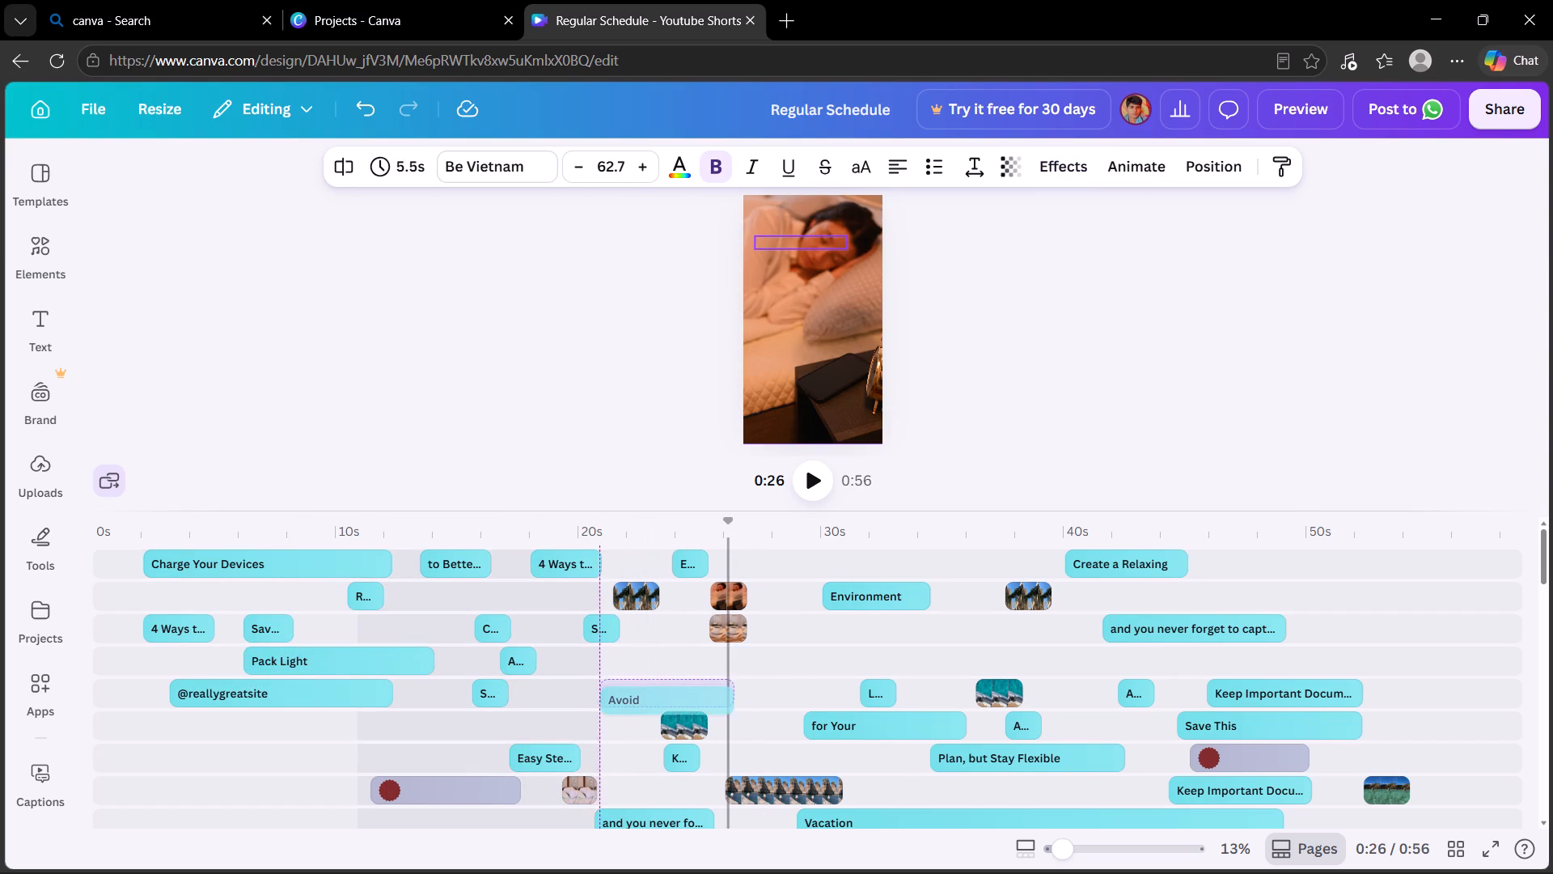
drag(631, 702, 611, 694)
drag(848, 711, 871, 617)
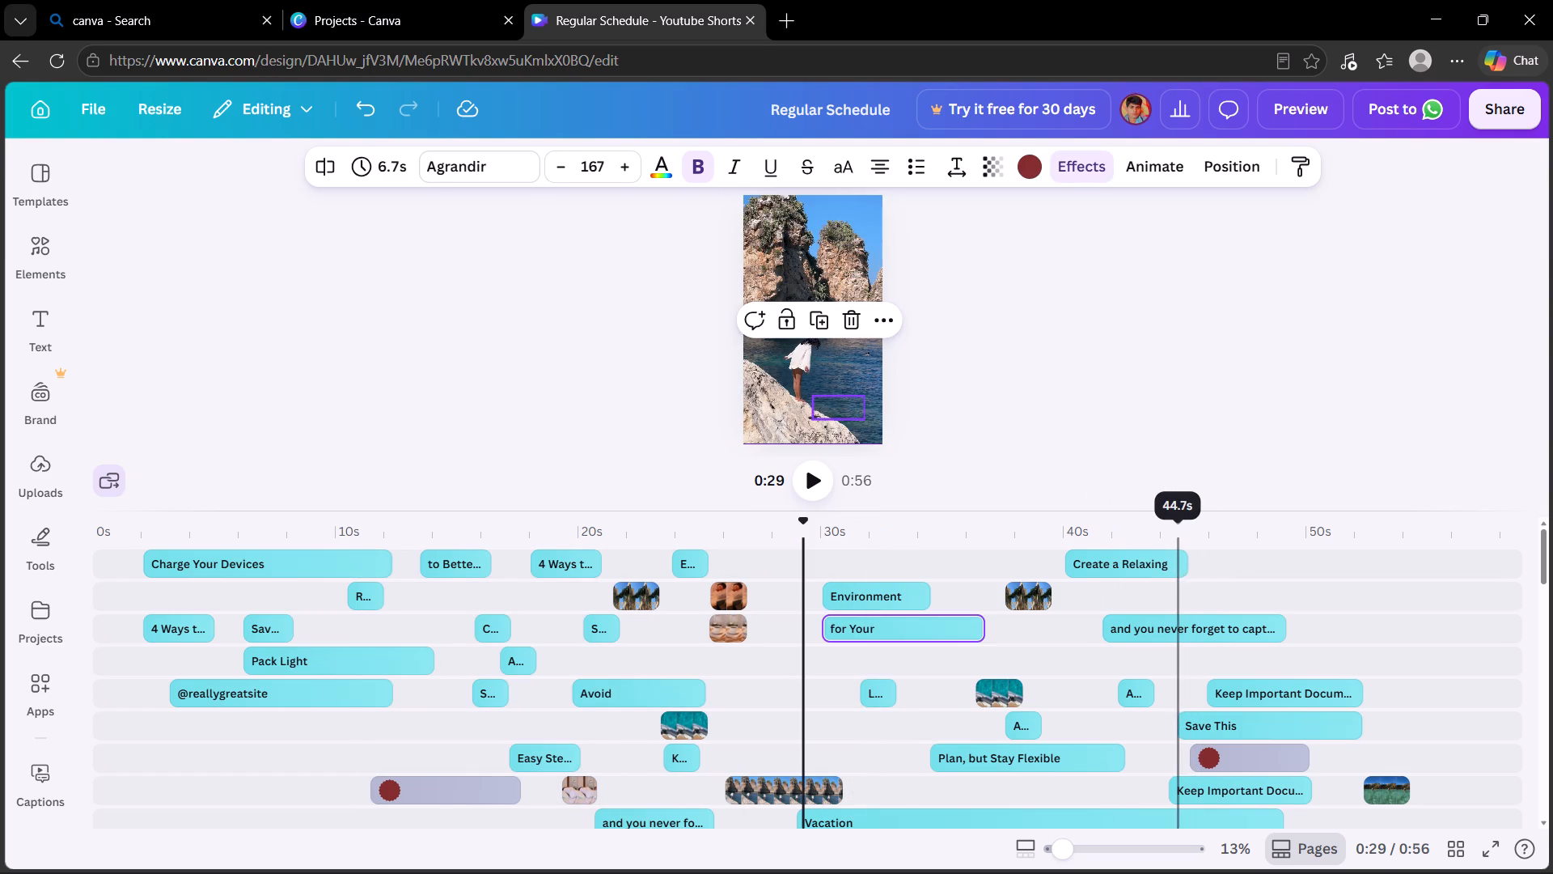
Move "and you never forget to capt..." three tracks down at about 28.5 s, and "Plan, but Stay Flexible" four tracks up at about 40 s.
drag(1179, 634, 860, 715)
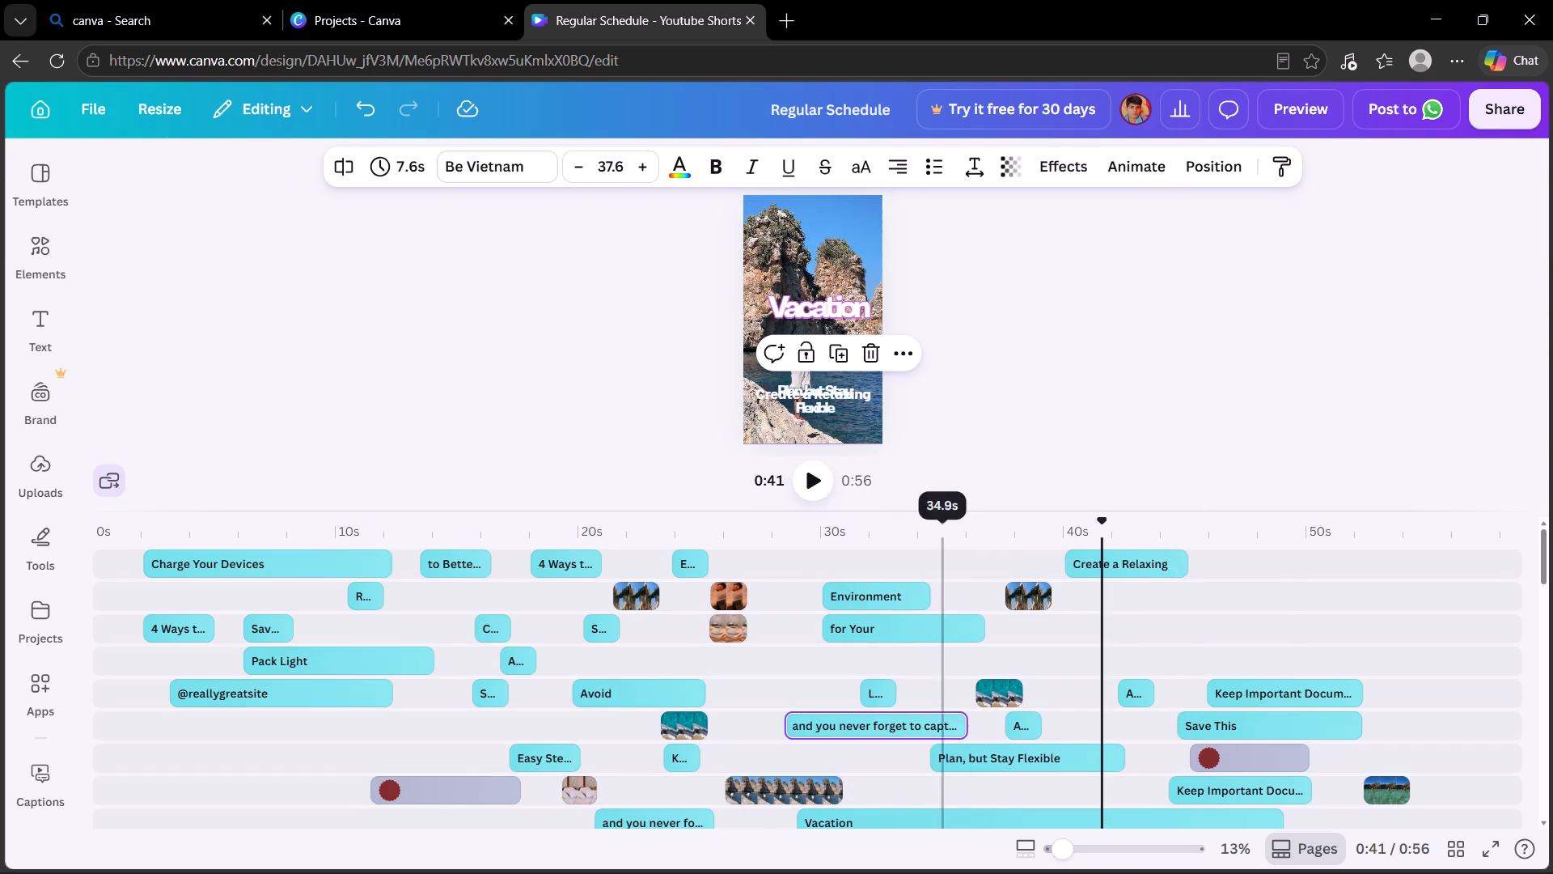
drag(1008, 755, 1137, 622)
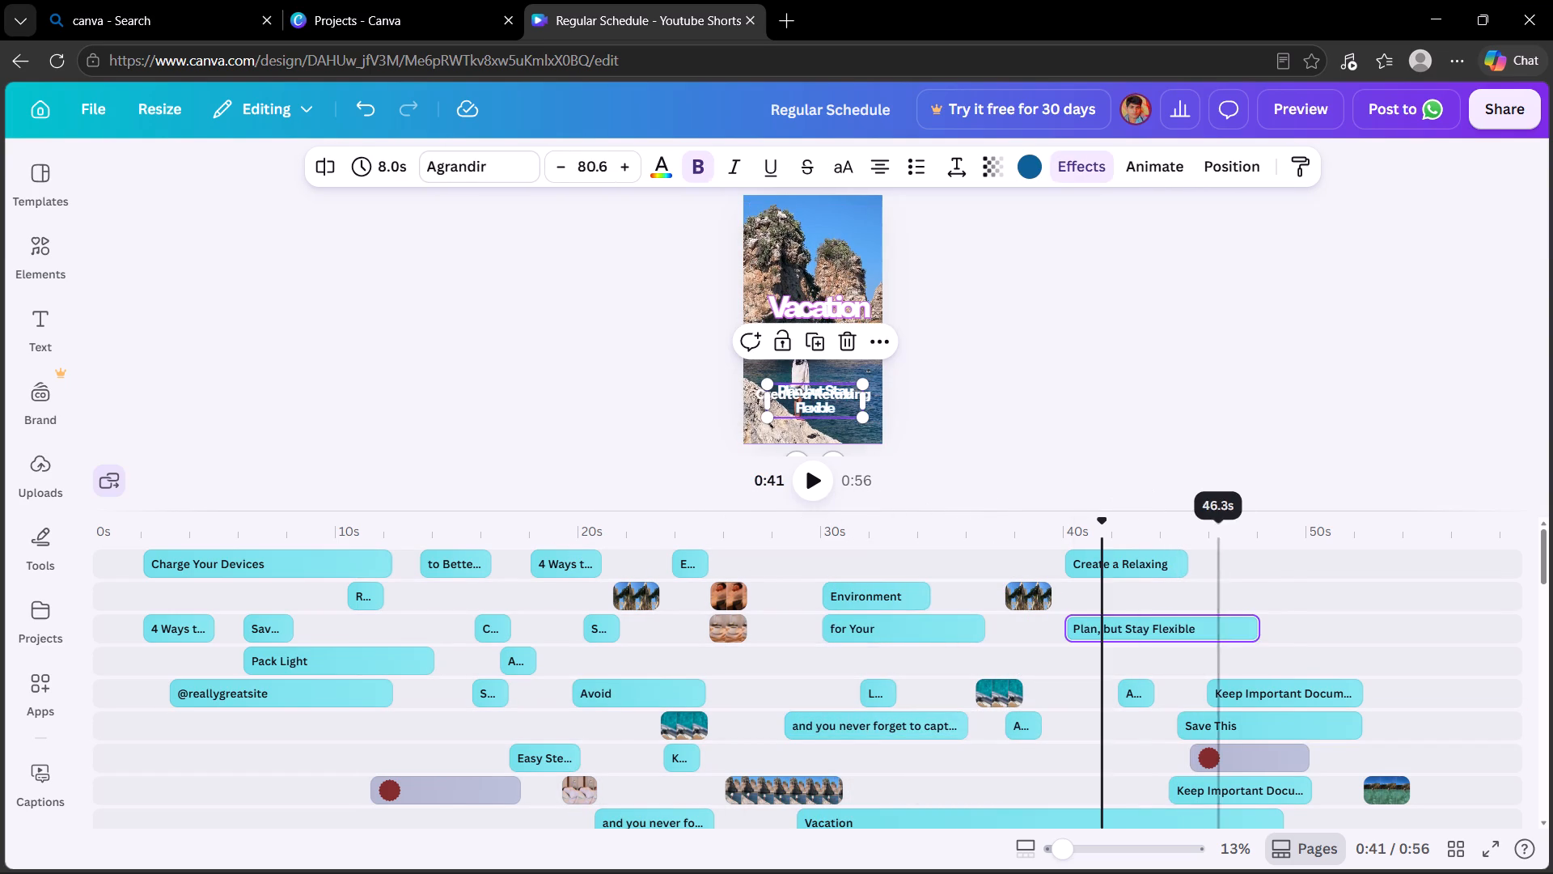
Move "Keep Important Docum..." near 46 s two tracks up at about 49 s, and "Save This" below it two tracks up at about 45.5 s.
drag(1257, 687, 1336, 620)
drag(1256, 714, 1273, 662)
Move "for Your" near 30 s four tracks down at about 31 s, and "Avoid" one track up at about 28 s.
drag(872, 625, 859, 728)
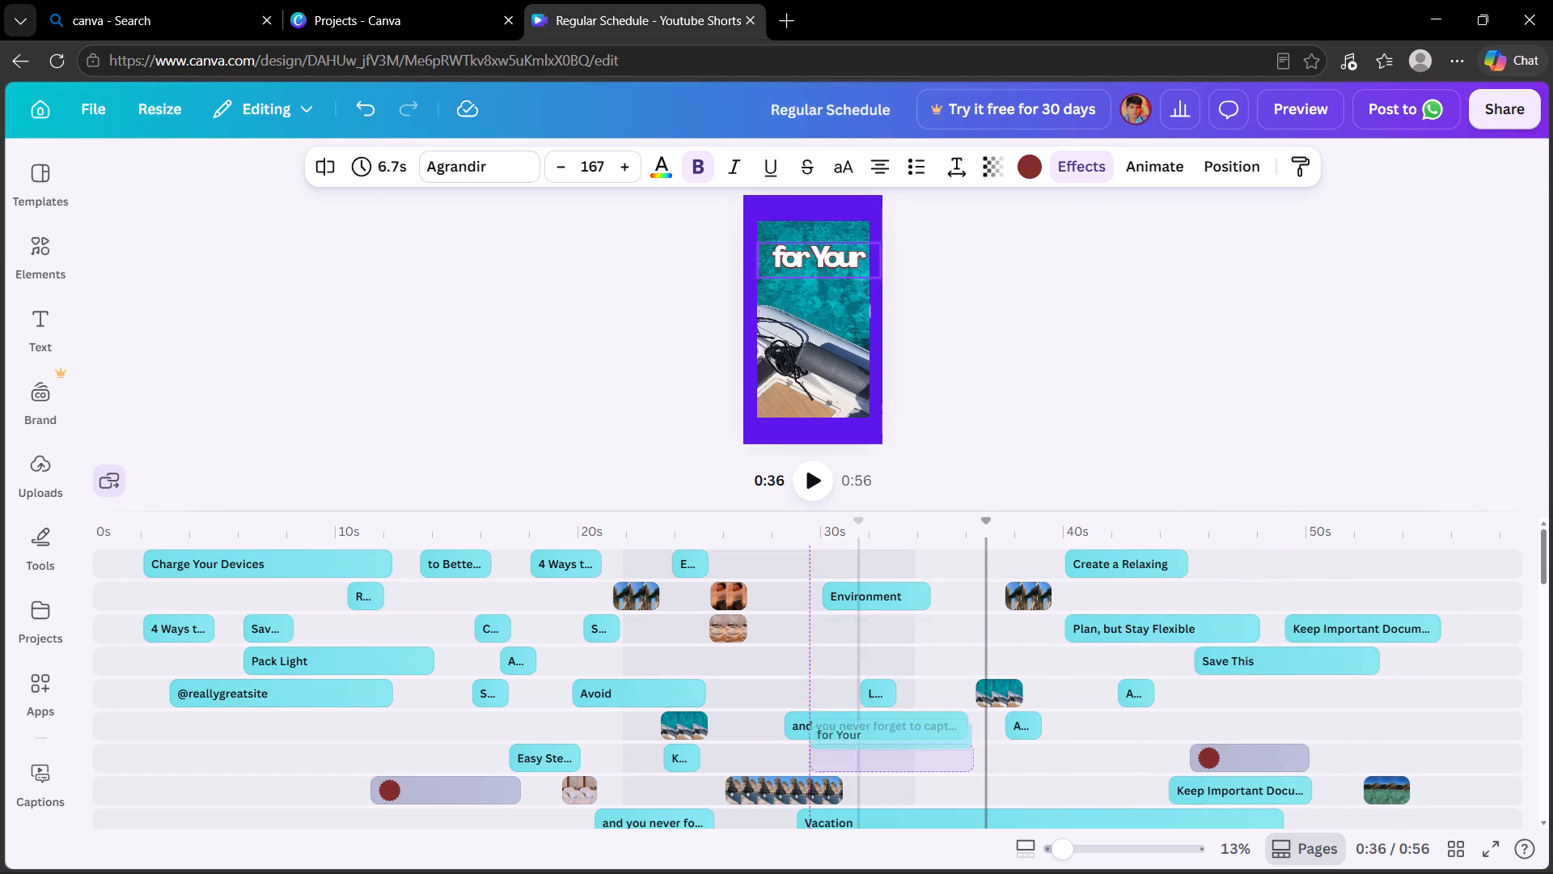
drag(859, 728, 900, 753)
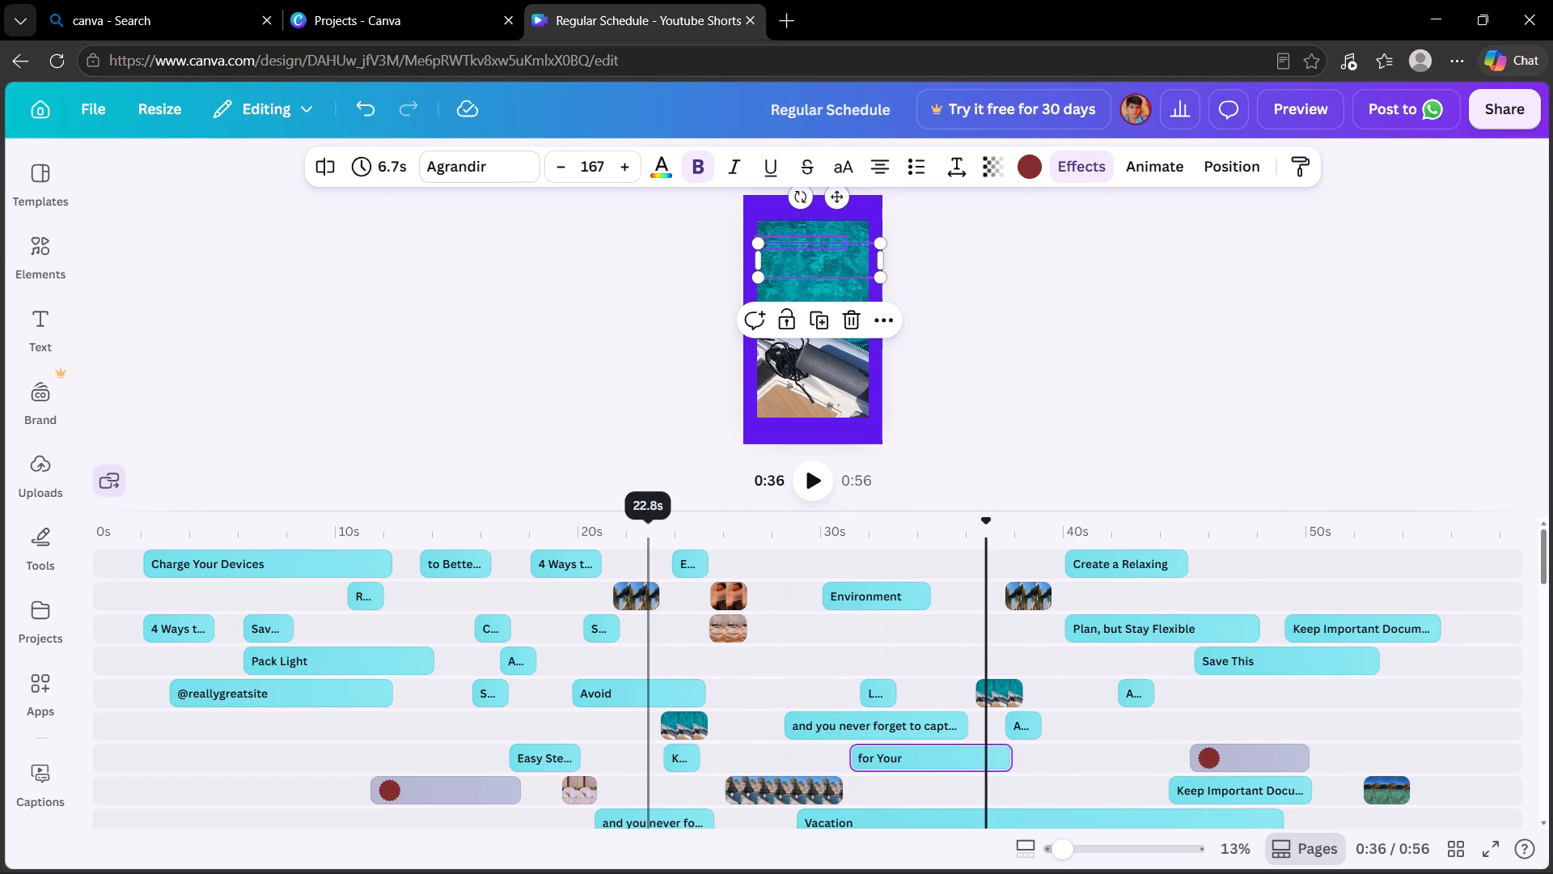
drag(644, 685, 849, 650)
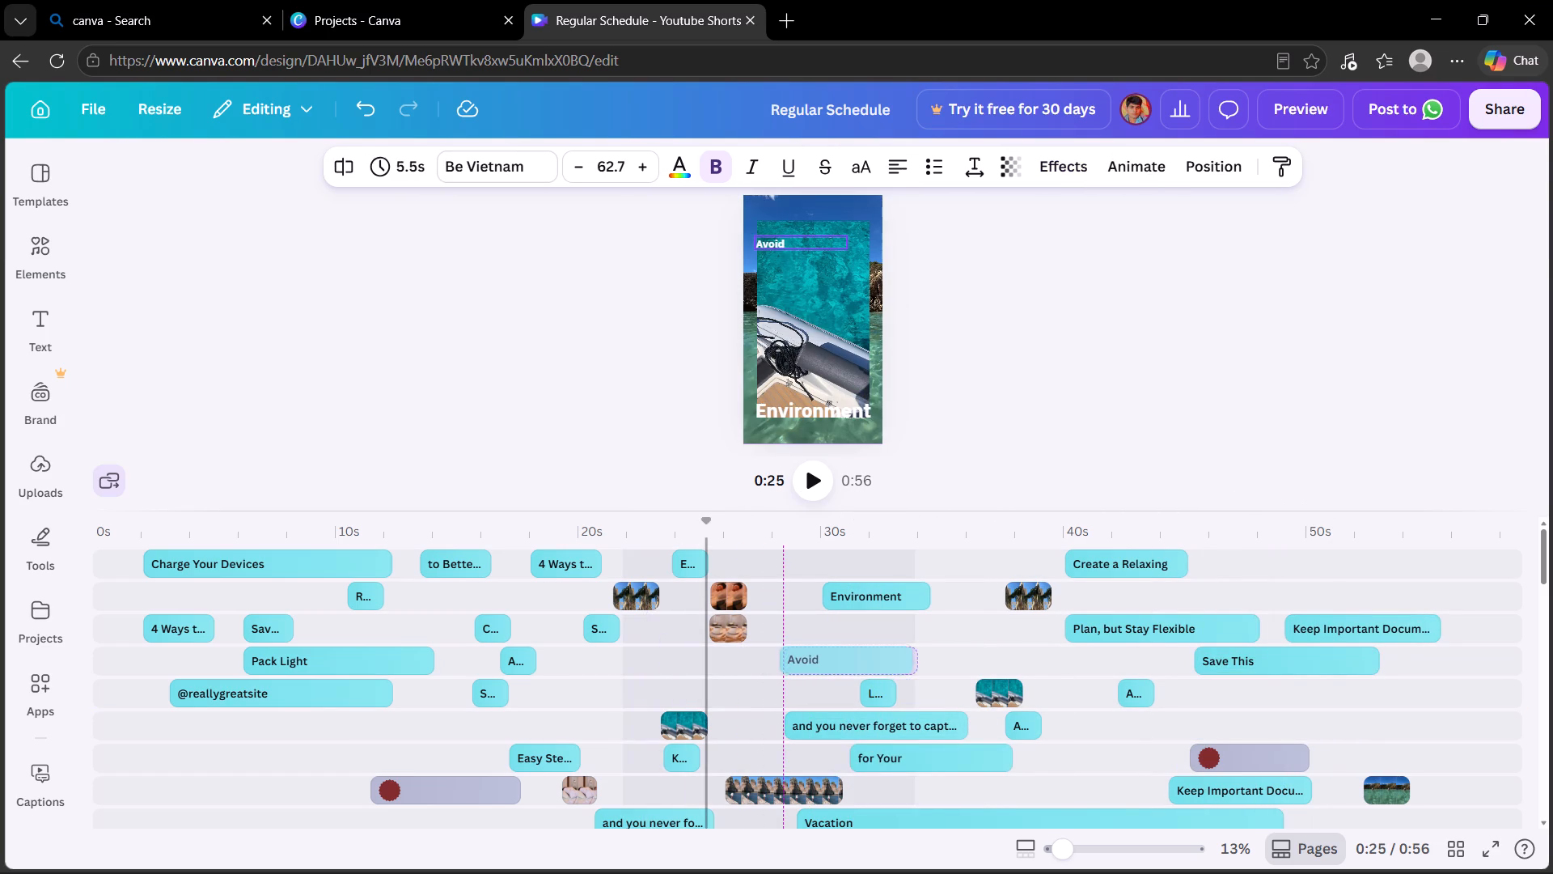
scroll(275, 669, up, 3)
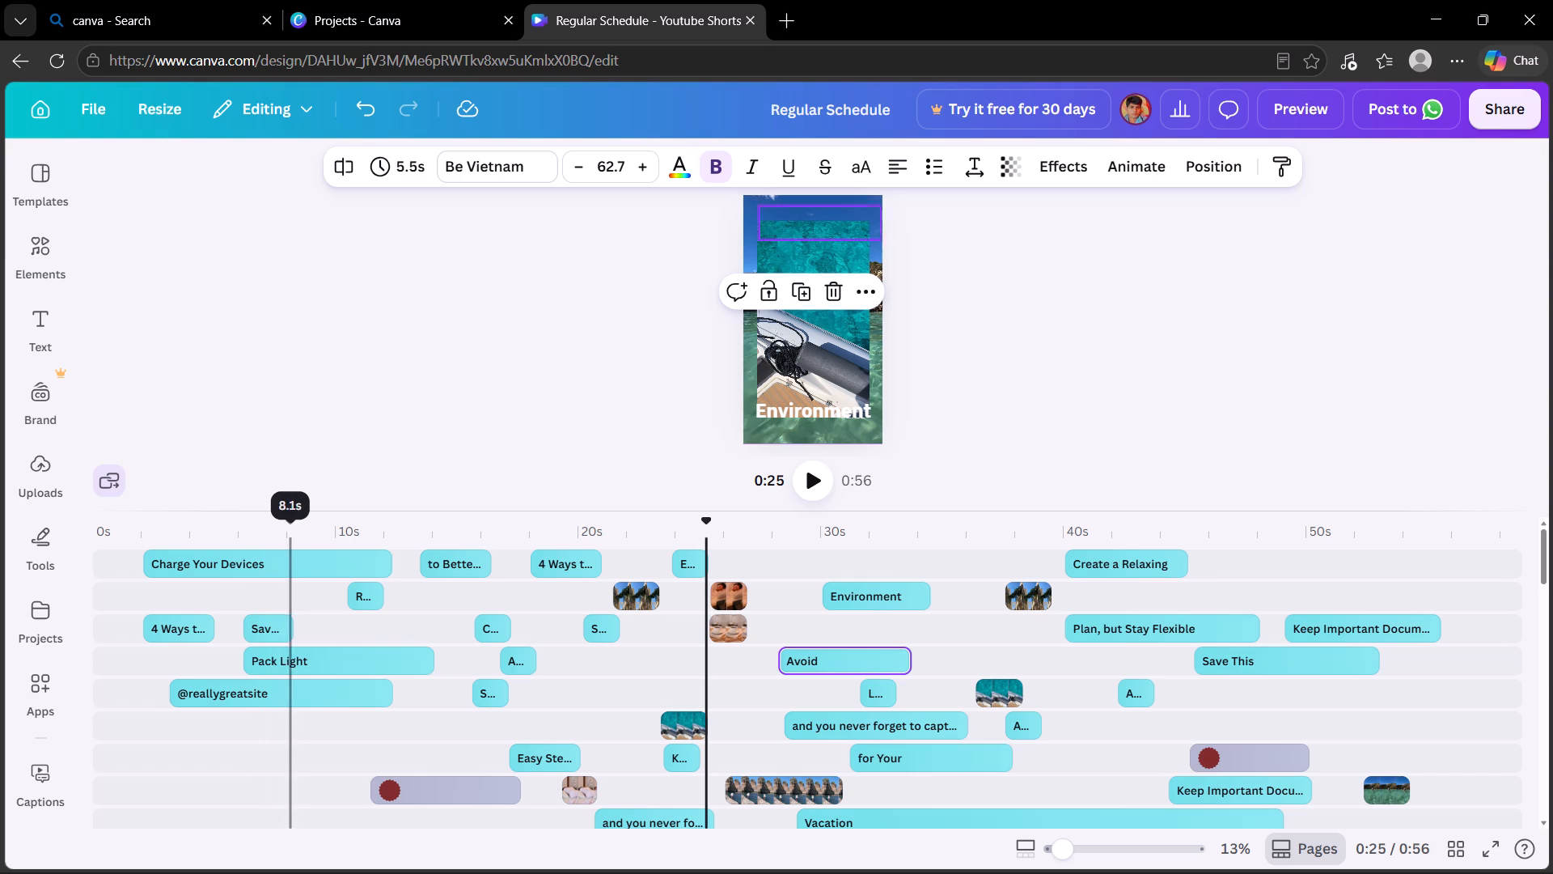
drag(291, 567, 255, 755)
drag(277, 695, 226, 570)
Move "Pack Light" near 6 s two tracks down at about 5 s, and "to Bette..." near 13.5 s two tracks down at about 10.5 s.
drag(327, 655, 324, 668)
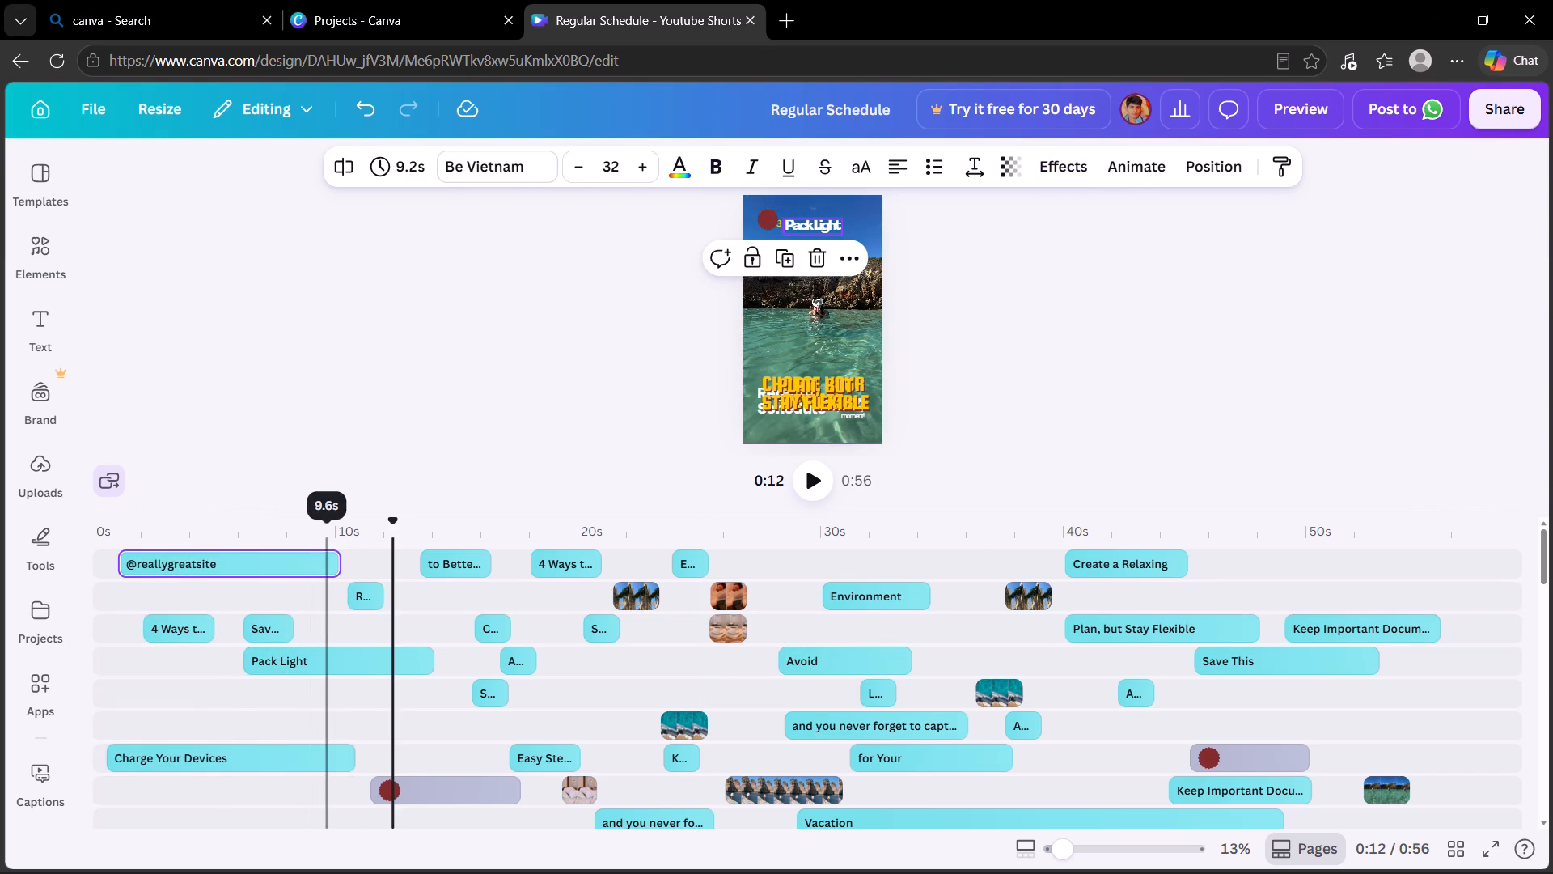
drag(324, 668, 298, 724)
drag(446, 558, 397, 605)
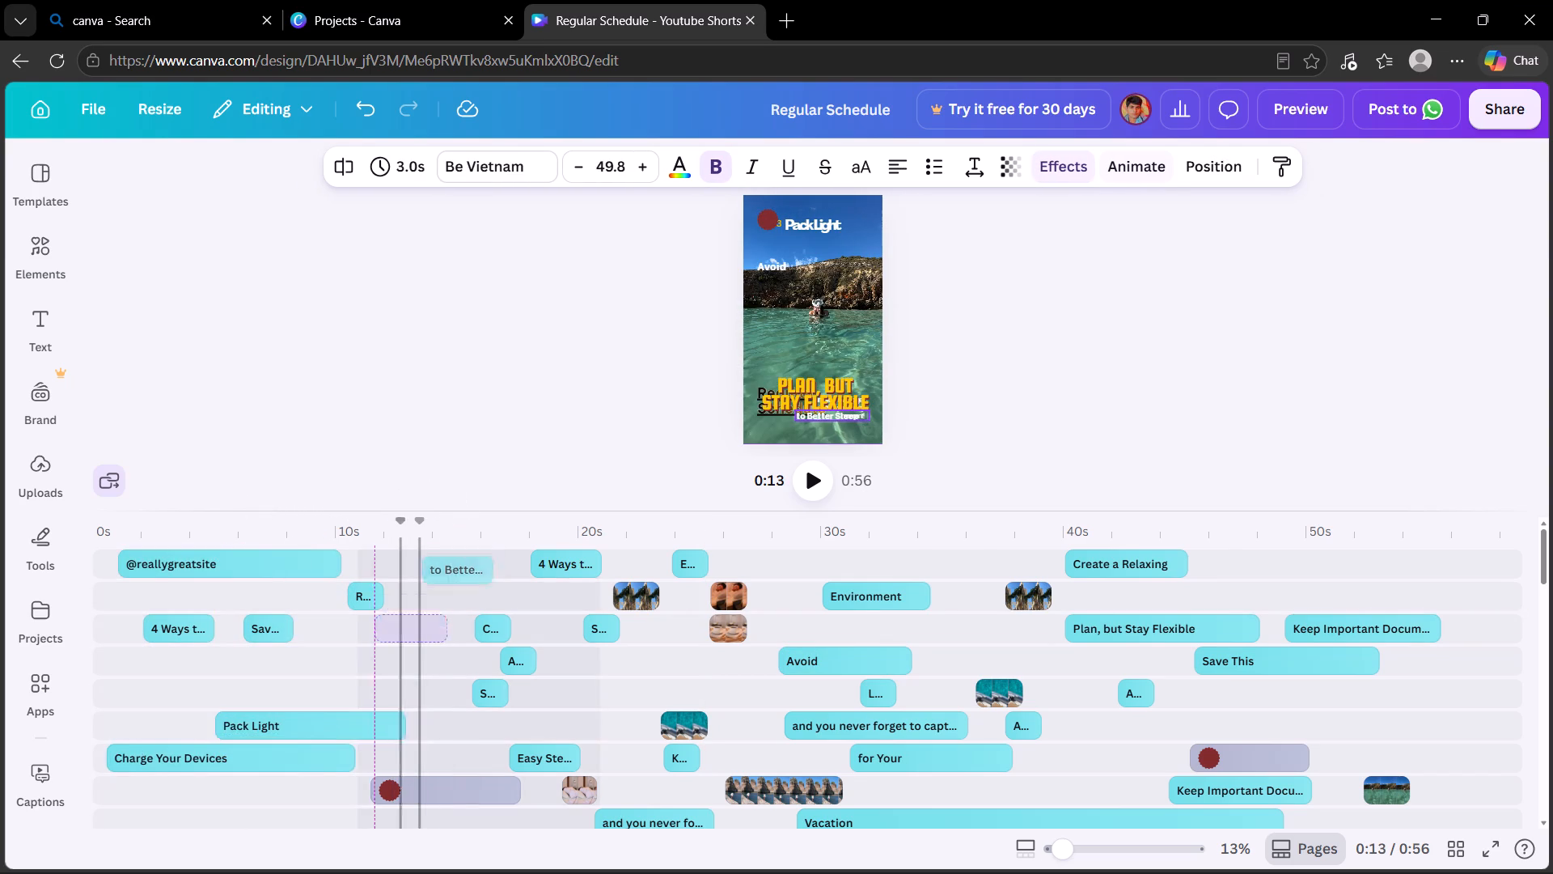
drag(397, 605, 371, 625)
Move "C..." near 16 s two tracks down at about 10.5 s, and "S..." near 16 s up to the second track.
drag(476, 620, 426, 655)
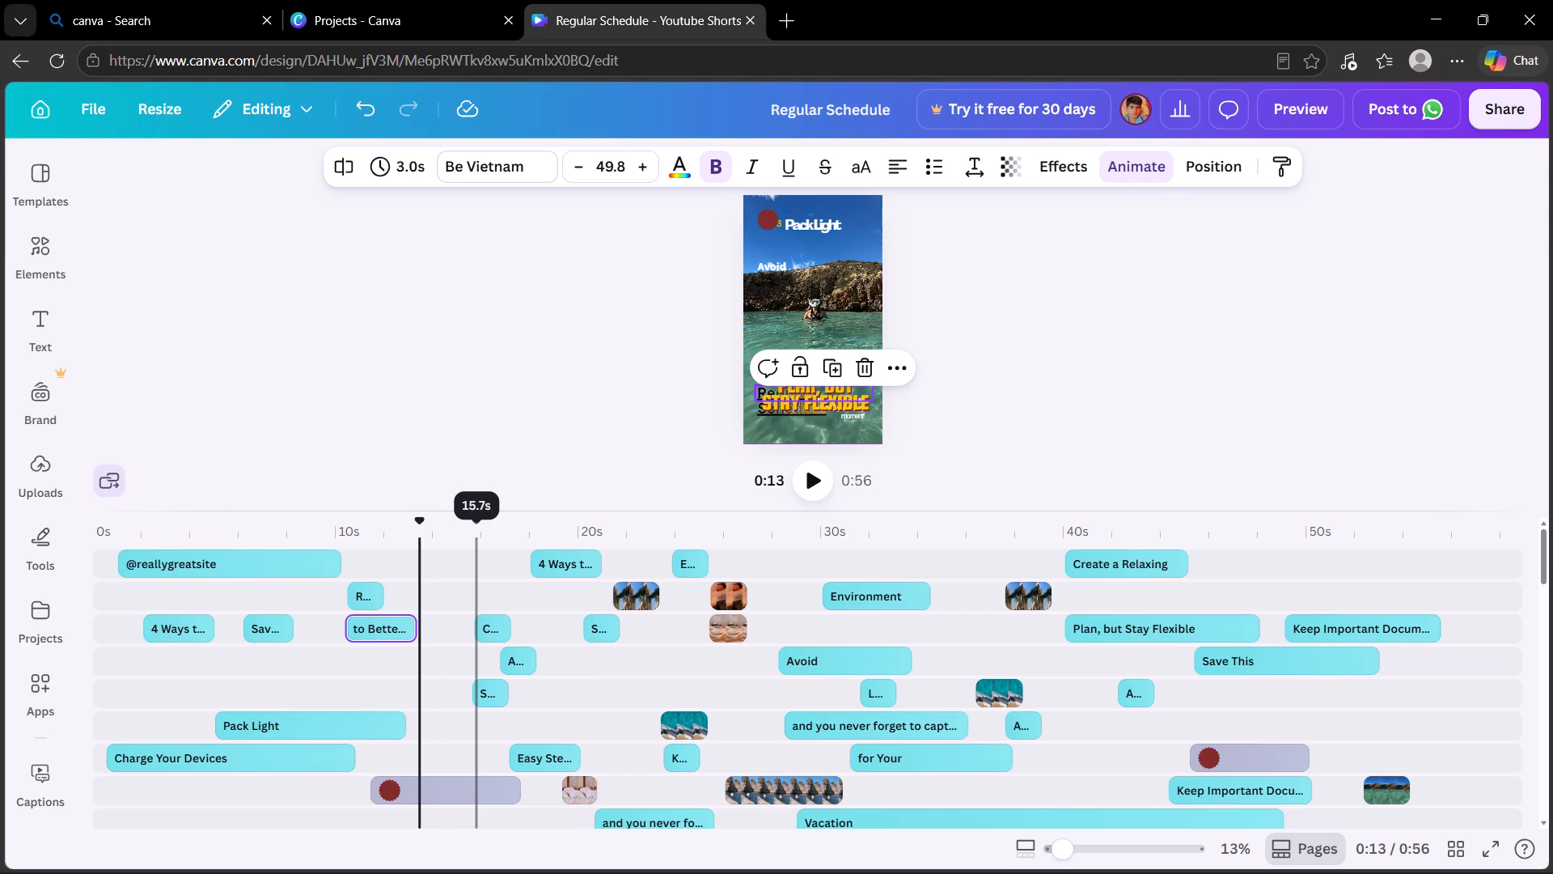
drag(426, 655, 346, 691)
drag(482, 692, 495, 587)
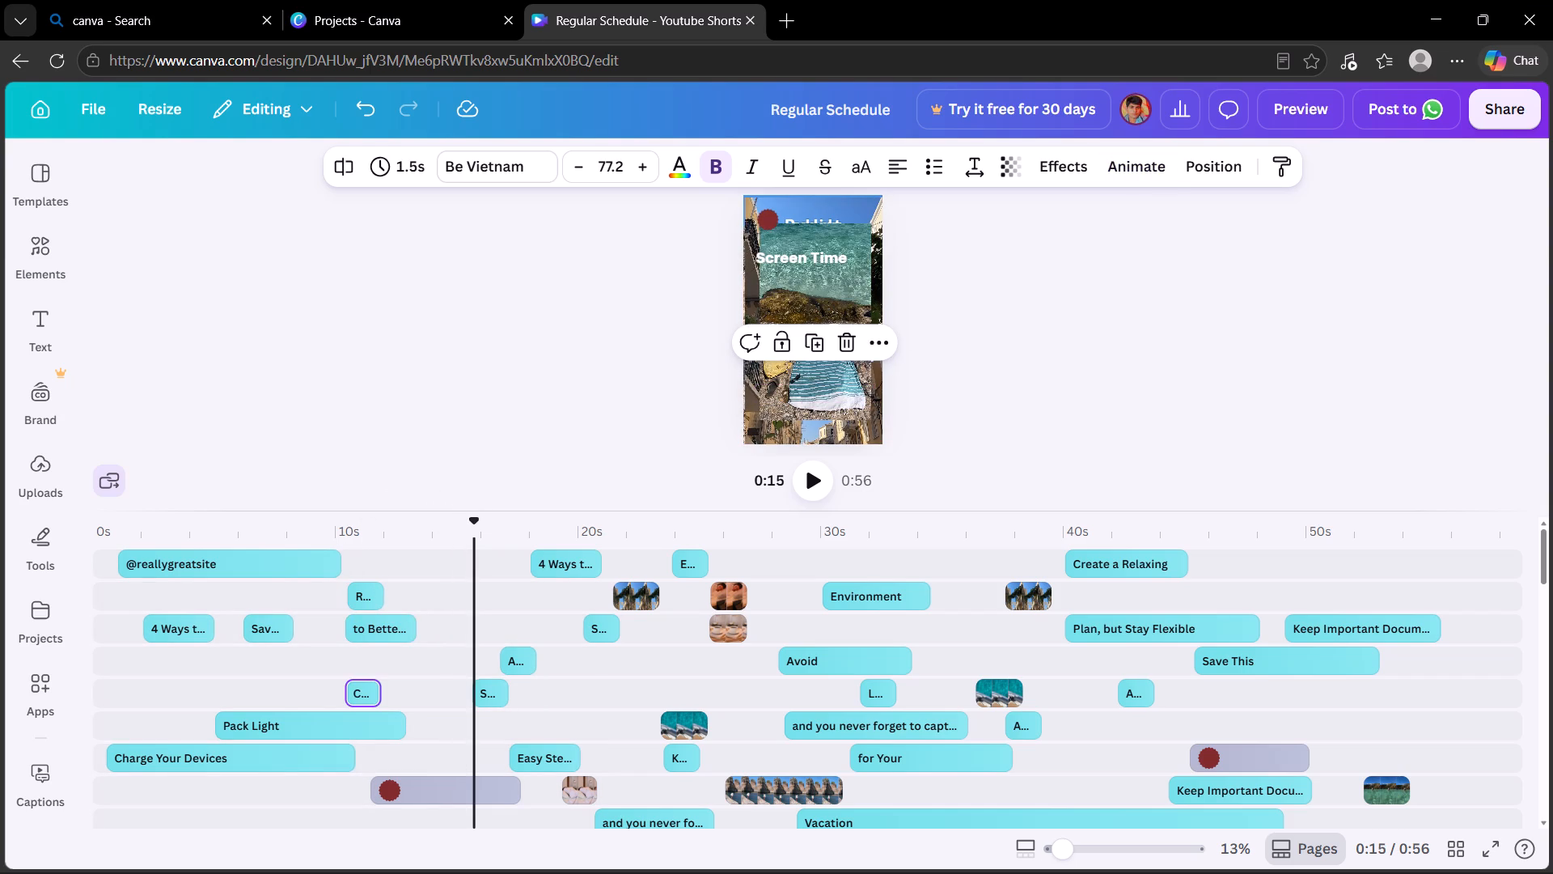
Move the long "Vacation" clip near 29 s three tracks up, starting at about 41.5 s.
scroll(587, 677, up, 4)
scroll(948, 697, down, 3)
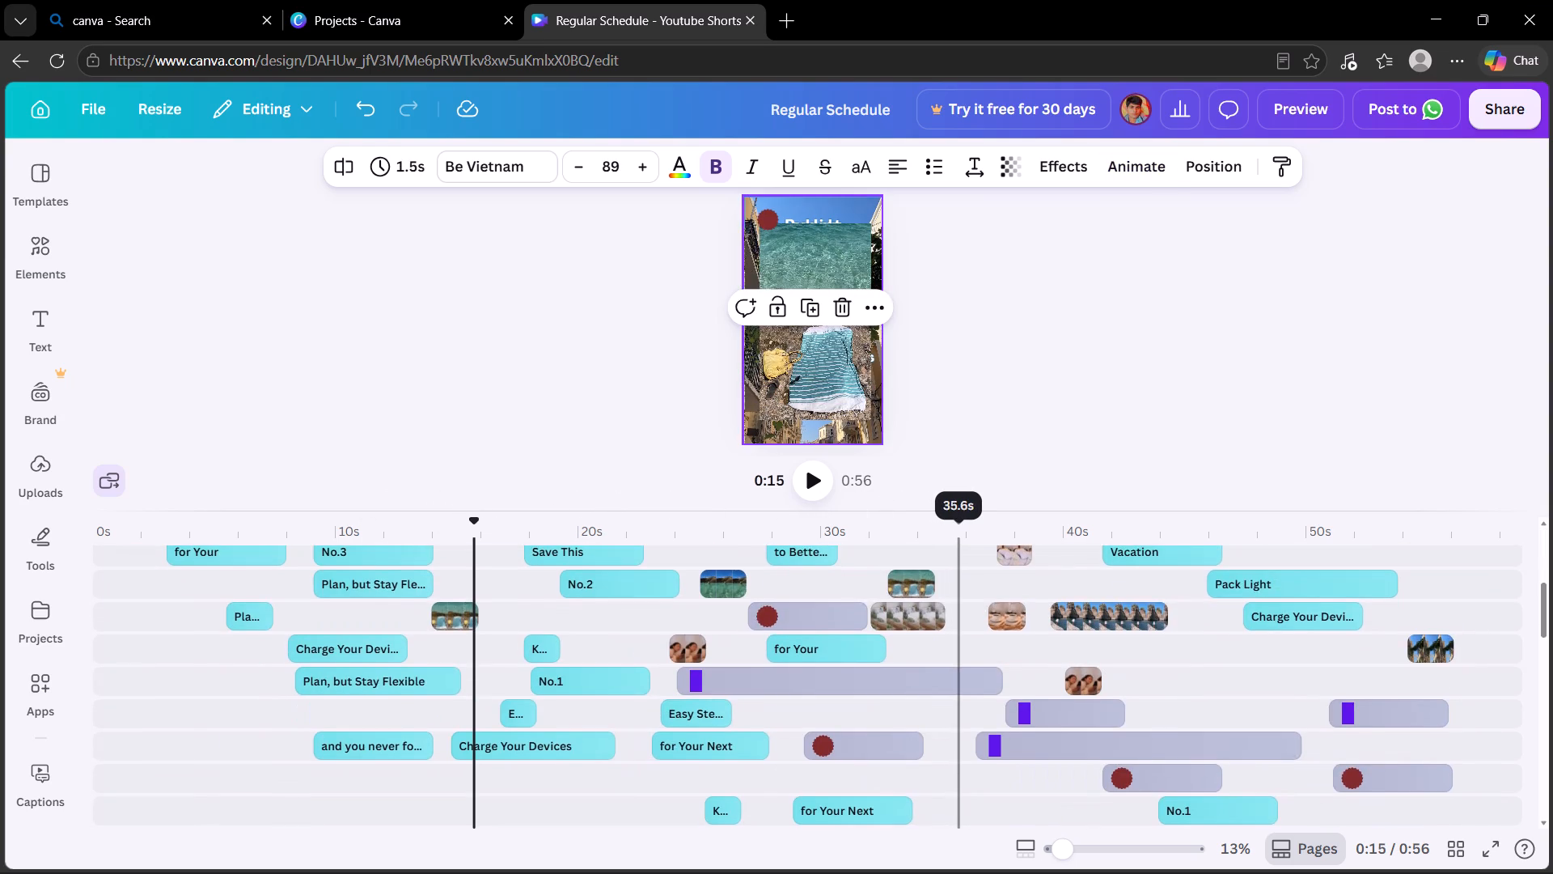
scroll(955, 693, up, 2)
drag(966, 714, 1118, 689)
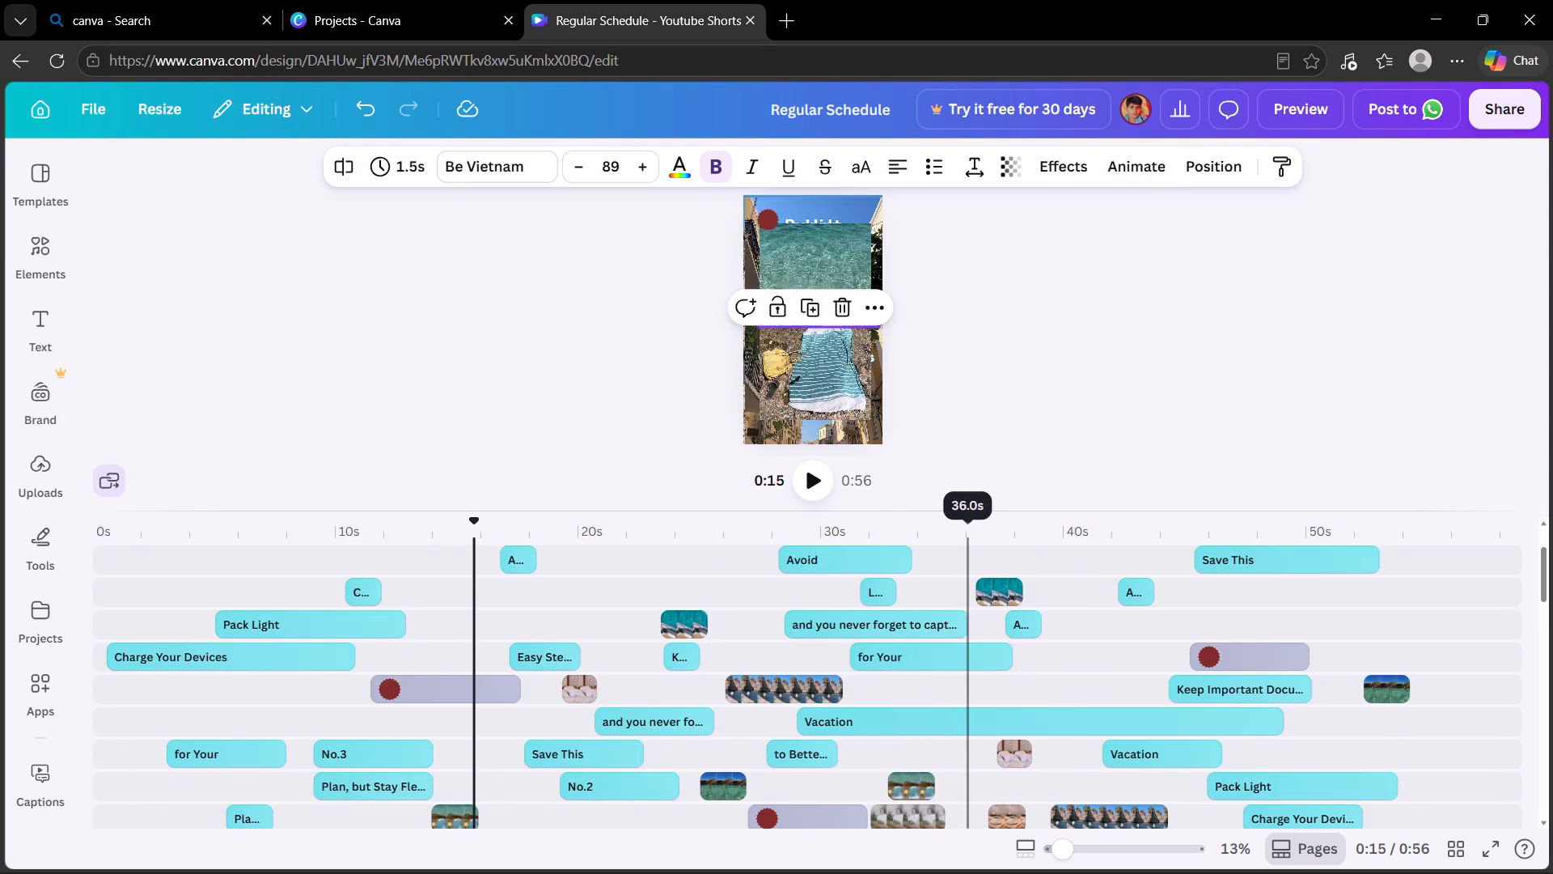
drag(1118, 689, 1266, 633)
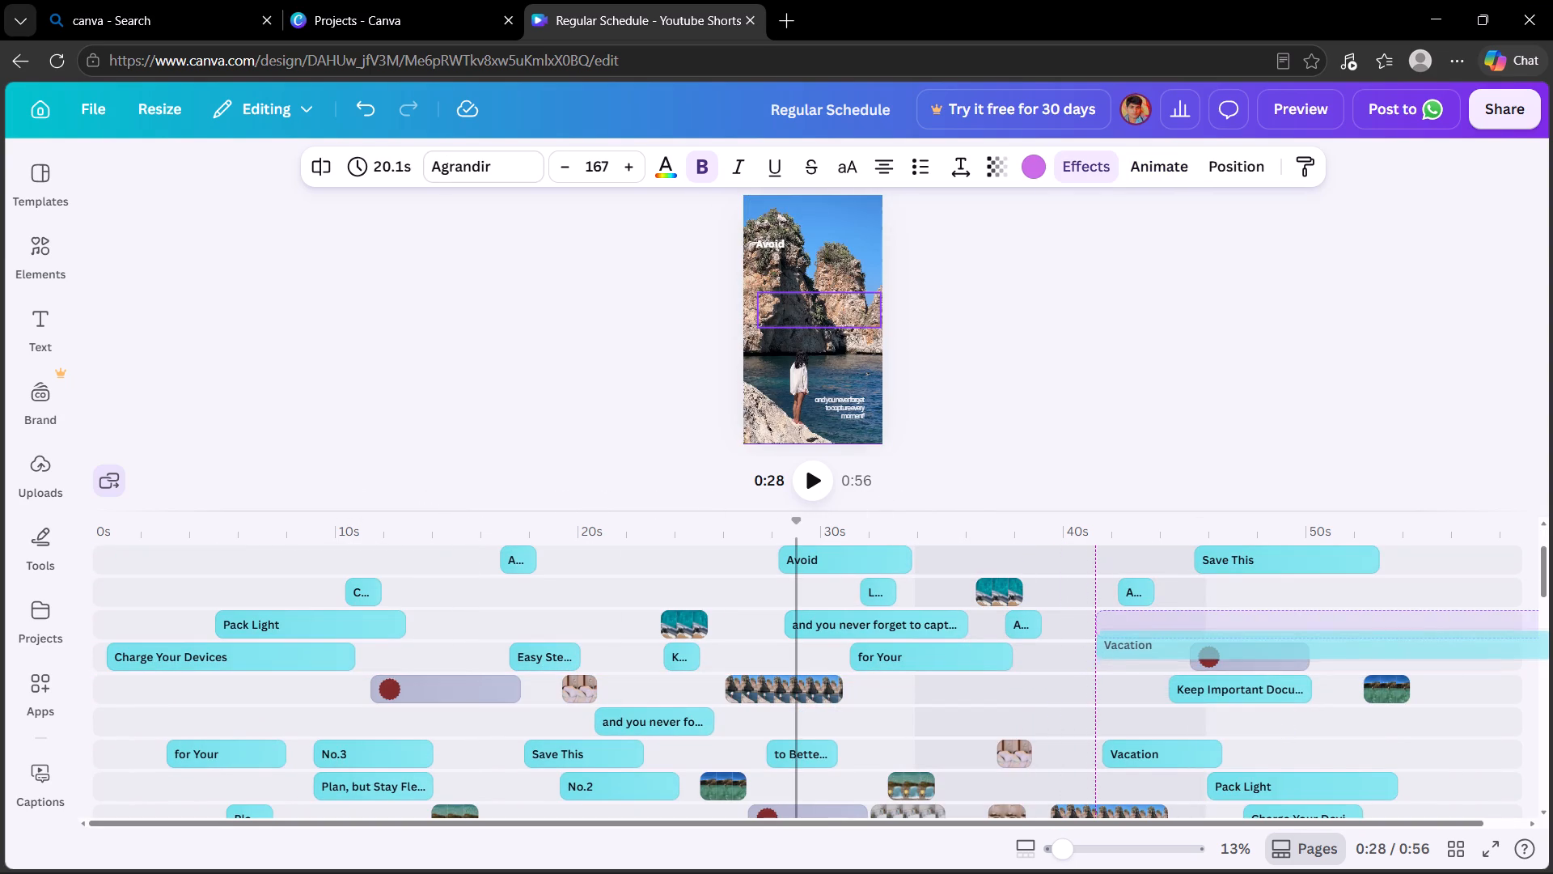
drag(1266, 633, 1275, 613)
Move "Keep Important Docu..." near 44 s one track down at about 34.5 s, and the short "Vacation" clip two tracks up at about 42 s.
drag(1194, 684, 1119, 698)
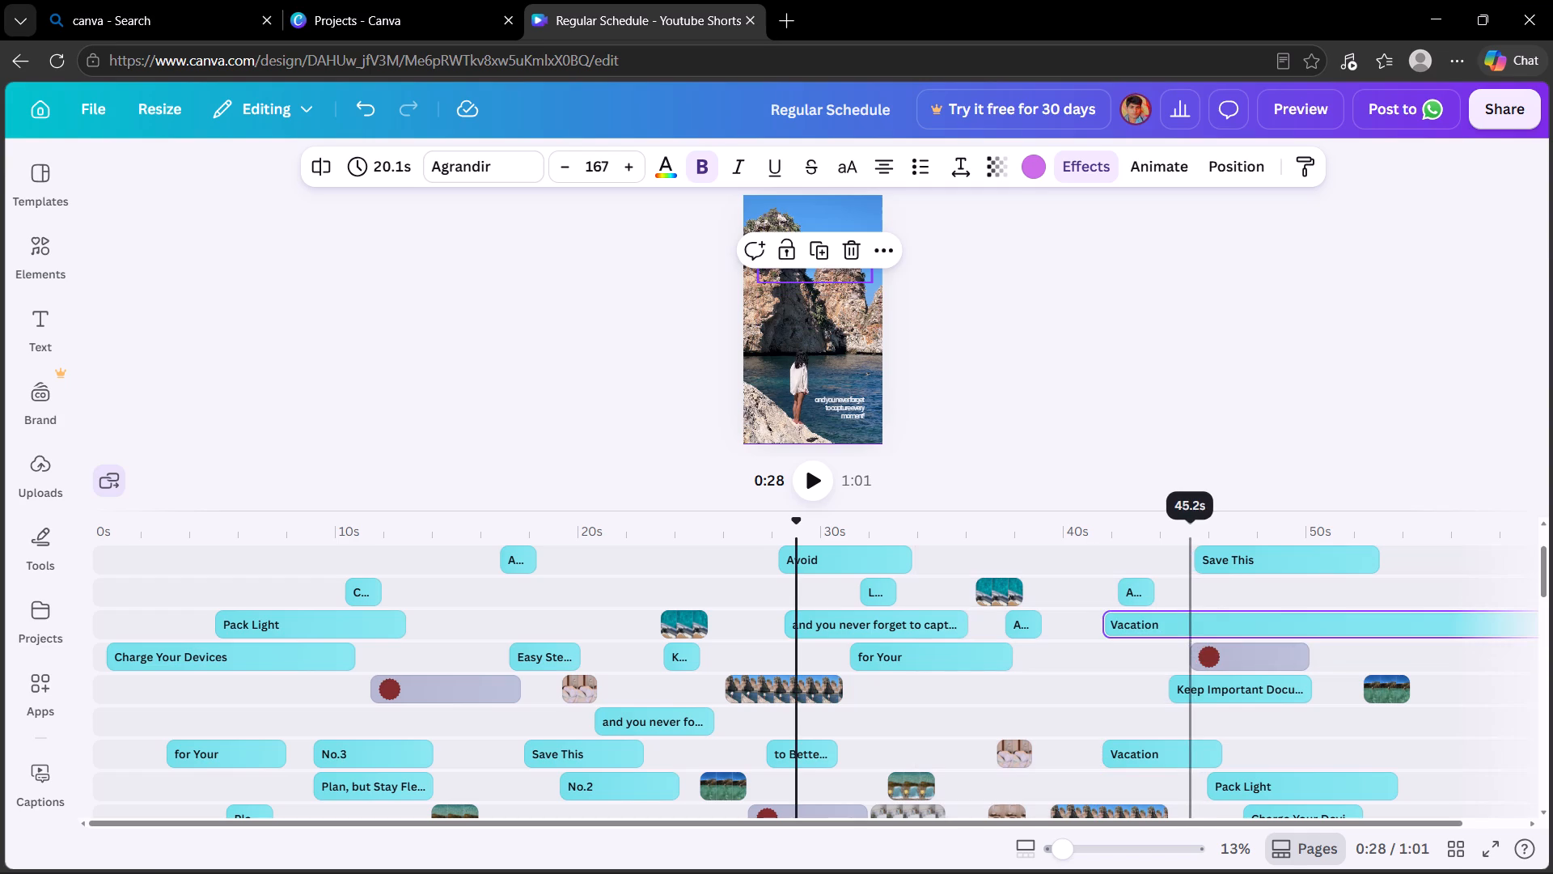
drag(1119, 698, 951, 711)
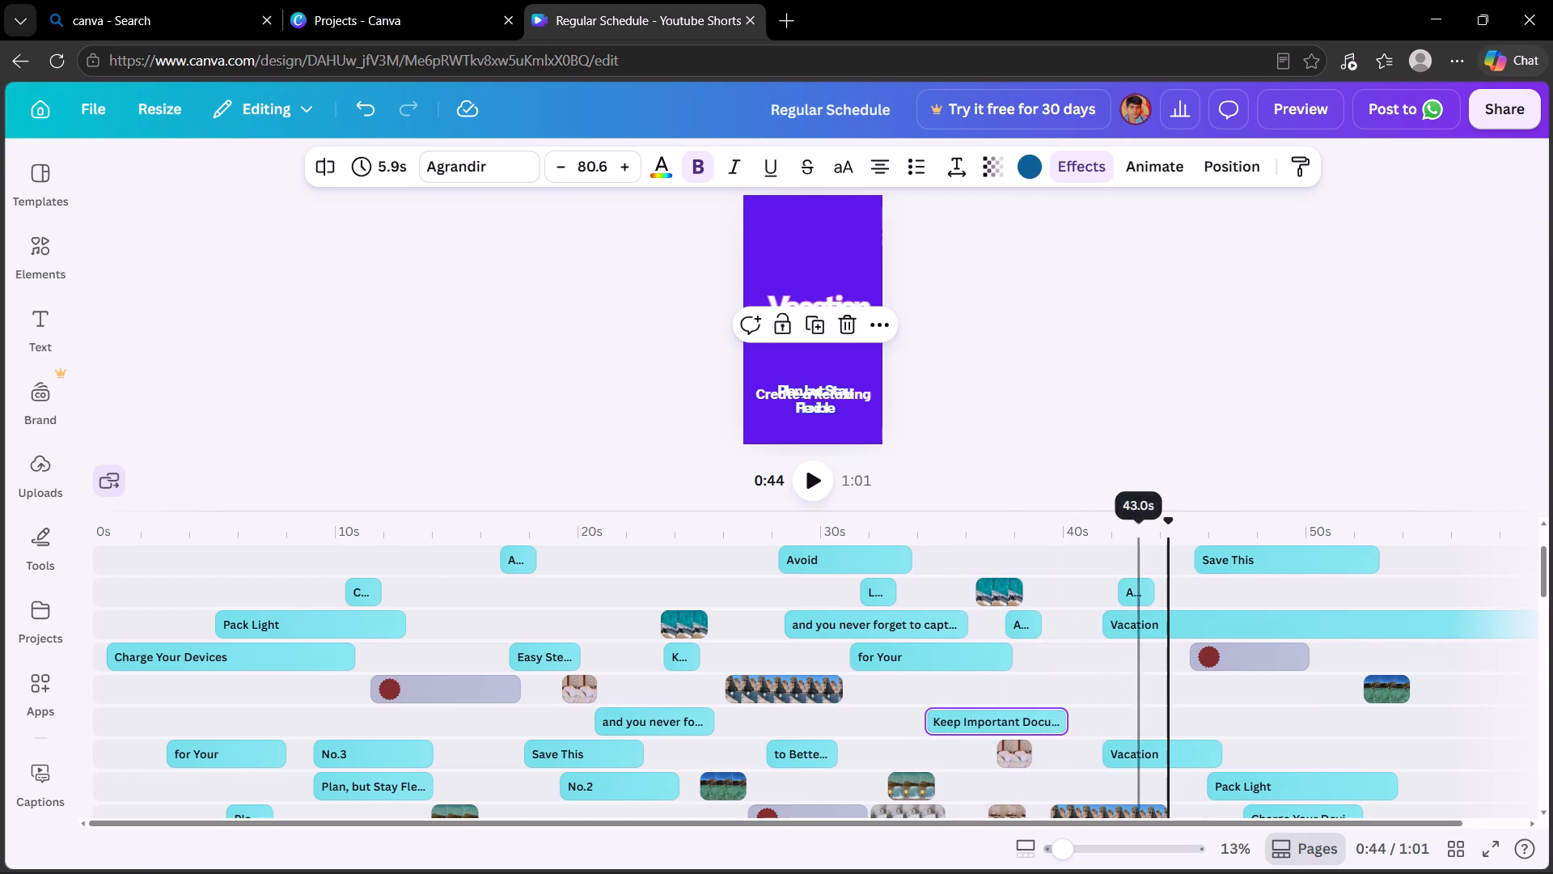
drag(1149, 748, 1157, 704)
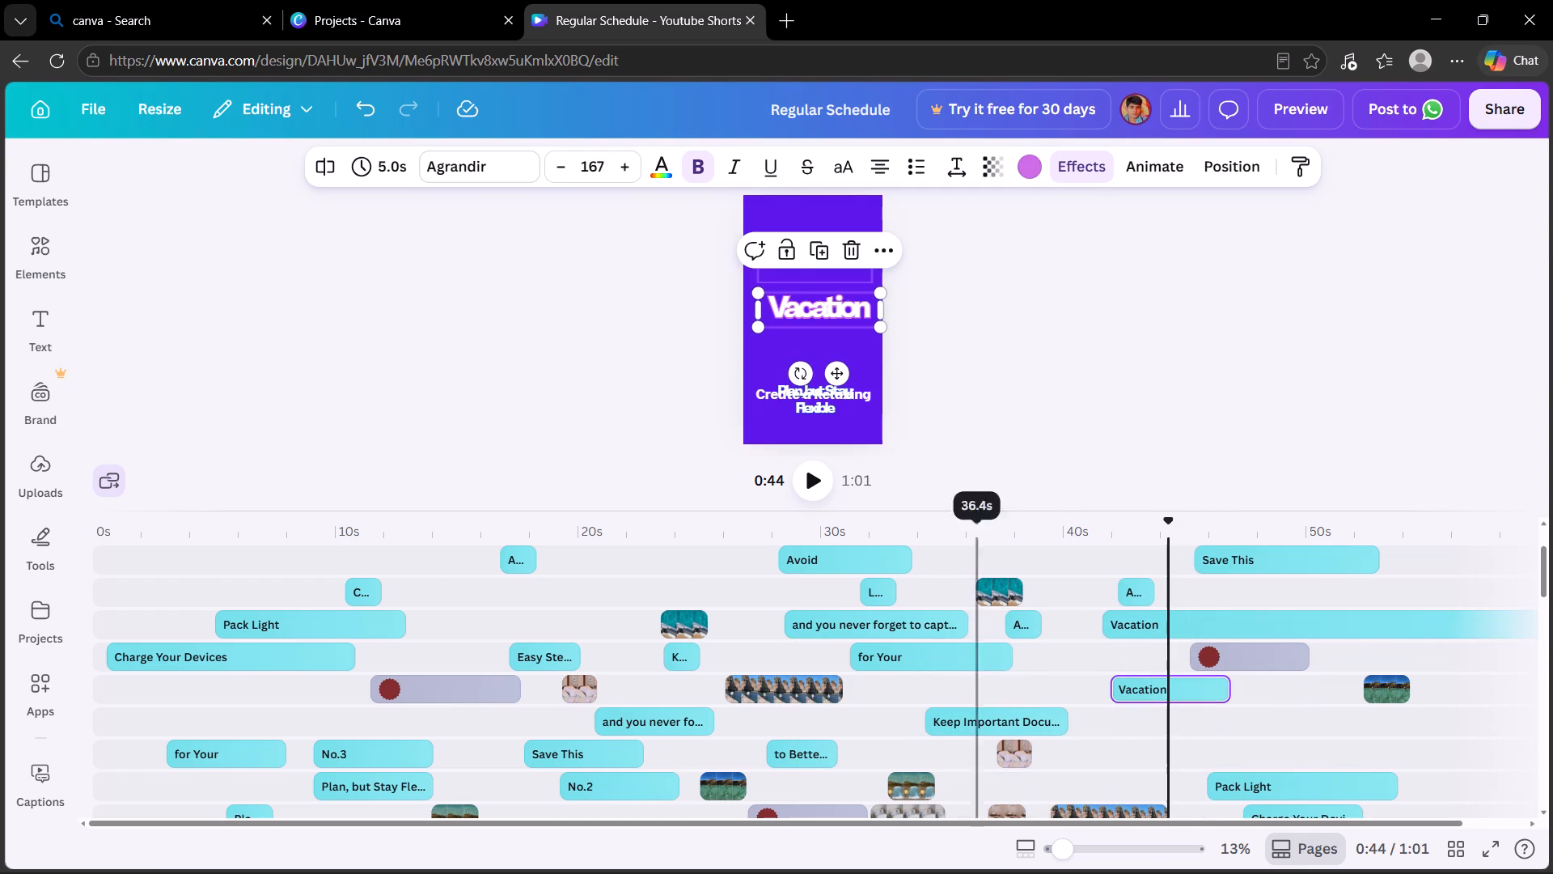
Move "for Your" near 31 s two tracks down at about 27.5 s, and "and you never forget to capt..." two tracks up at about 19 s.
drag(912, 662, 860, 719)
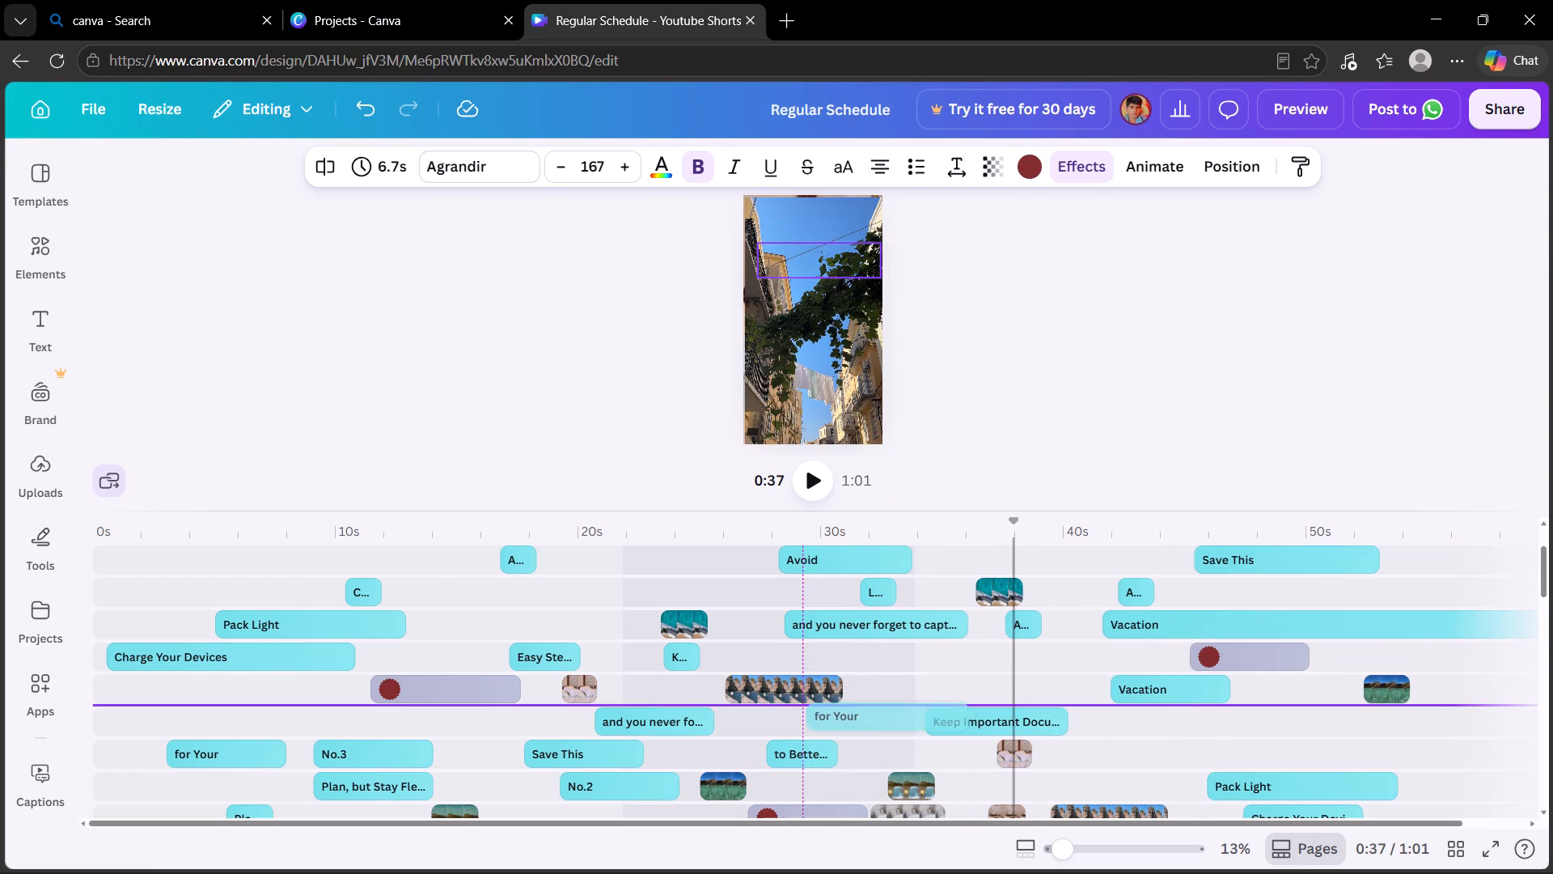
drag(860, 719, 819, 731)
drag(867, 609, 720, 606)
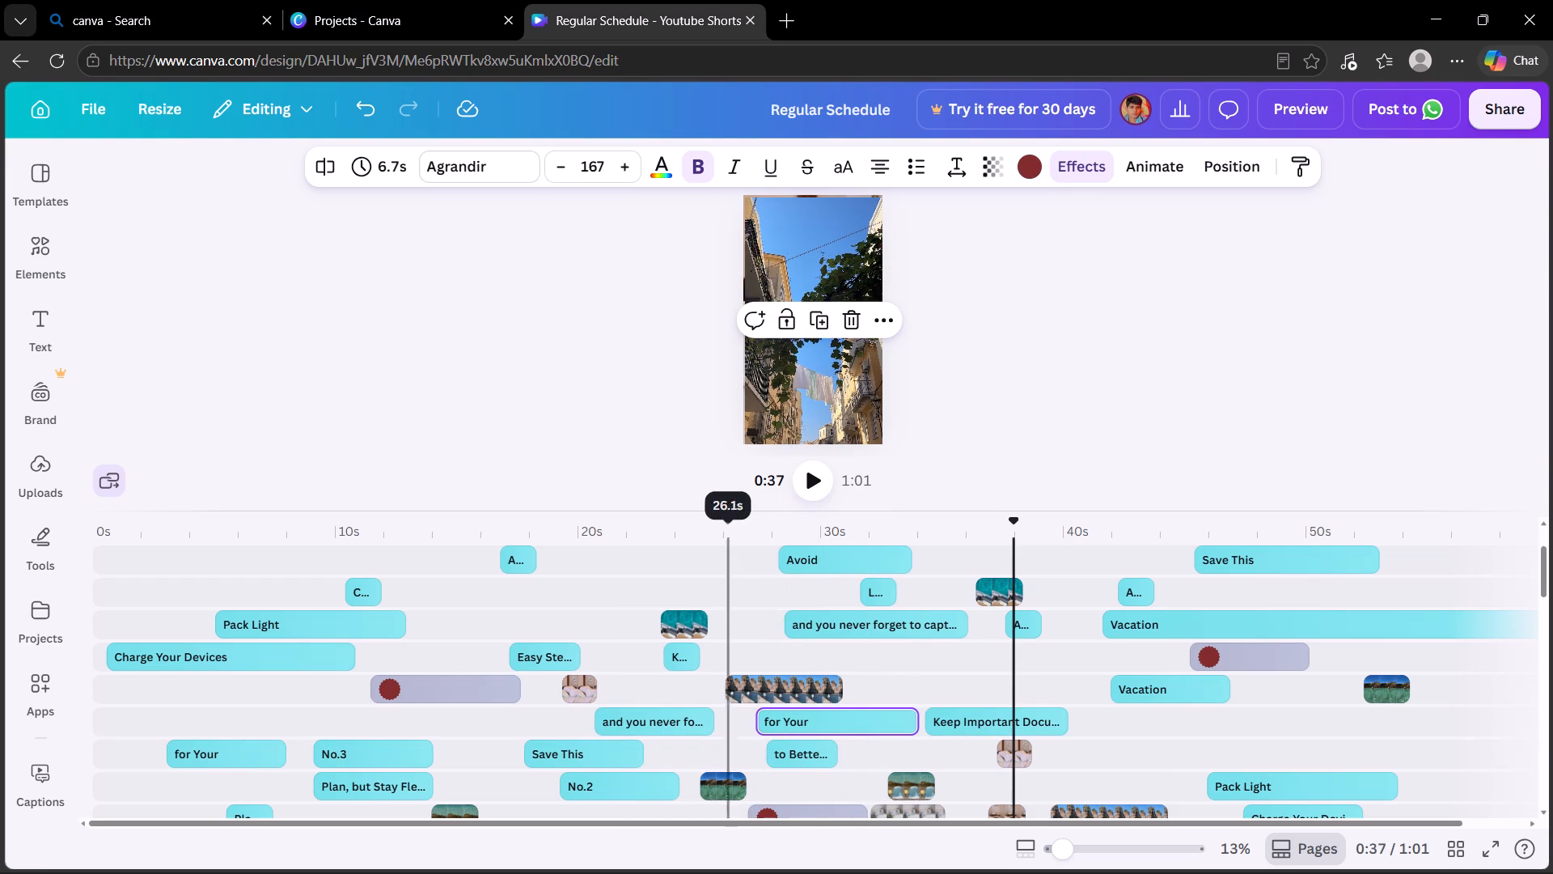
drag(720, 606, 696, 596)
drag(836, 626, 617, 560)
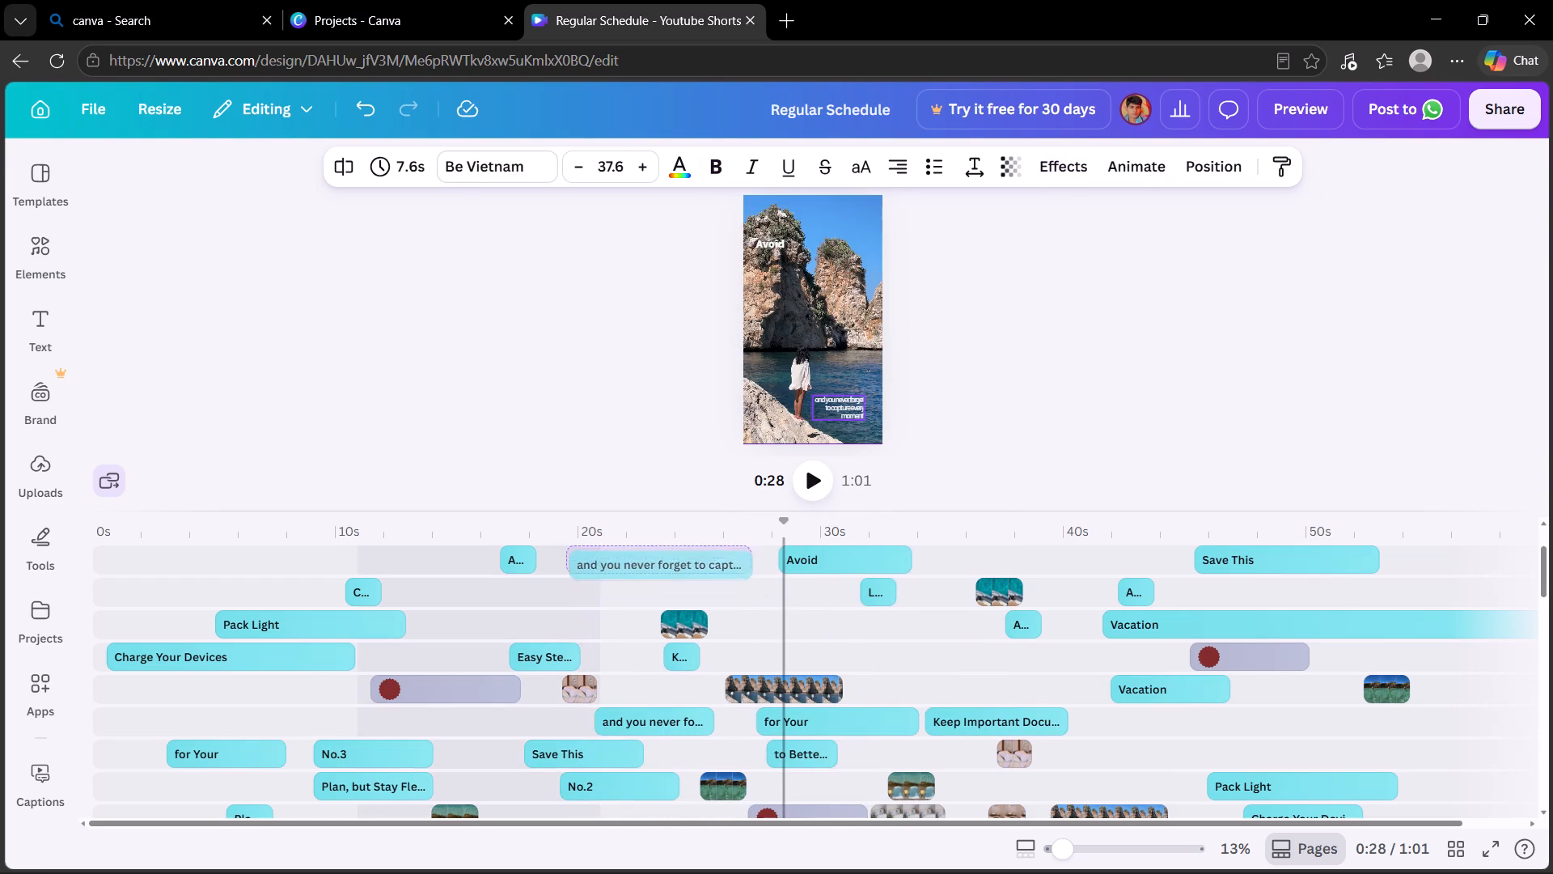
drag(617, 560, 603, 543)
Move "Easy Ste..." near 17 s two tracks up at about 17.5 s, and "Pack Light" near 5 s one track down at about 13 s.
drag(558, 651, 566, 584)
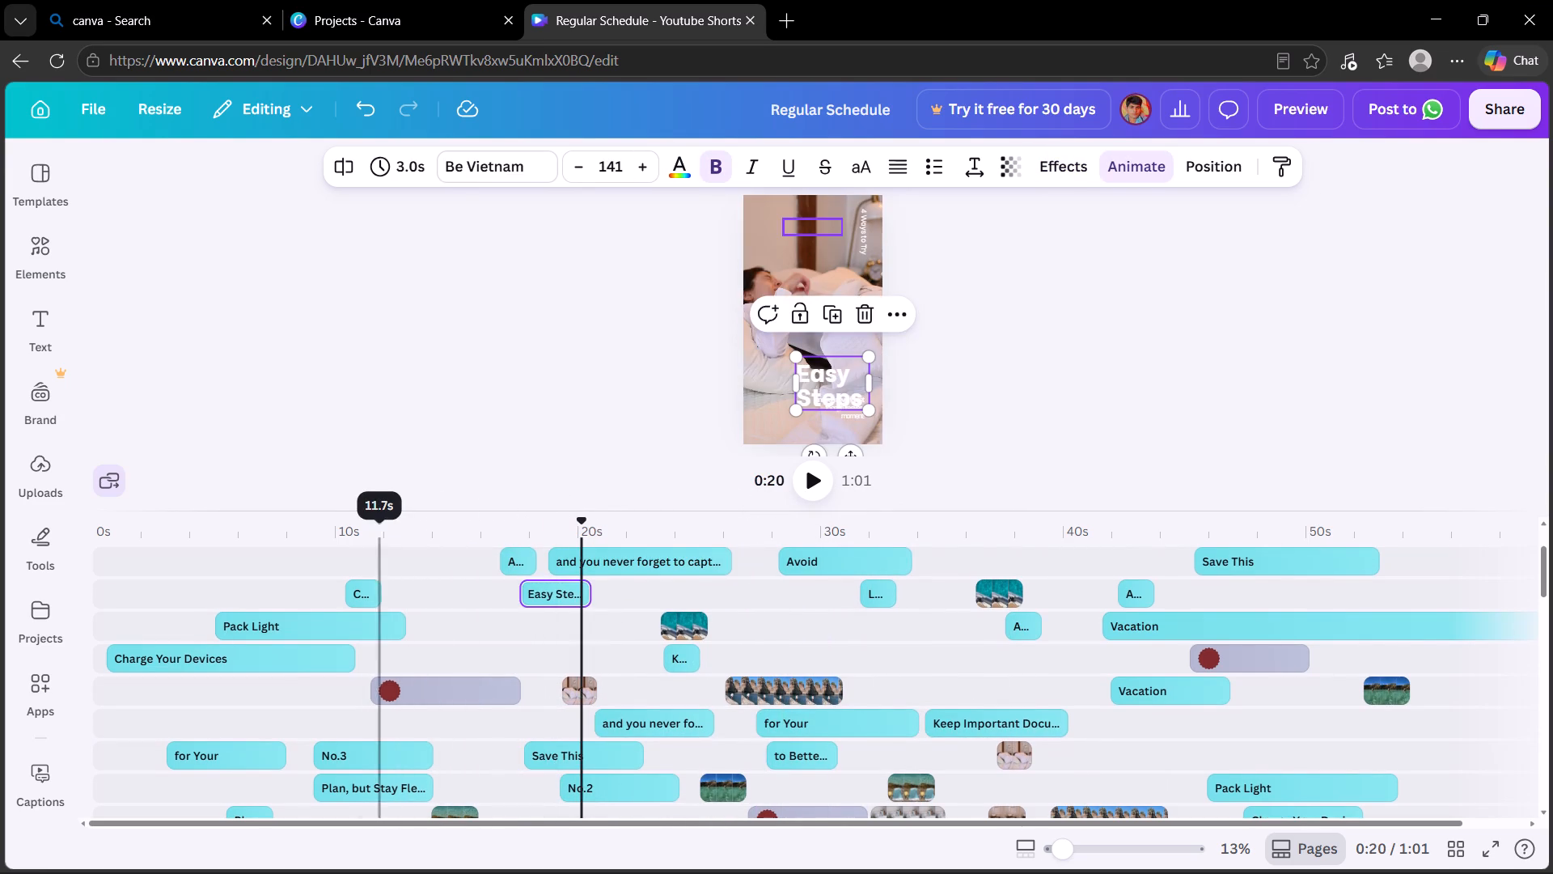
drag(350, 617, 539, 652)
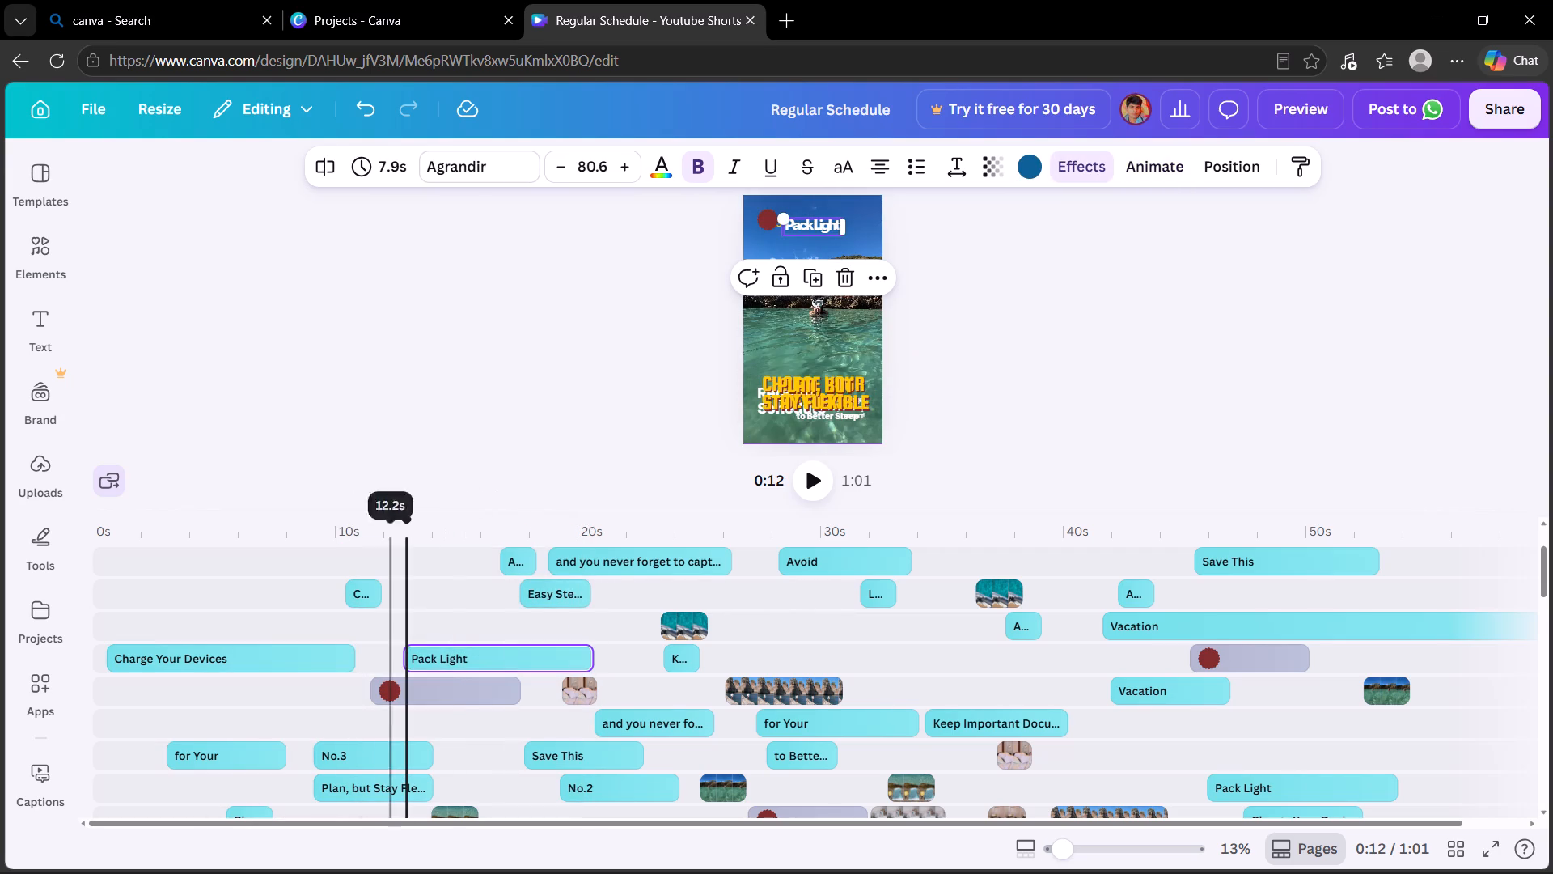
Move "Charge Your Devices" two tracks up to start at 0 s, and "for Your" near 3 s three tracks up at about 4 s.
drag(313, 660, 294, 580)
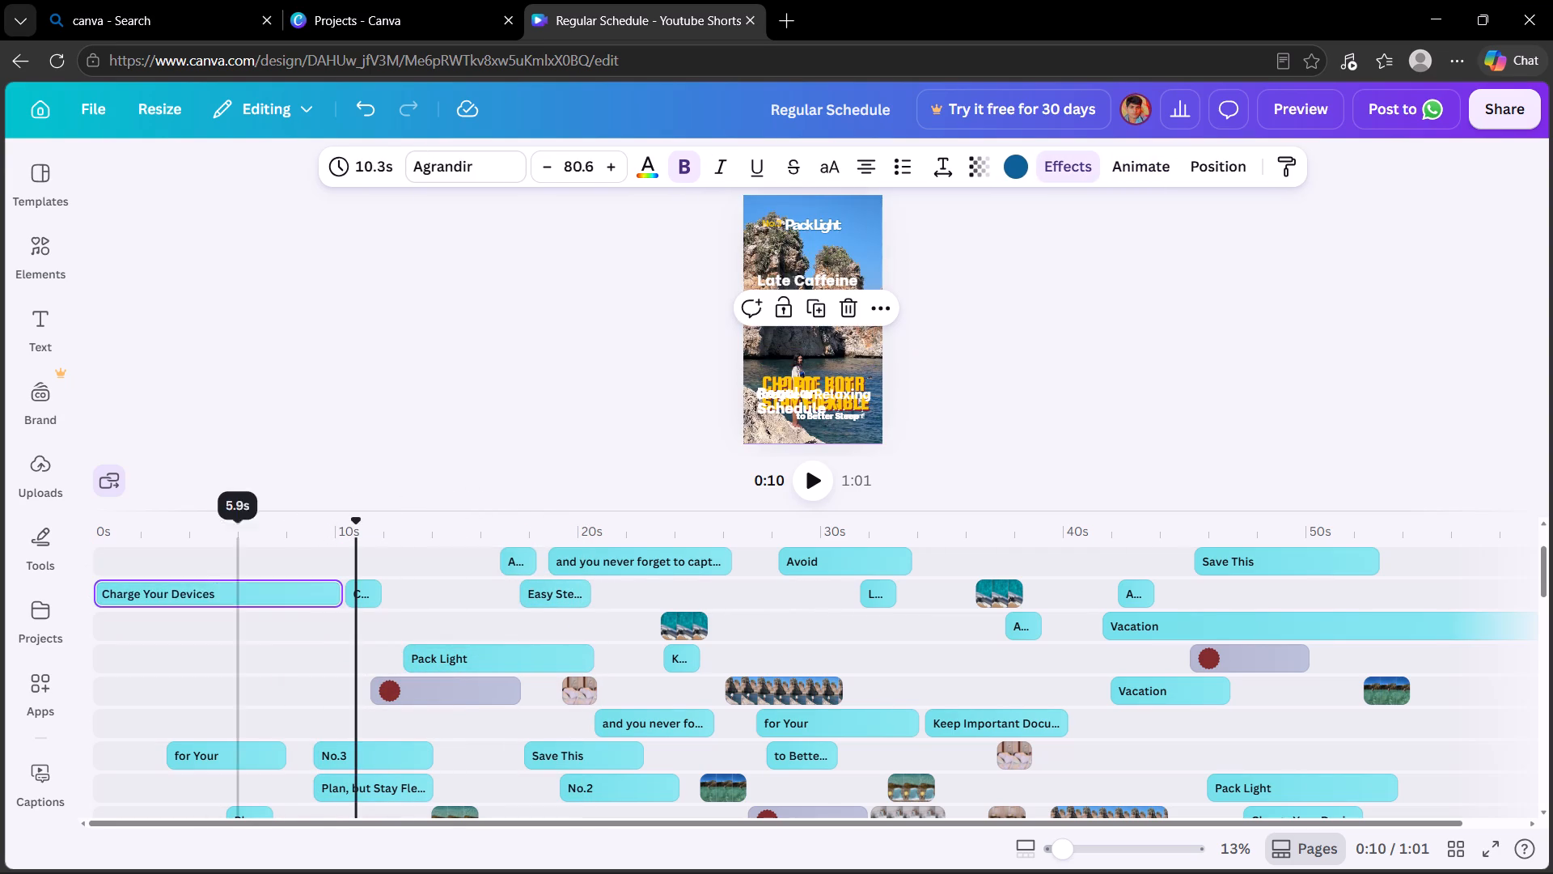
drag(212, 747, 240, 657)
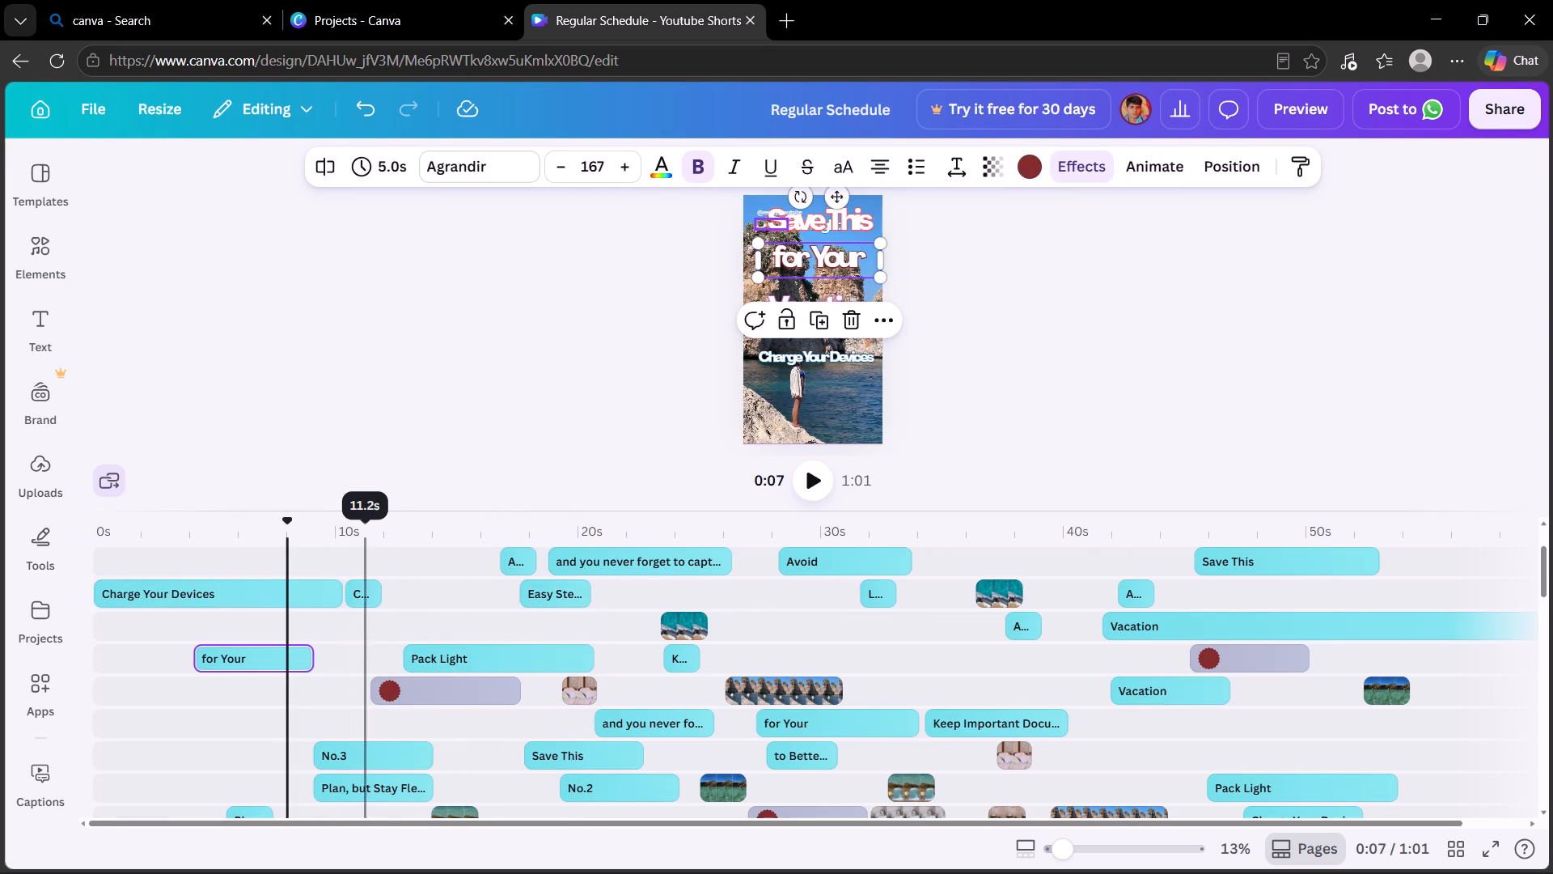
Move "No.3" near 9 s two tracks up at about 3 s, and "Plan, but Stay Fle..." two tracks up at about 10 s.
drag(367, 753, 230, 690)
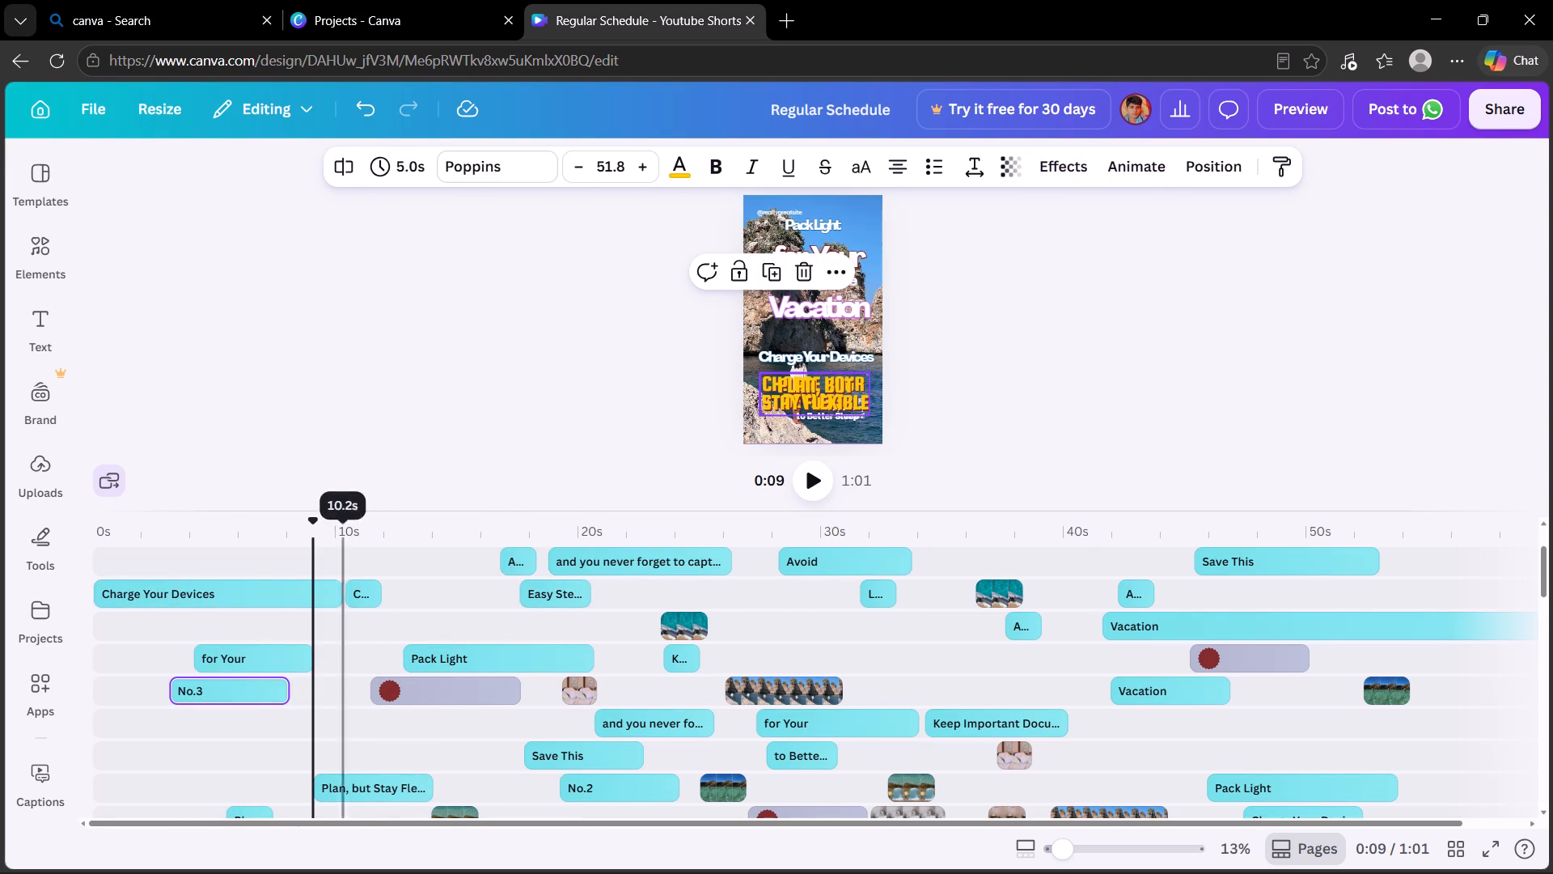
drag(364, 785, 379, 721)
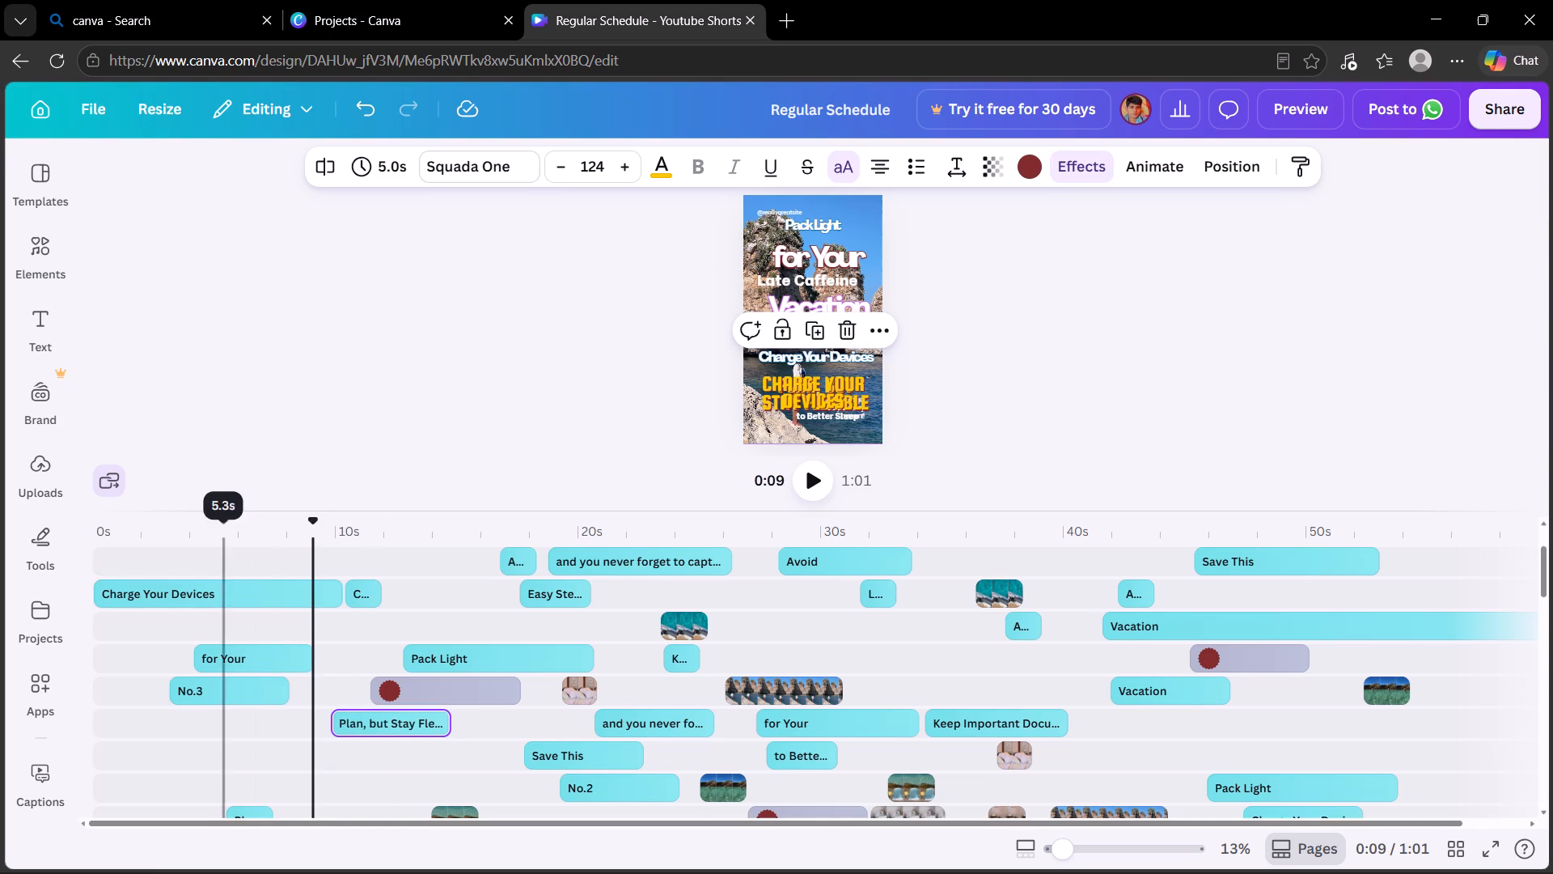
Move "Pla..." near 5.5 s two tracks up at about 6.5 s, and "Save This" near 18 s one track down at about 9 s.
drag(229, 812, 261, 716)
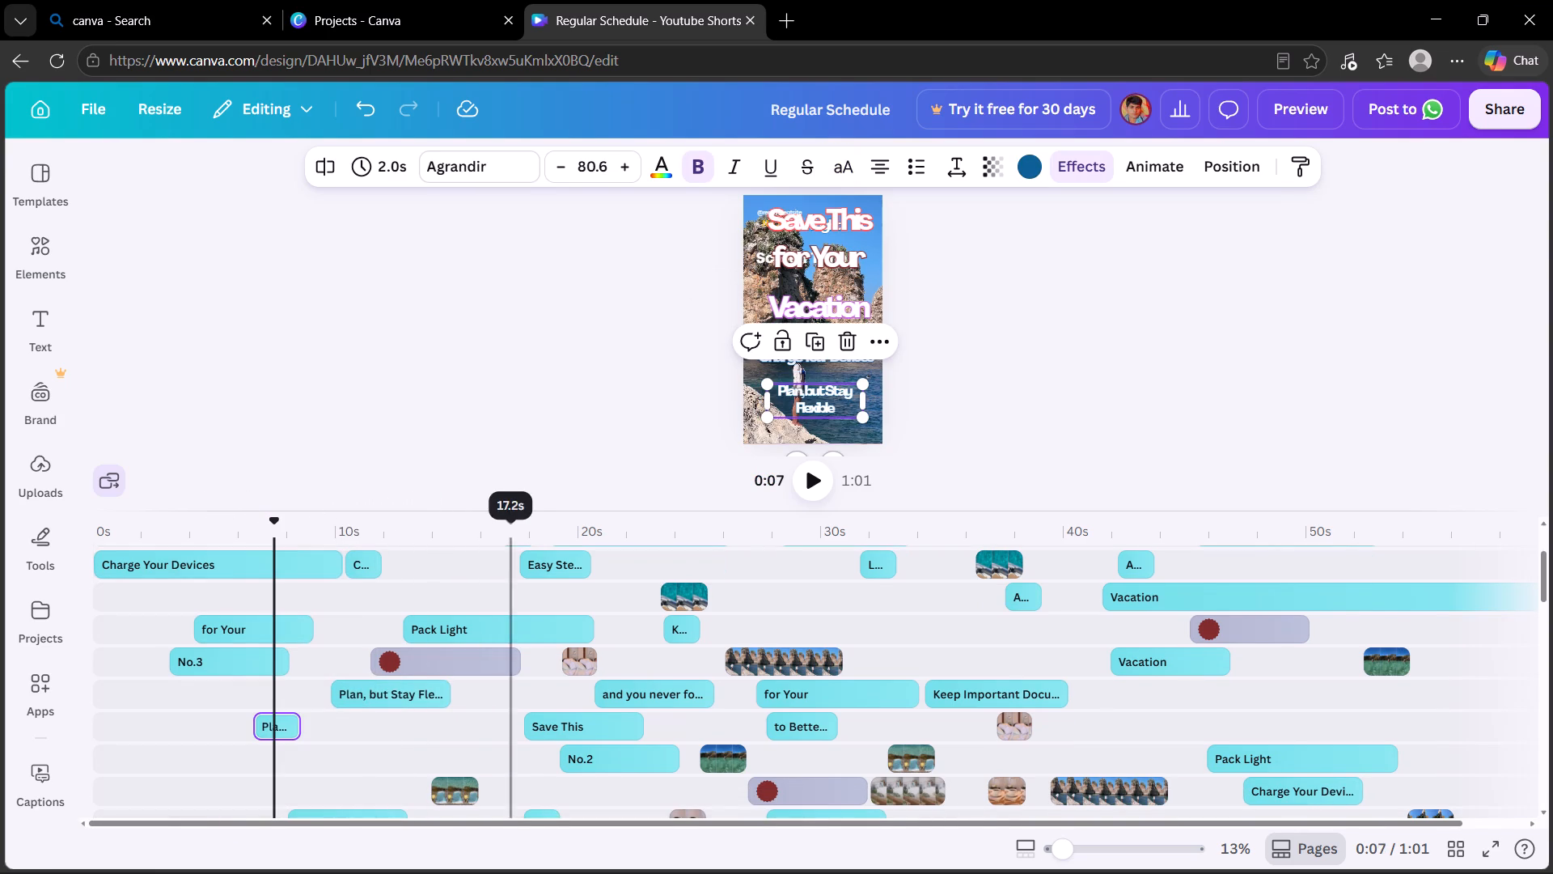
drag(556, 719, 345, 750)
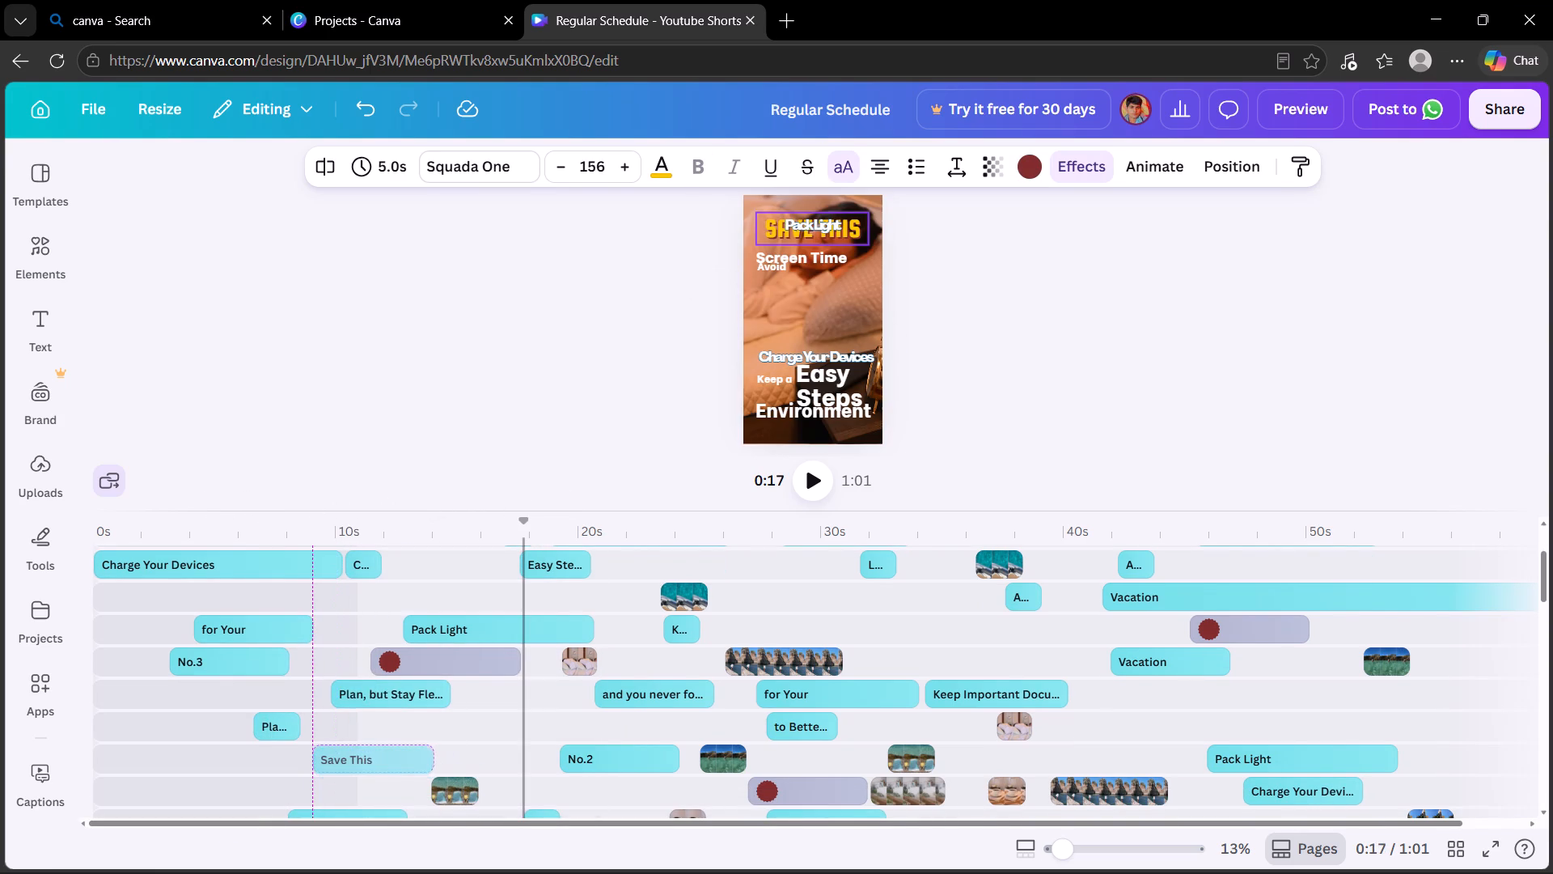
drag(345, 750, 345, 749)
Move "K..." near 23.5 s three tracks down at about 17 s, and "for Your" near 27.5 s three tracks up at about 29 s.
drag(678, 628, 523, 715)
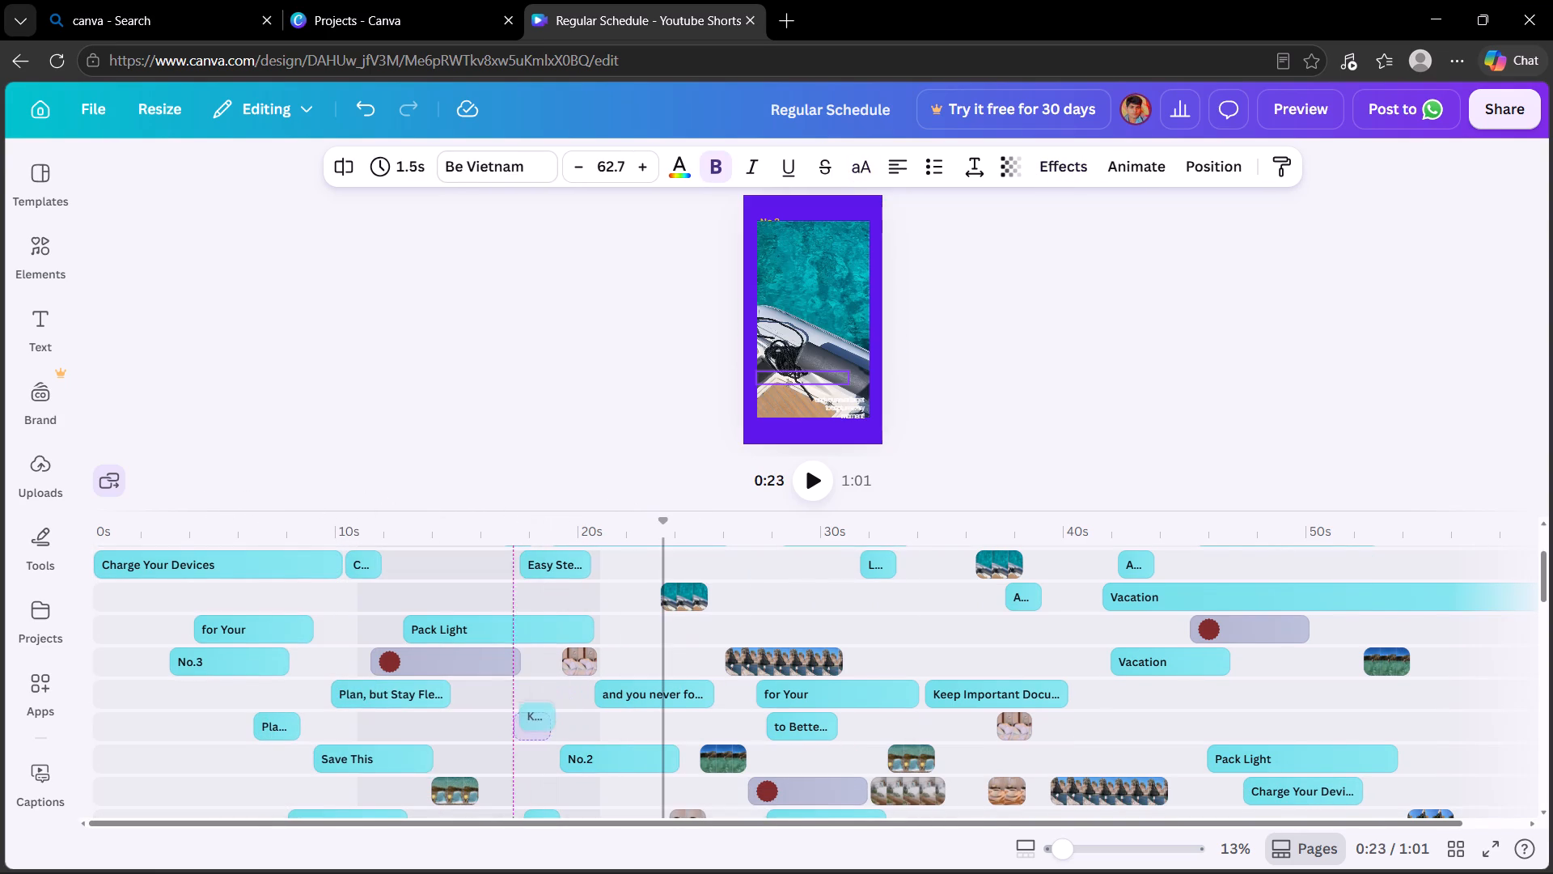
drag(523, 715, 516, 717)
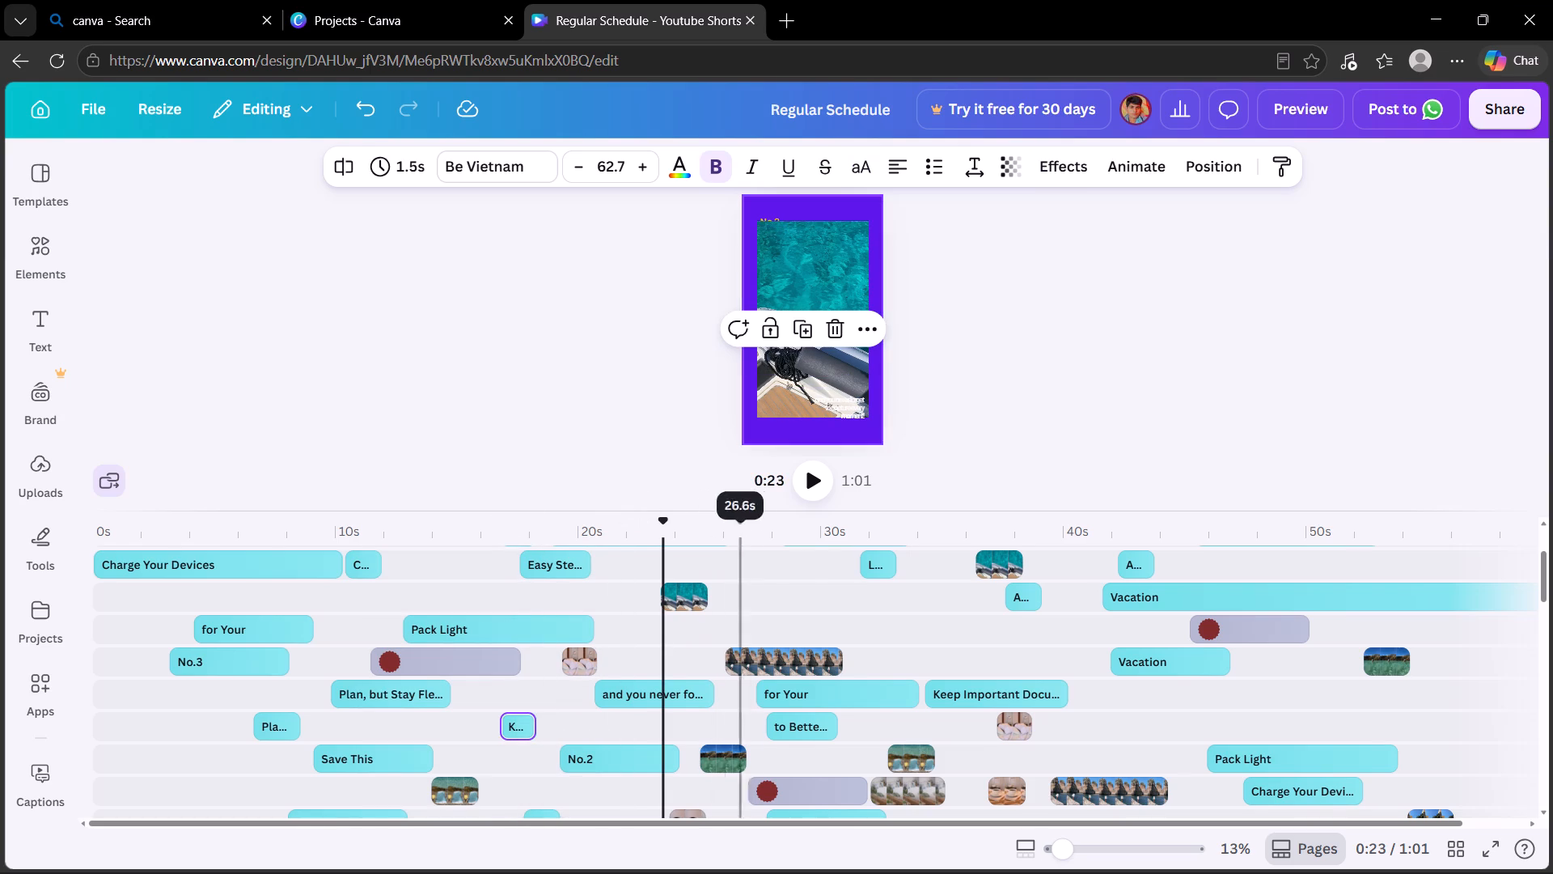
drag(816, 689, 861, 601)
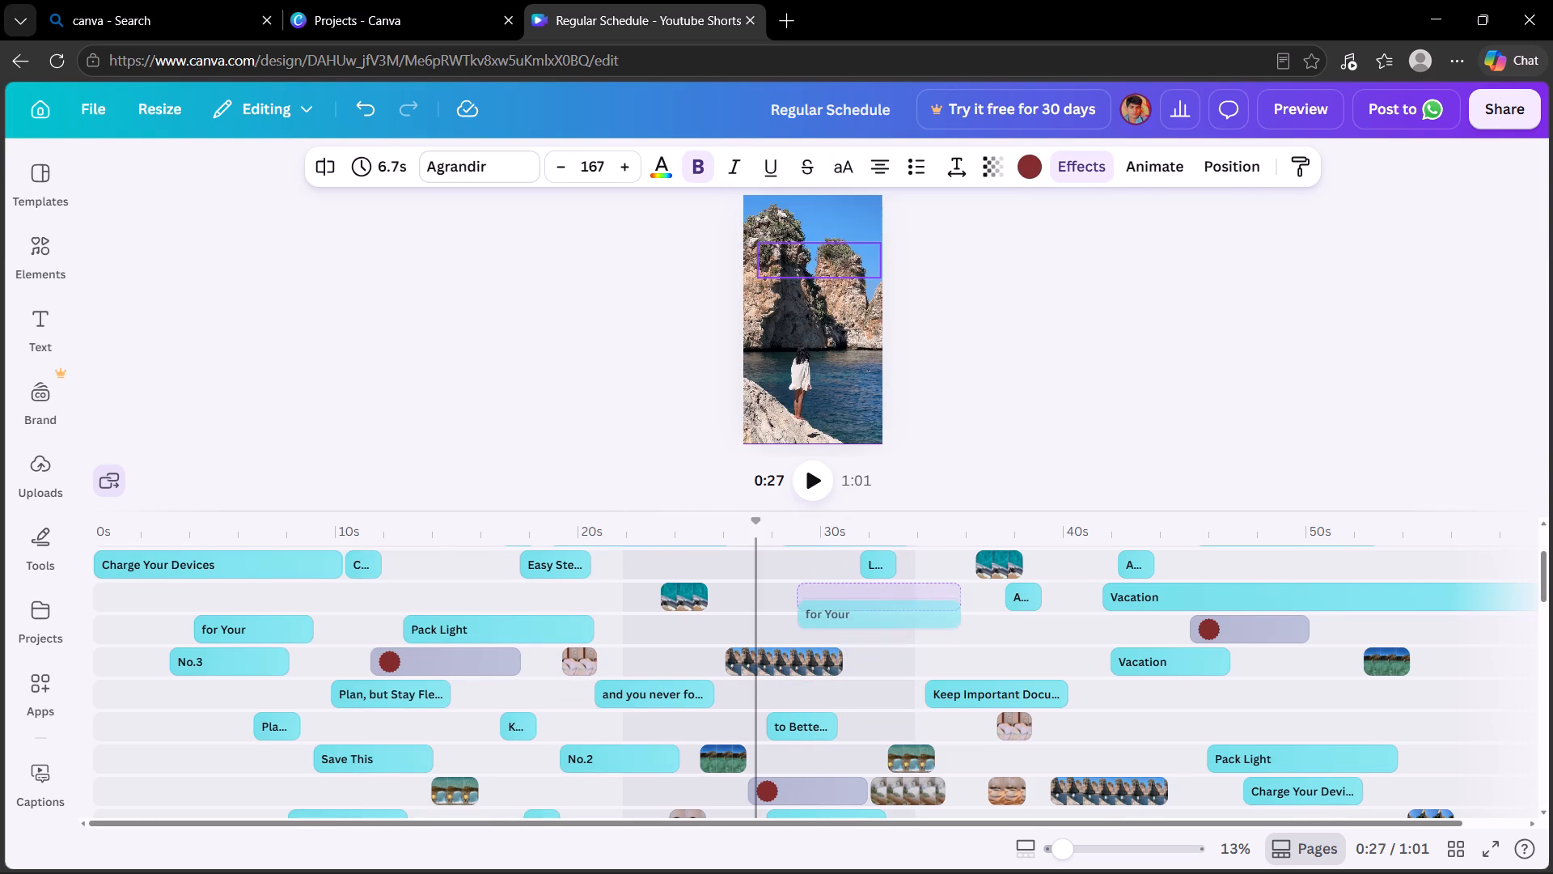
drag(861, 601, 861, 600)
Move "Keep Important Docu..." to a new track directly above "for Your" at about 31 s, and "to Bette..." three tracks up at about 35 s.
drag(975, 699, 971, 674)
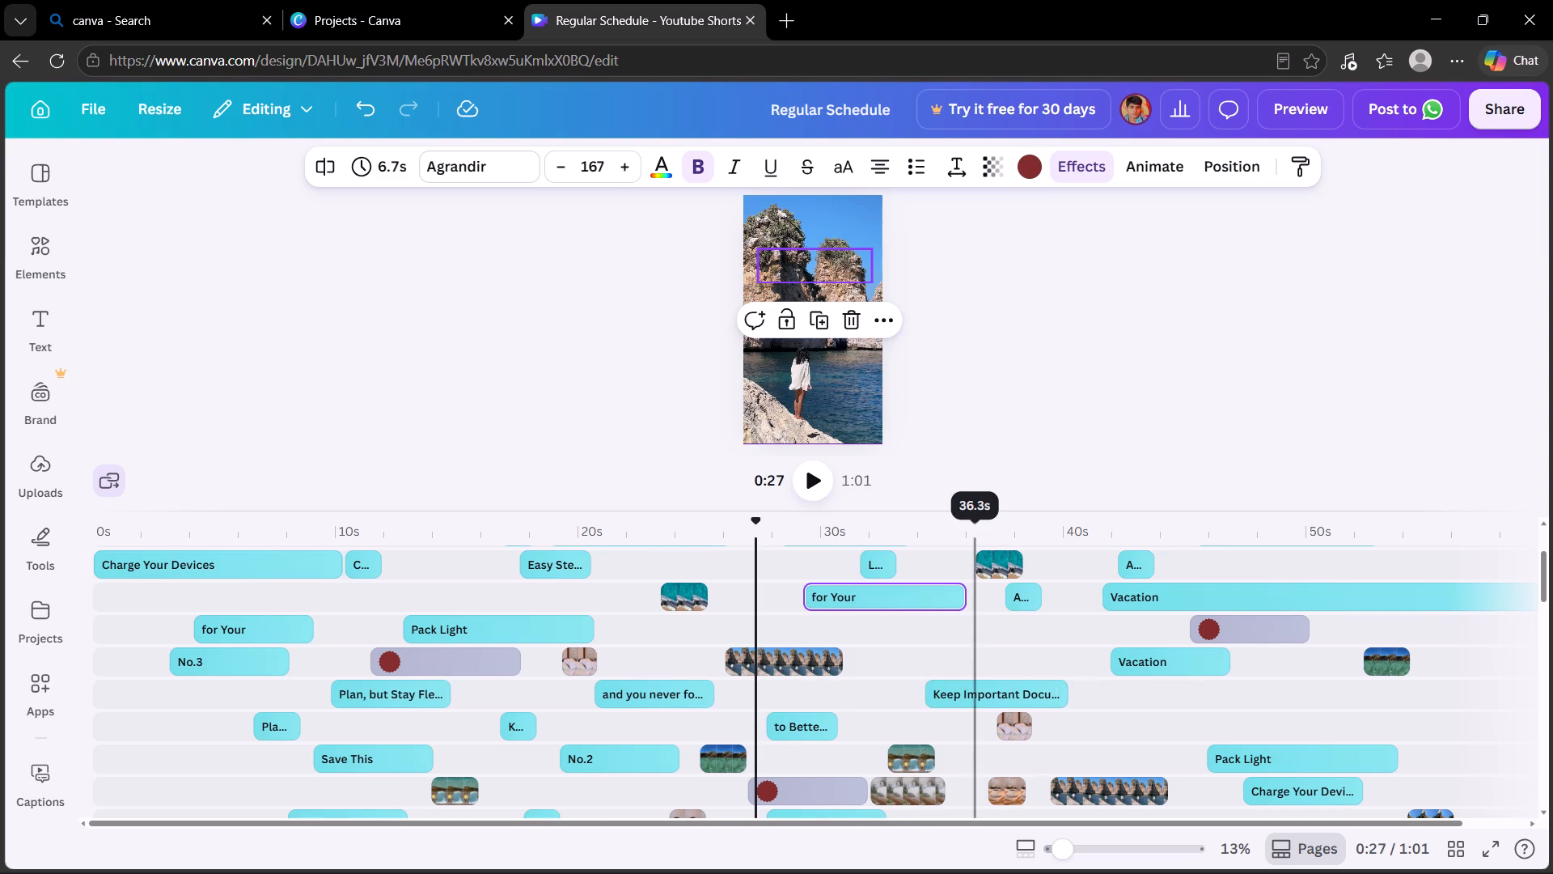
drag(971, 674, 889, 593)
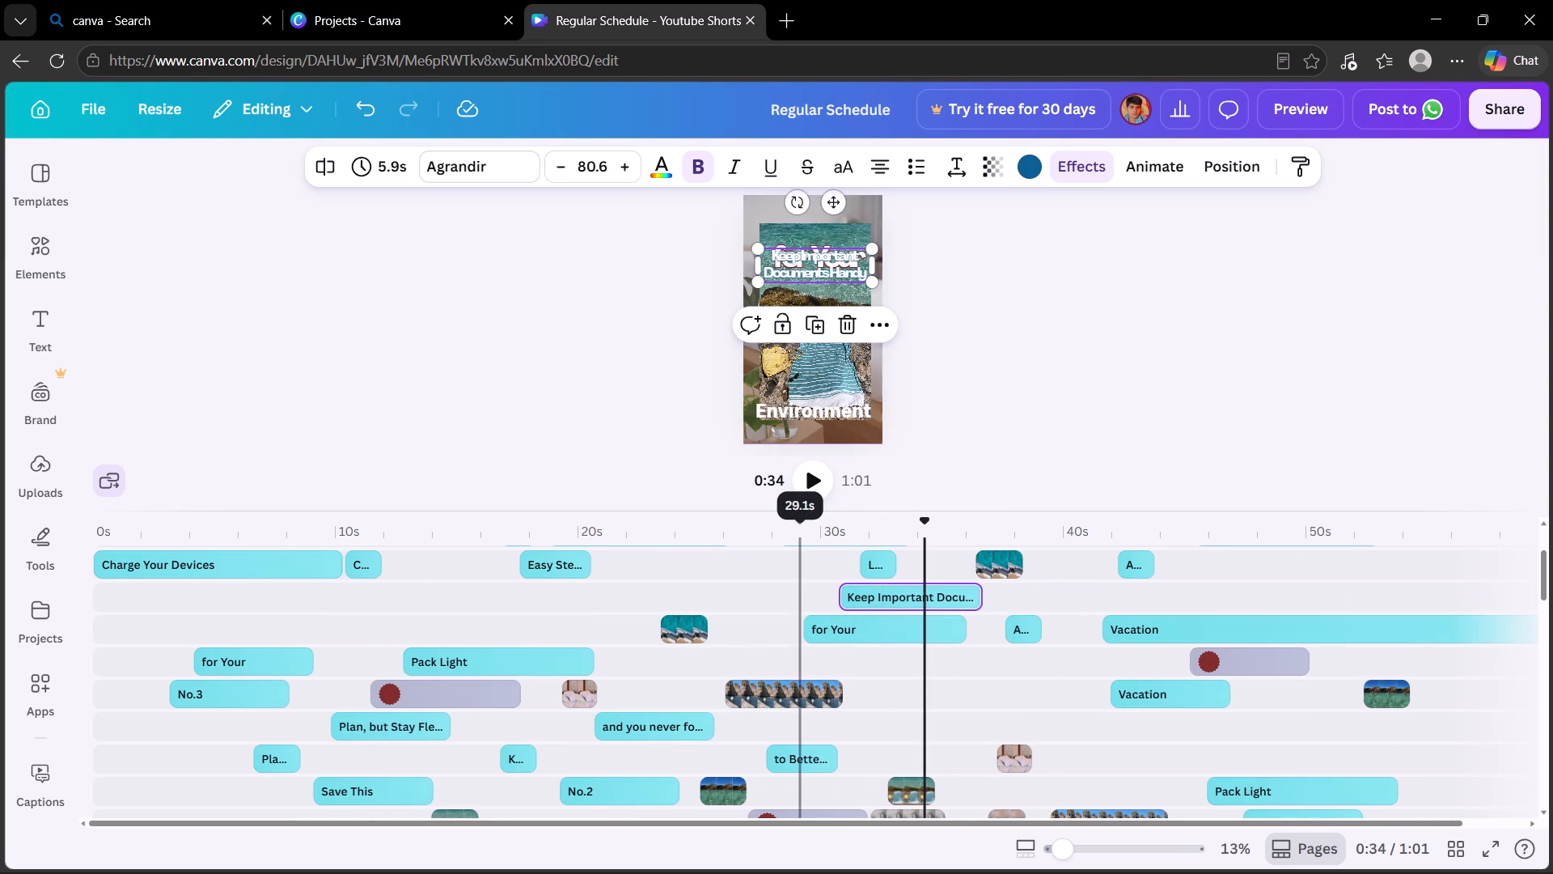
drag(796, 756, 967, 670)
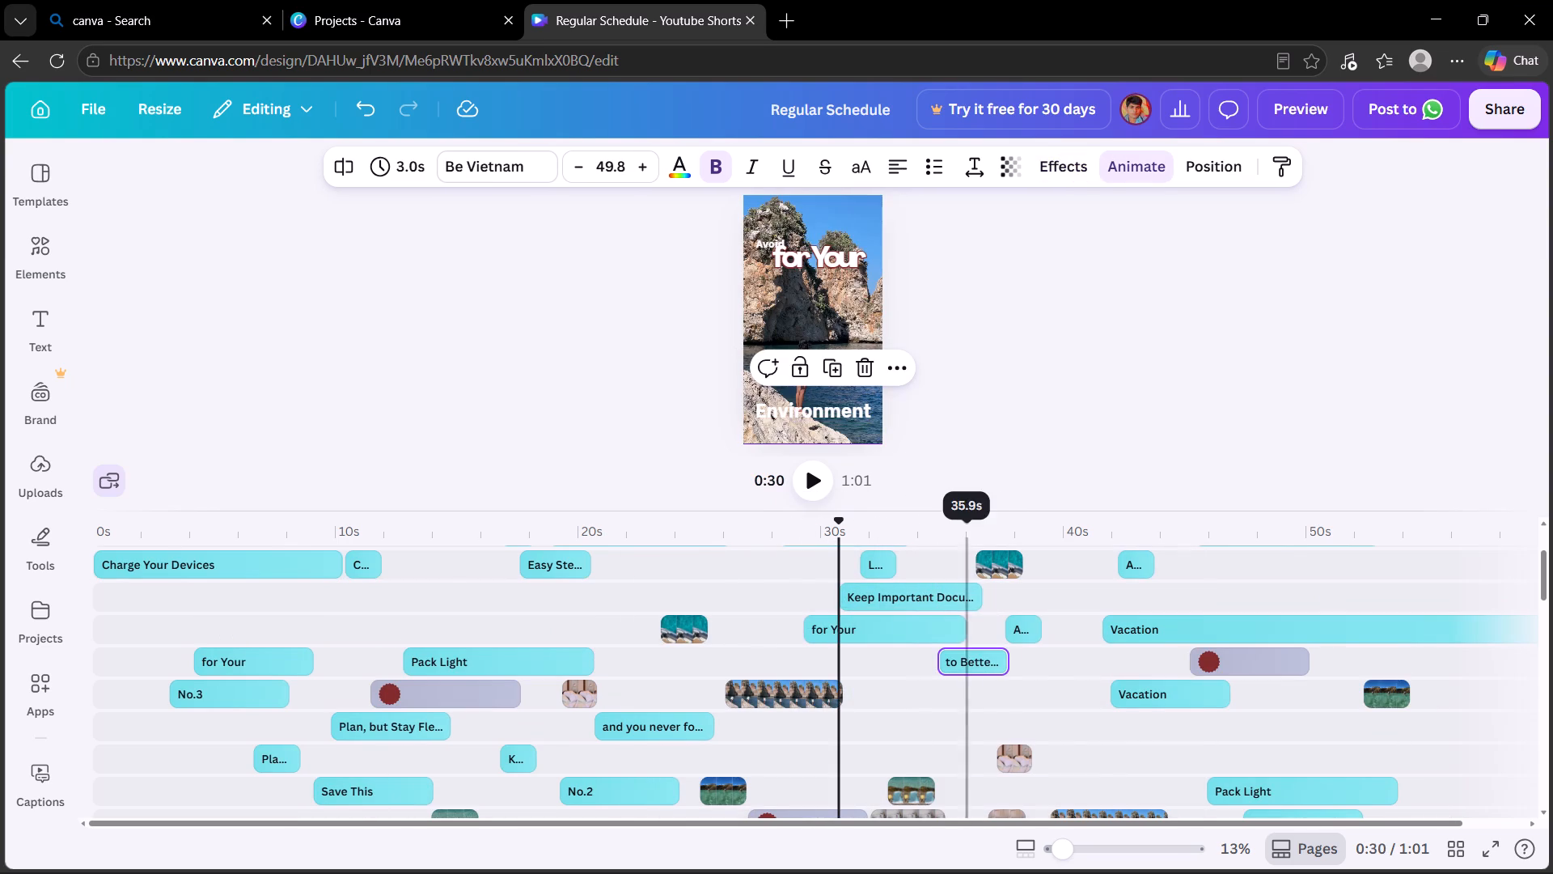
Move the 20.1 s "Vacation" three tracks down at about 30 s, and the 5.0 s "Vacation" two tracks up at about 42 s.
drag(1172, 621, 907, 714)
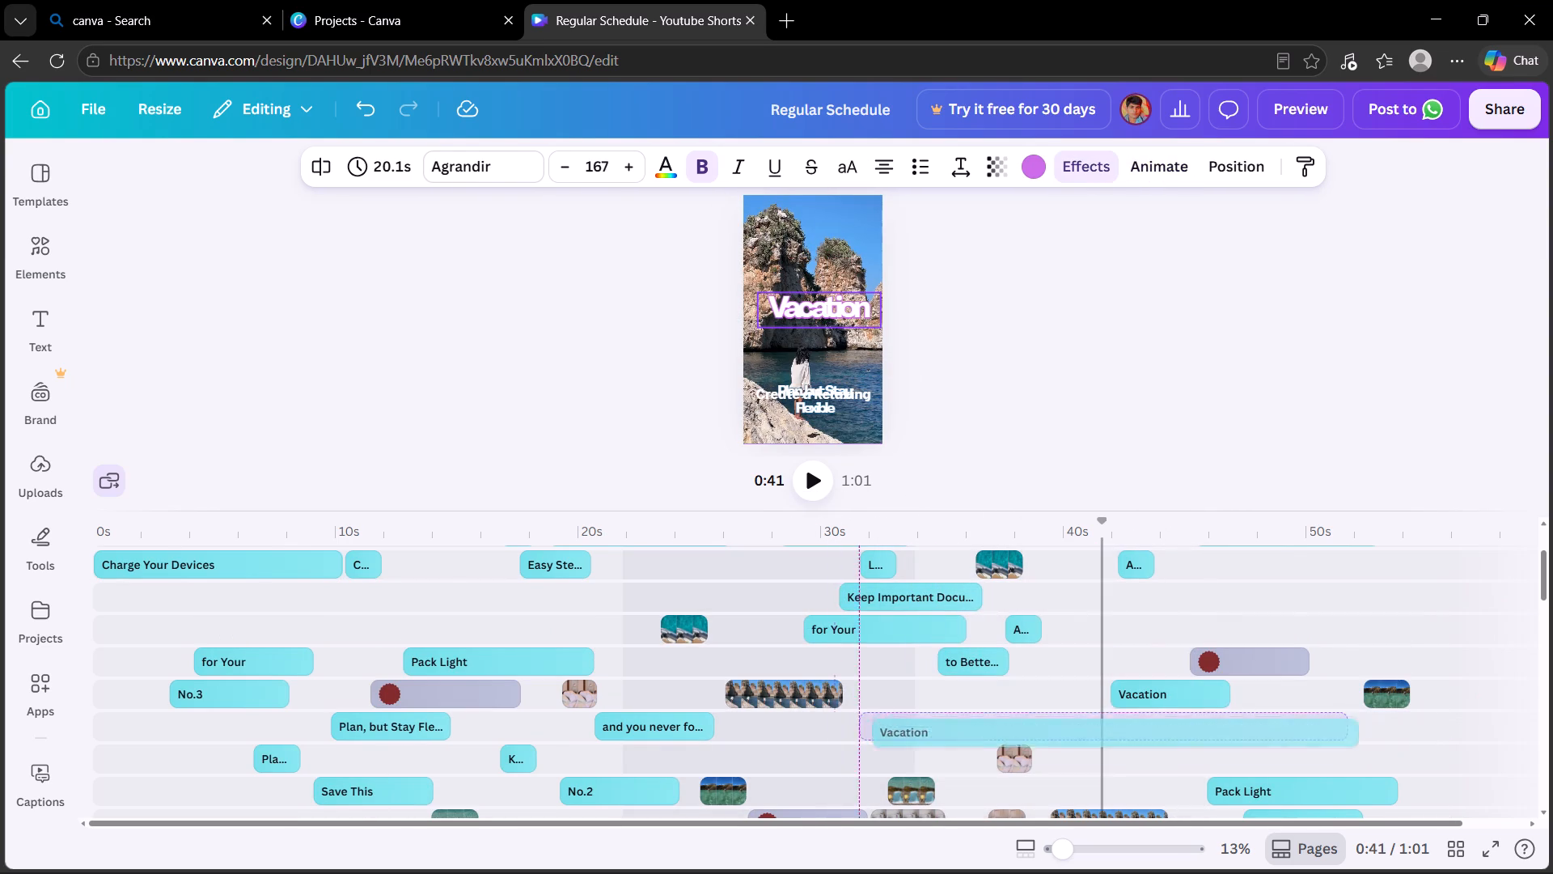
drag(907, 714, 887, 707)
drag(1158, 691, 1147, 643)
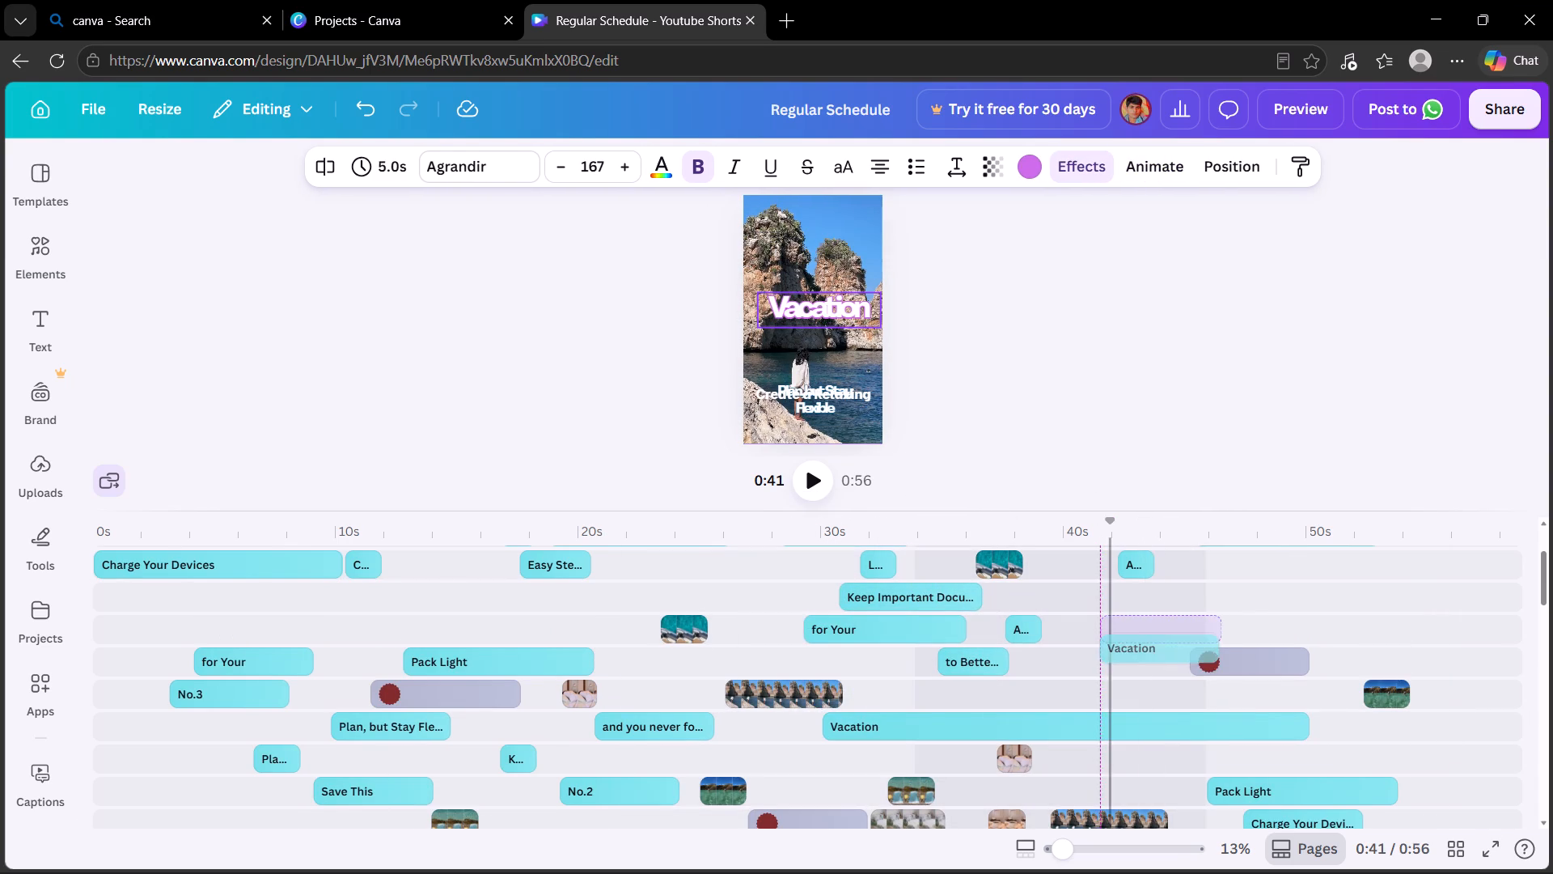
drag(1147, 643, 1164, 630)
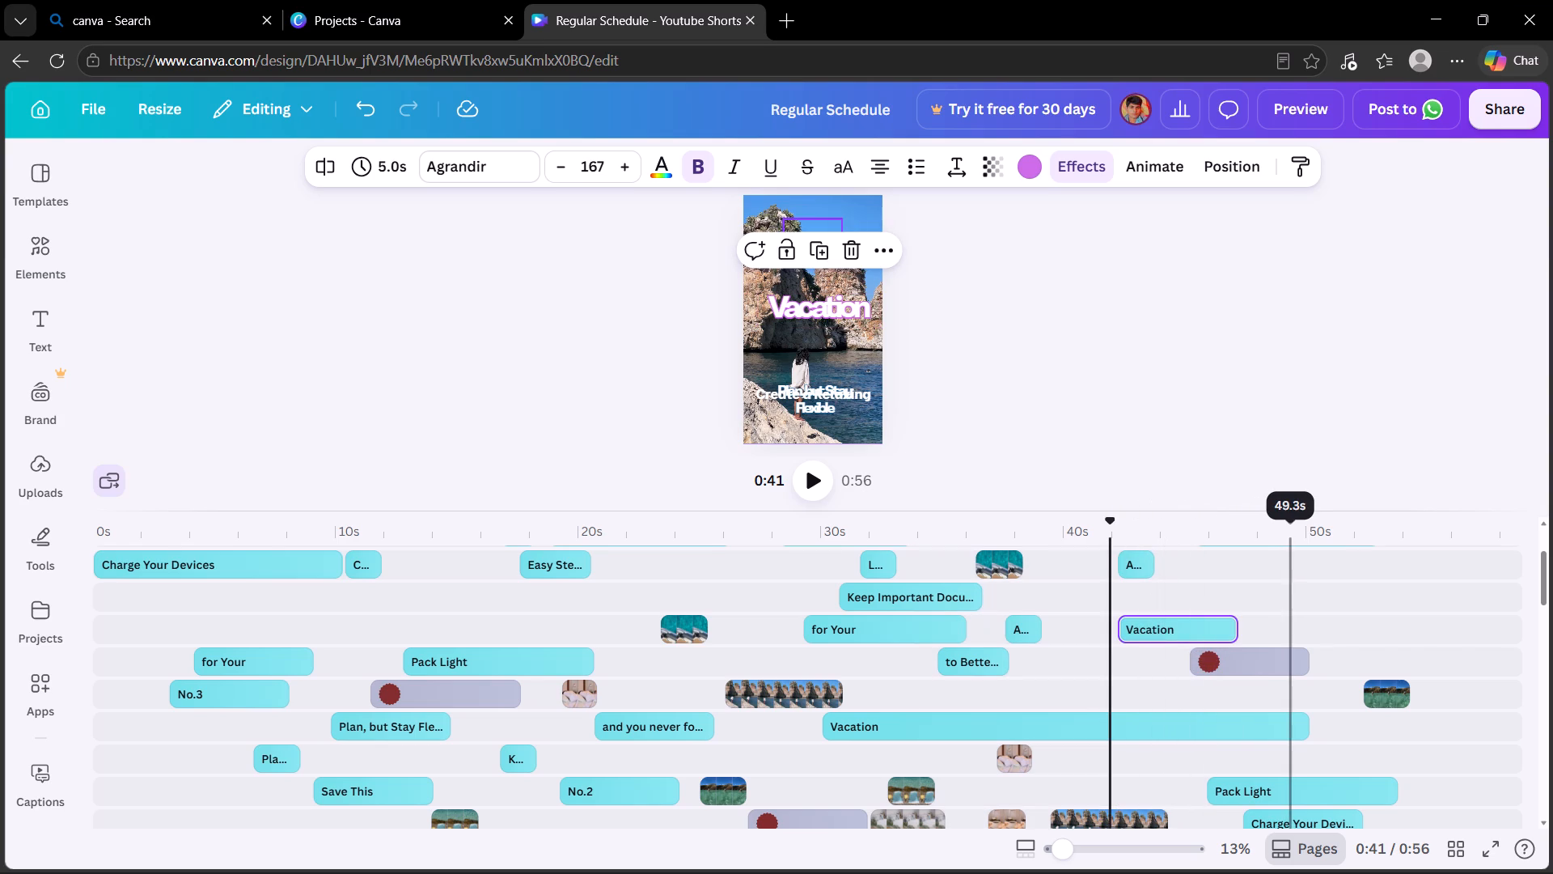
Move "Pack Light" near 46 s one track up at about 46.5 s, and "Charge Your Devi..." near 47.5 s one track up at about 49 s.
drag(1290, 783, 1302, 746)
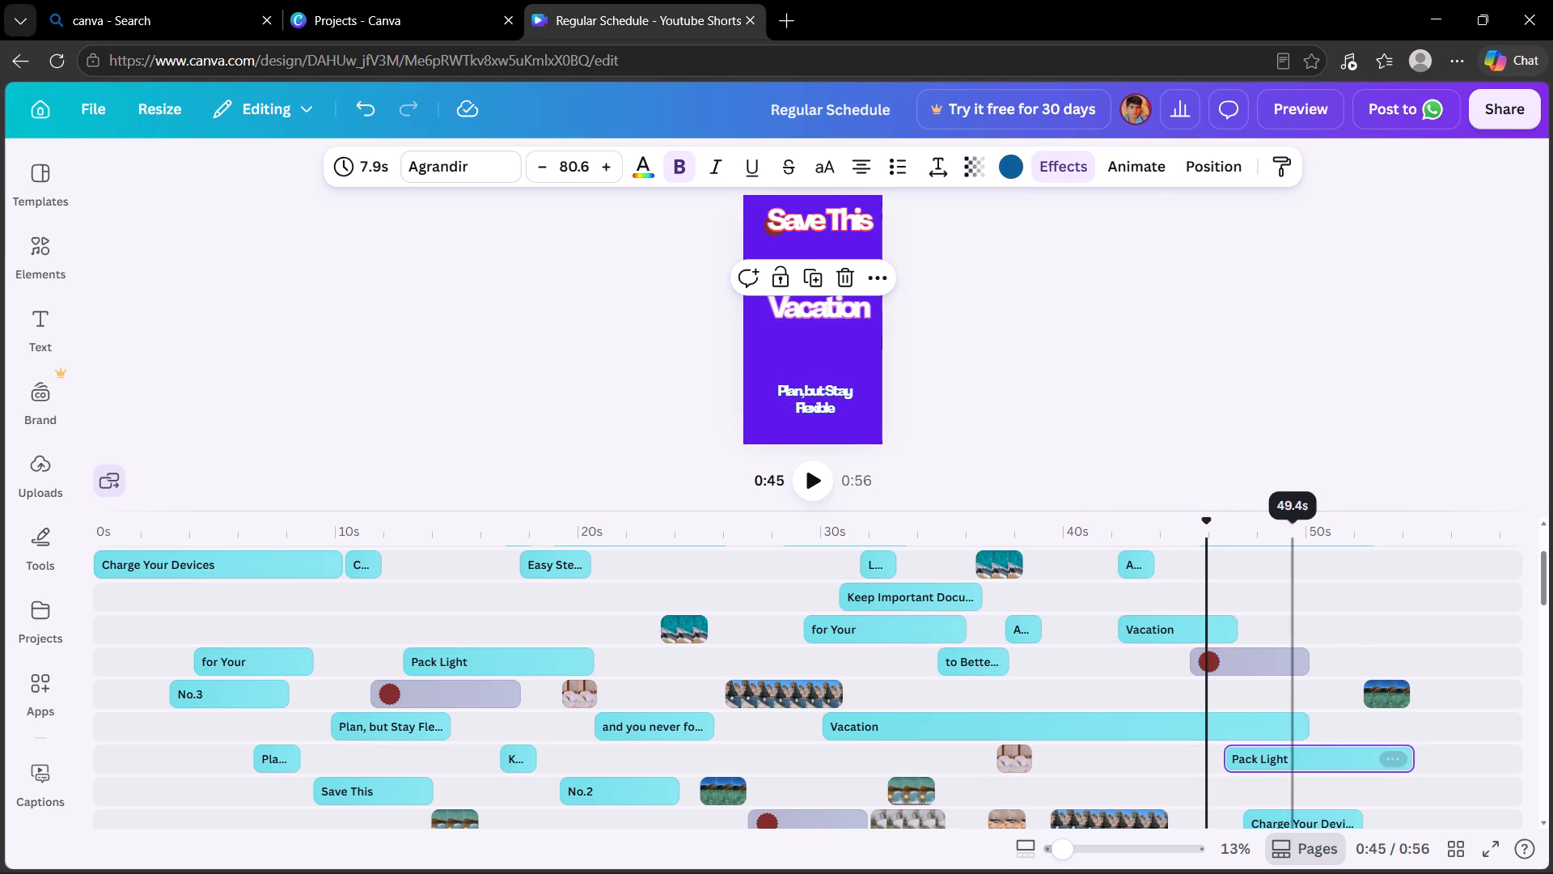
drag(1306, 812, 1341, 778)
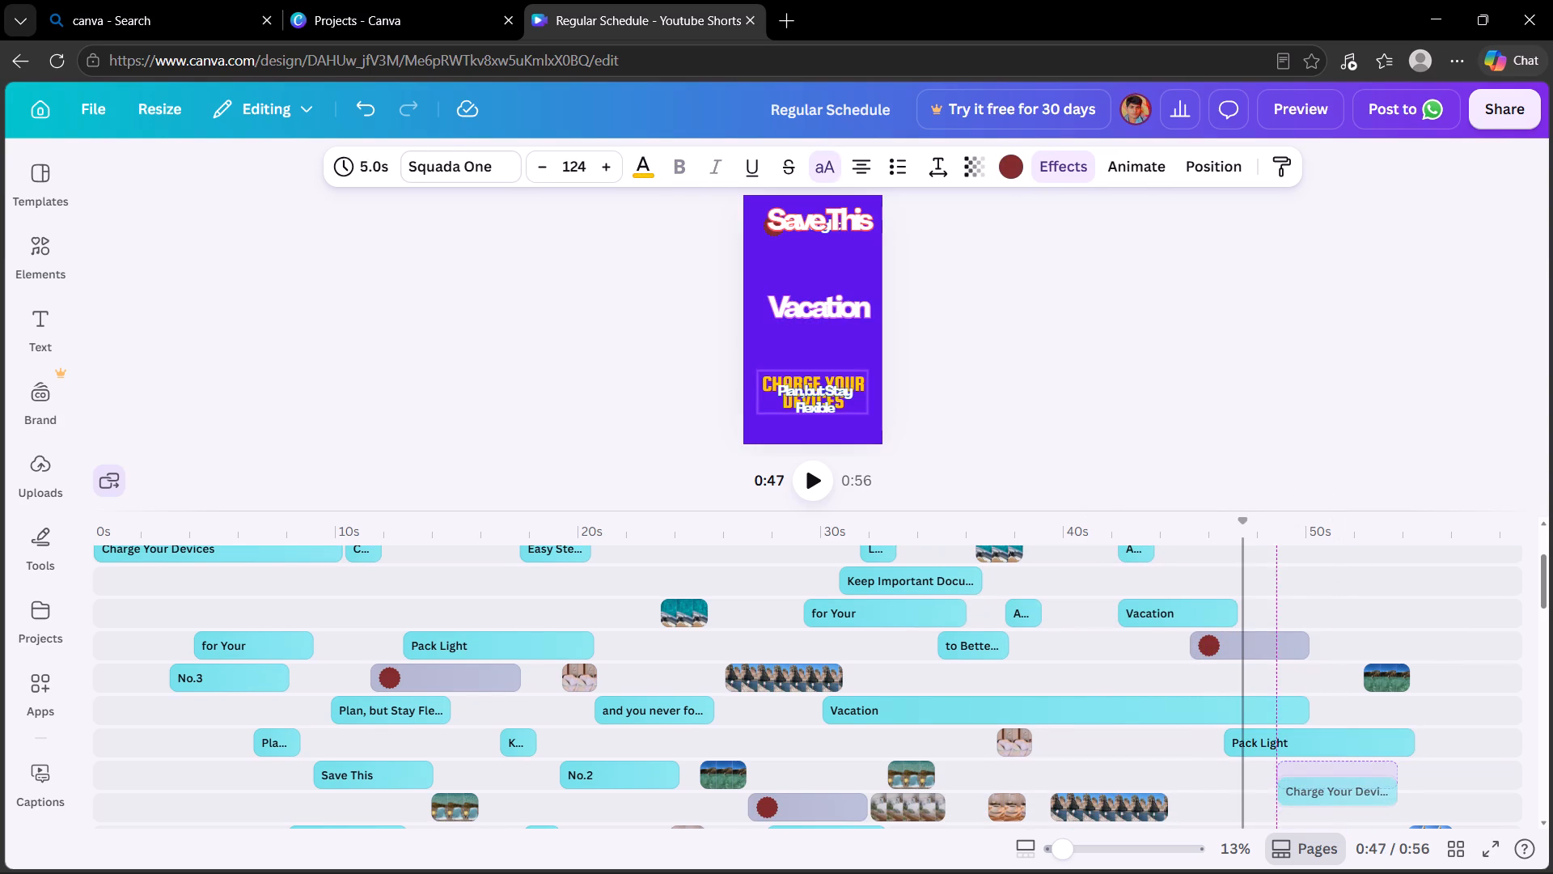
drag(1341, 778, 1352, 771)
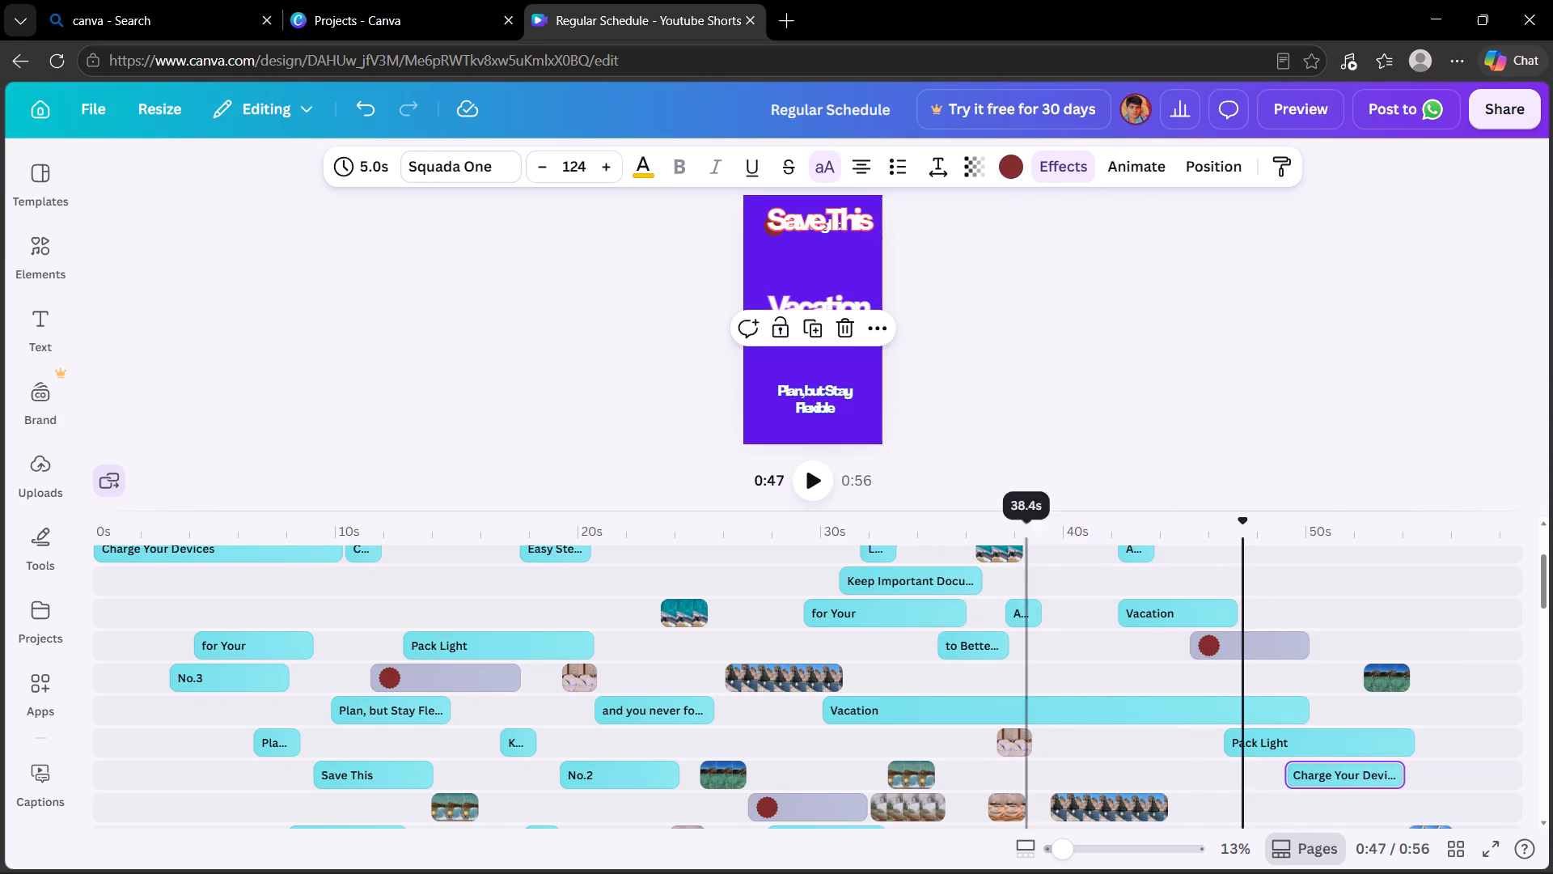
Move "No.2" near 19 s one track up at about 25.5 s, and "and you never fo..." two tracks down at about 19 s.
drag(603, 774, 639, 746)
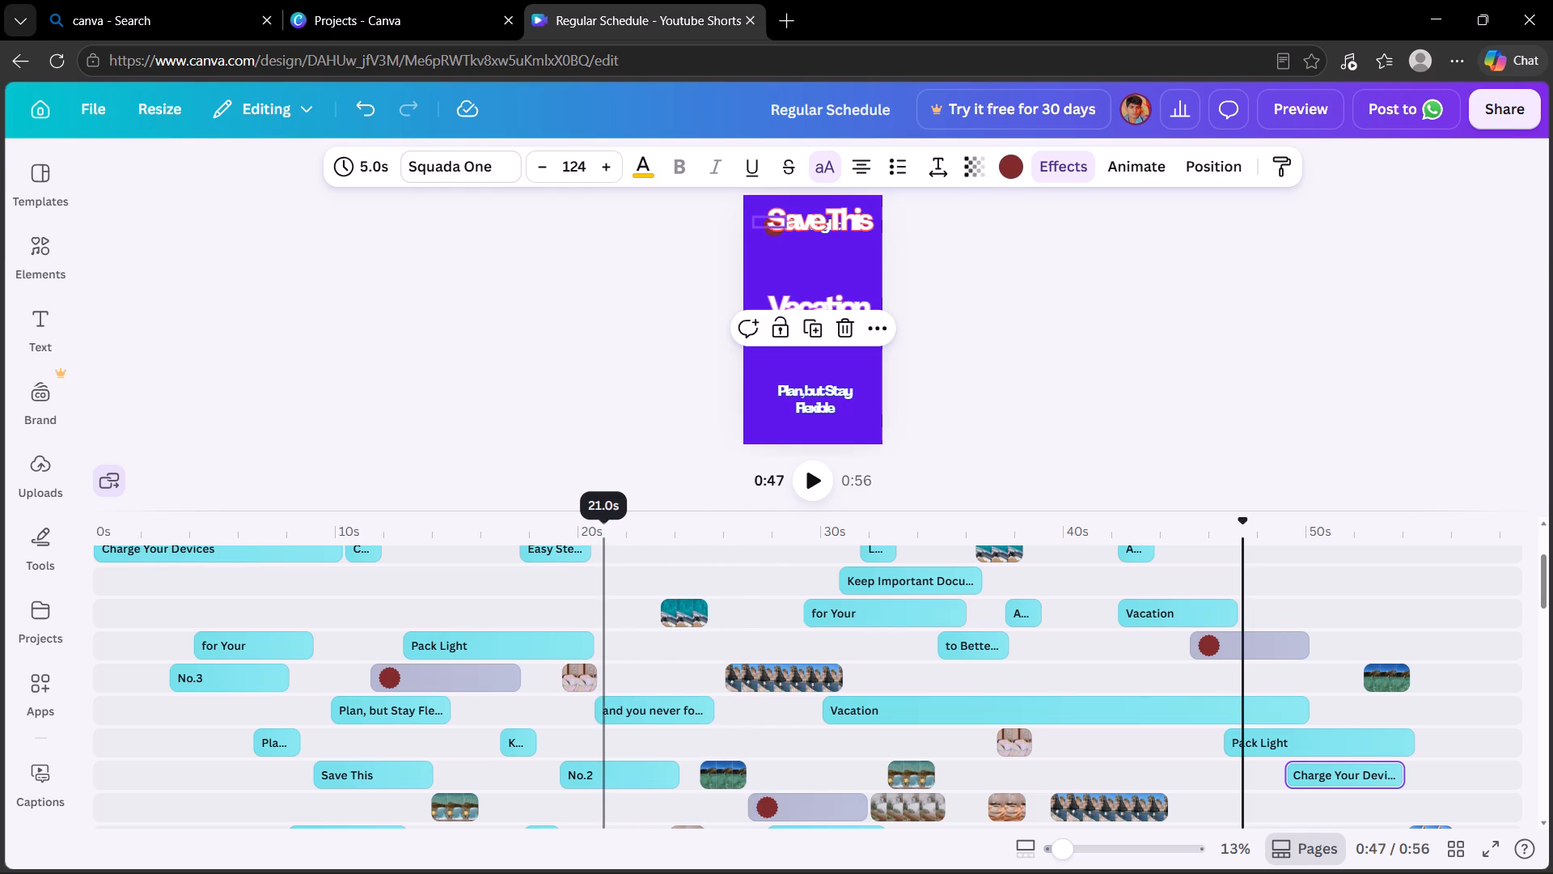
drag(639, 746, 650, 740)
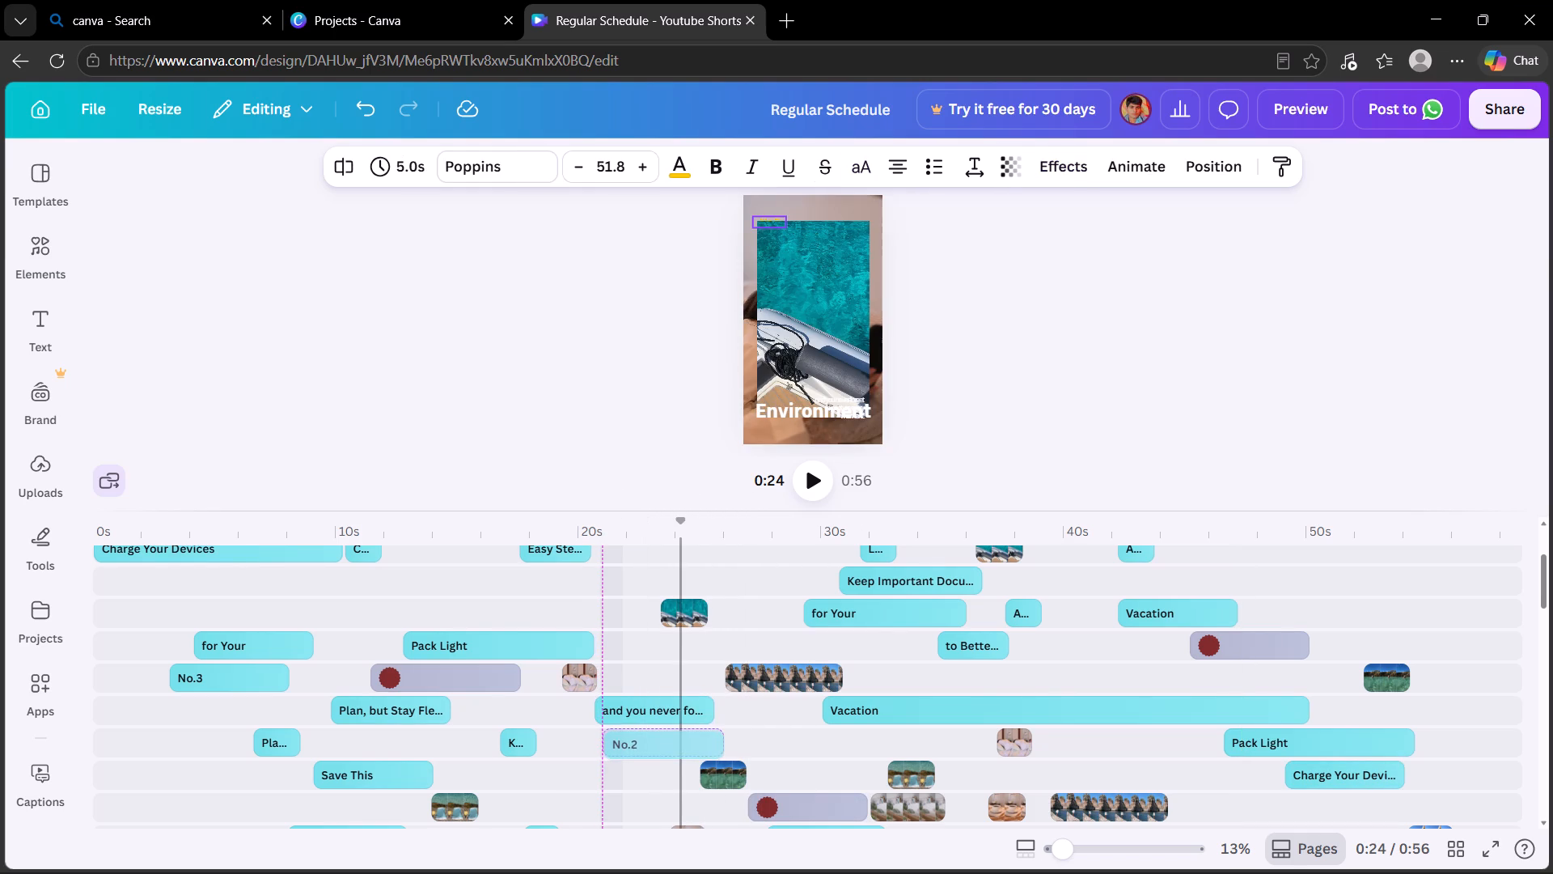
drag(650, 740, 699, 724)
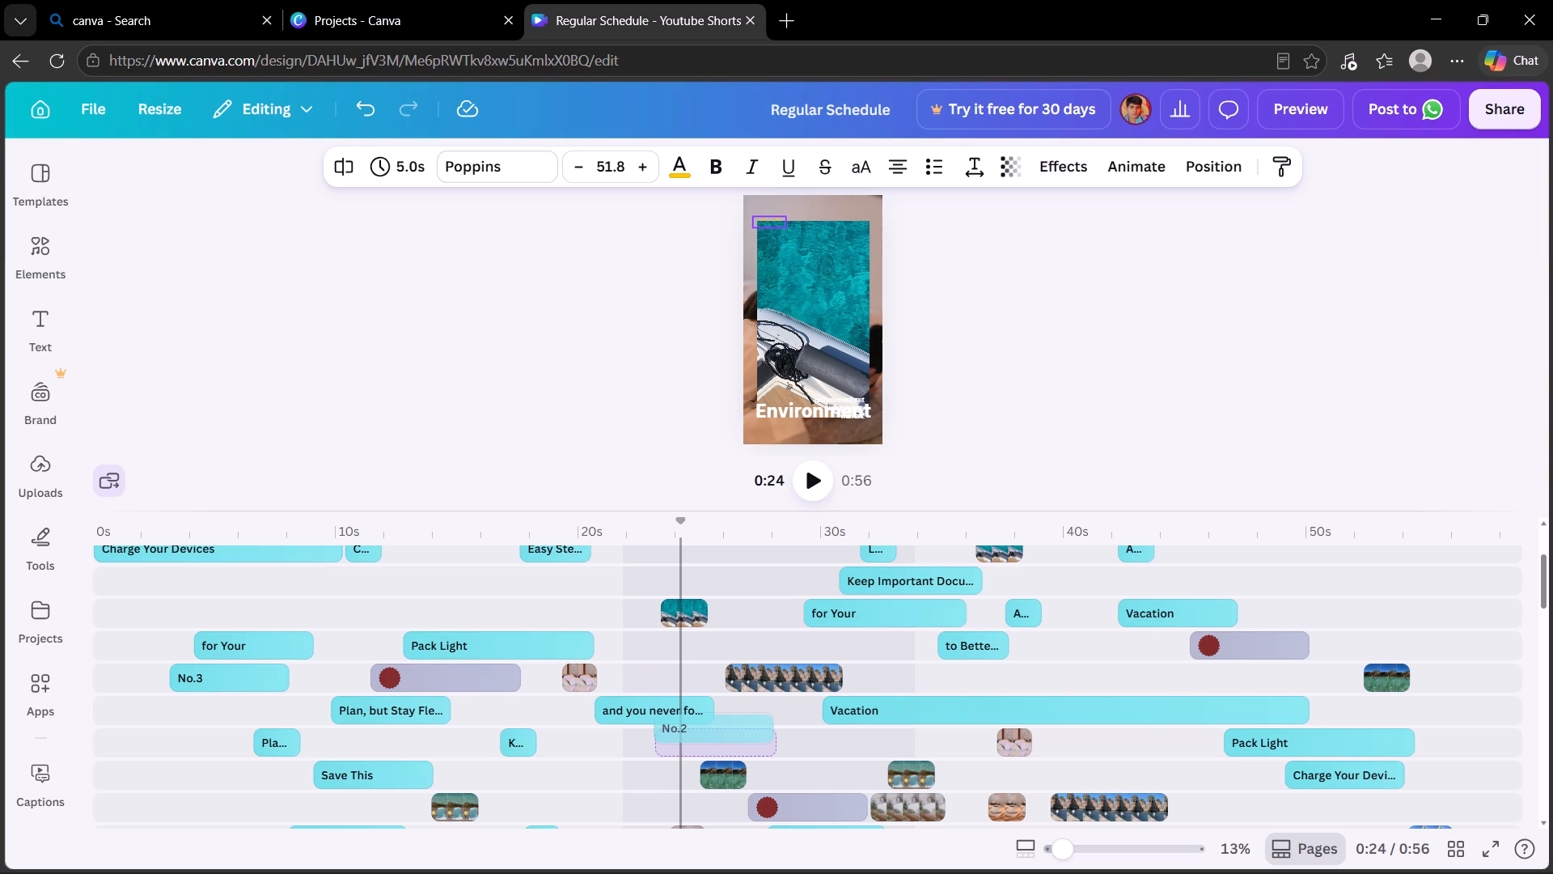
drag(699, 724, 758, 741)
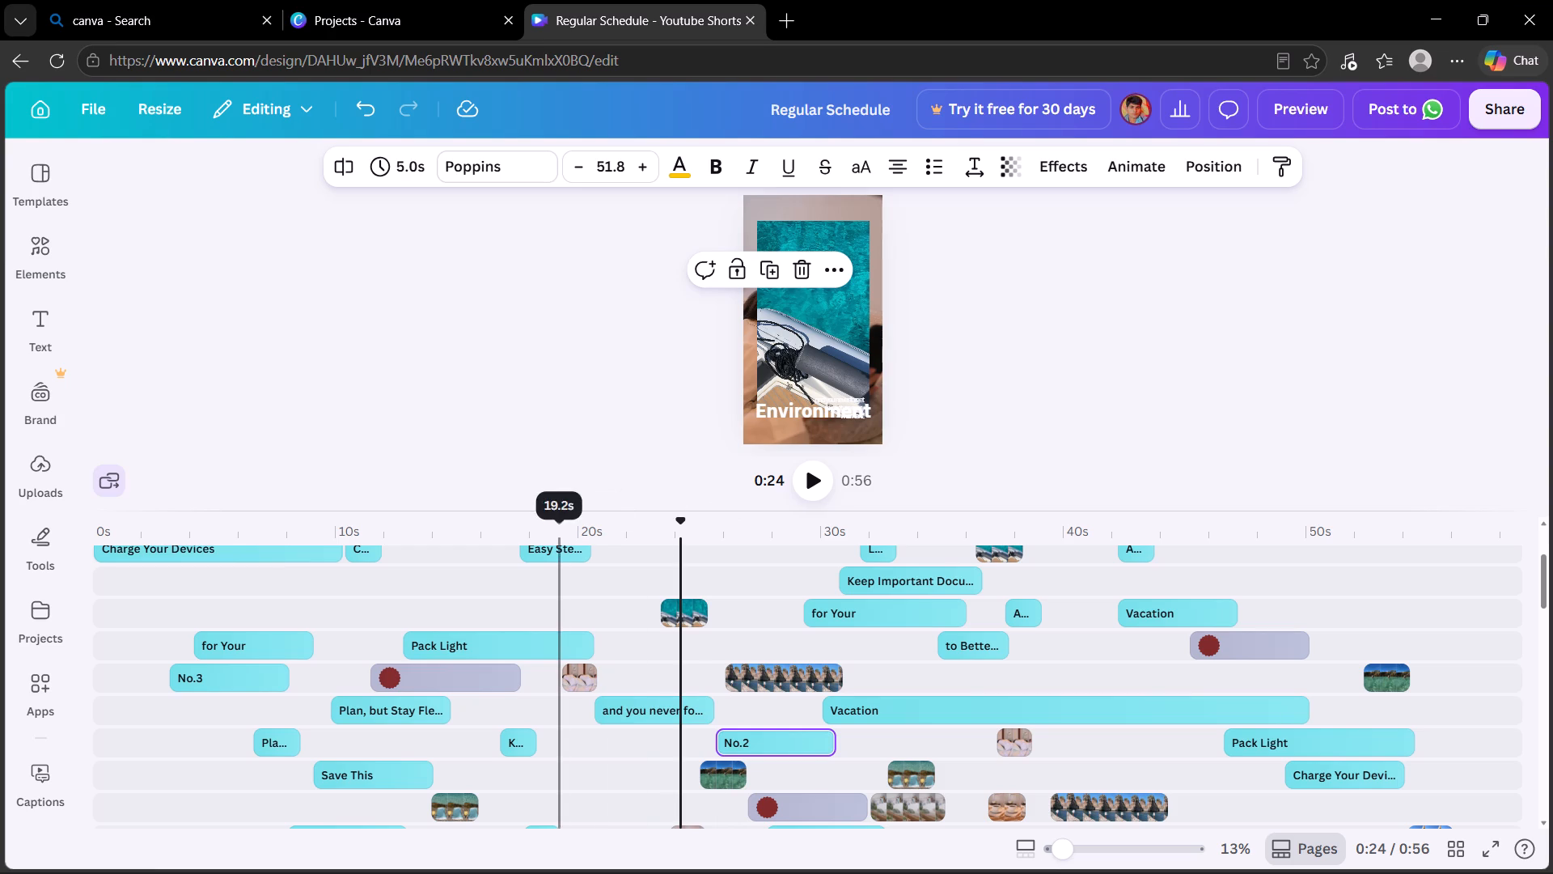
drag(644, 706, 605, 775)
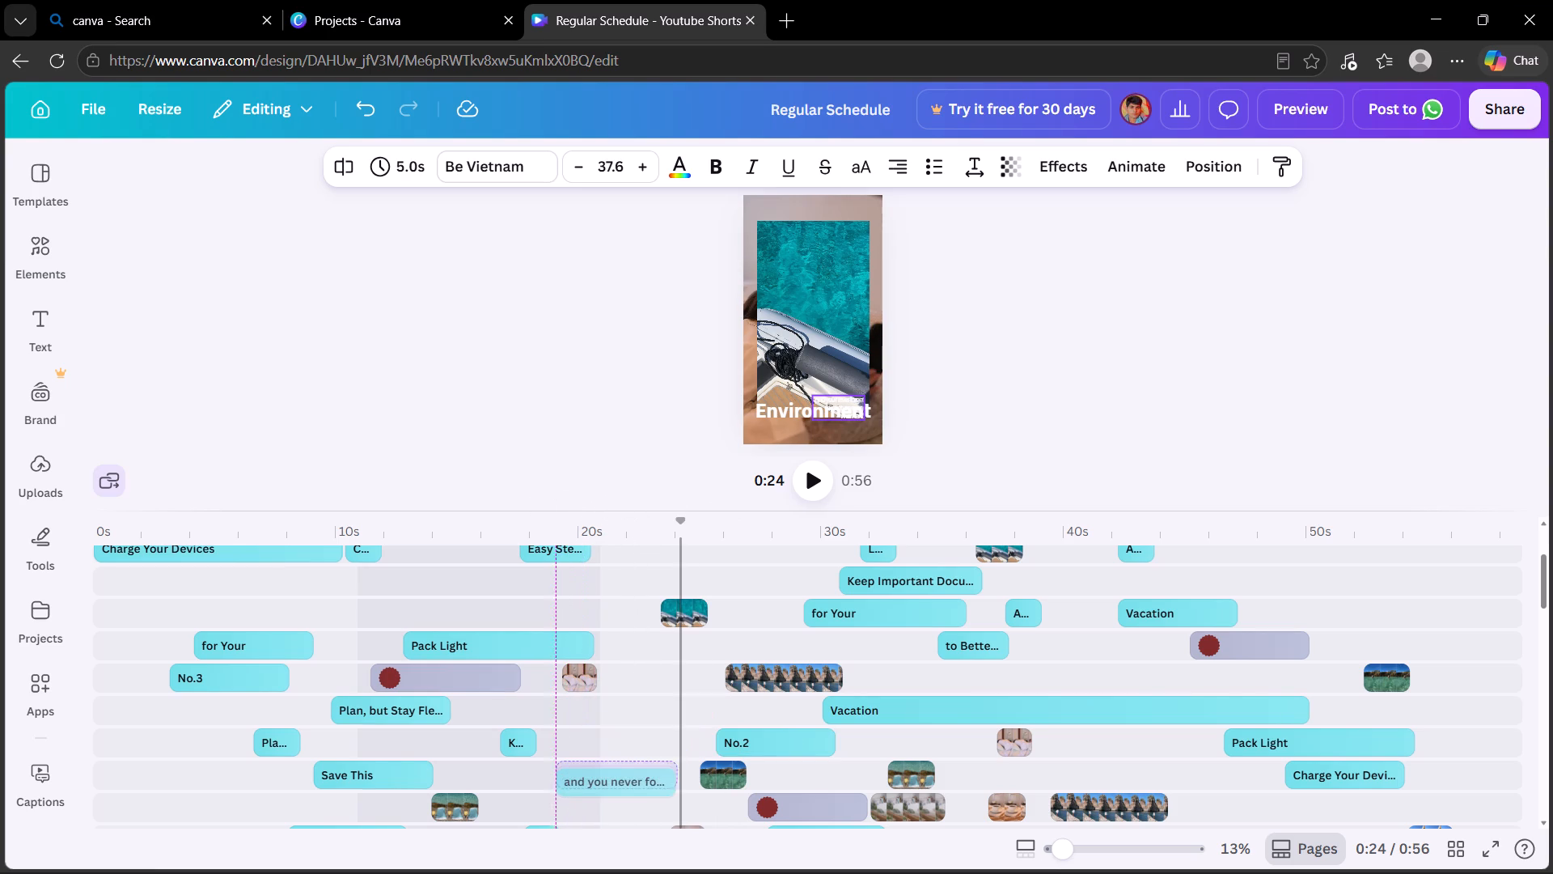
drag(605, 775, 603, 775)
Move "No.2" near 25.5 s six tracks up, between "Easy Ste..." and "L...", at about 23 s.
drag(771, 743, 743, 728)
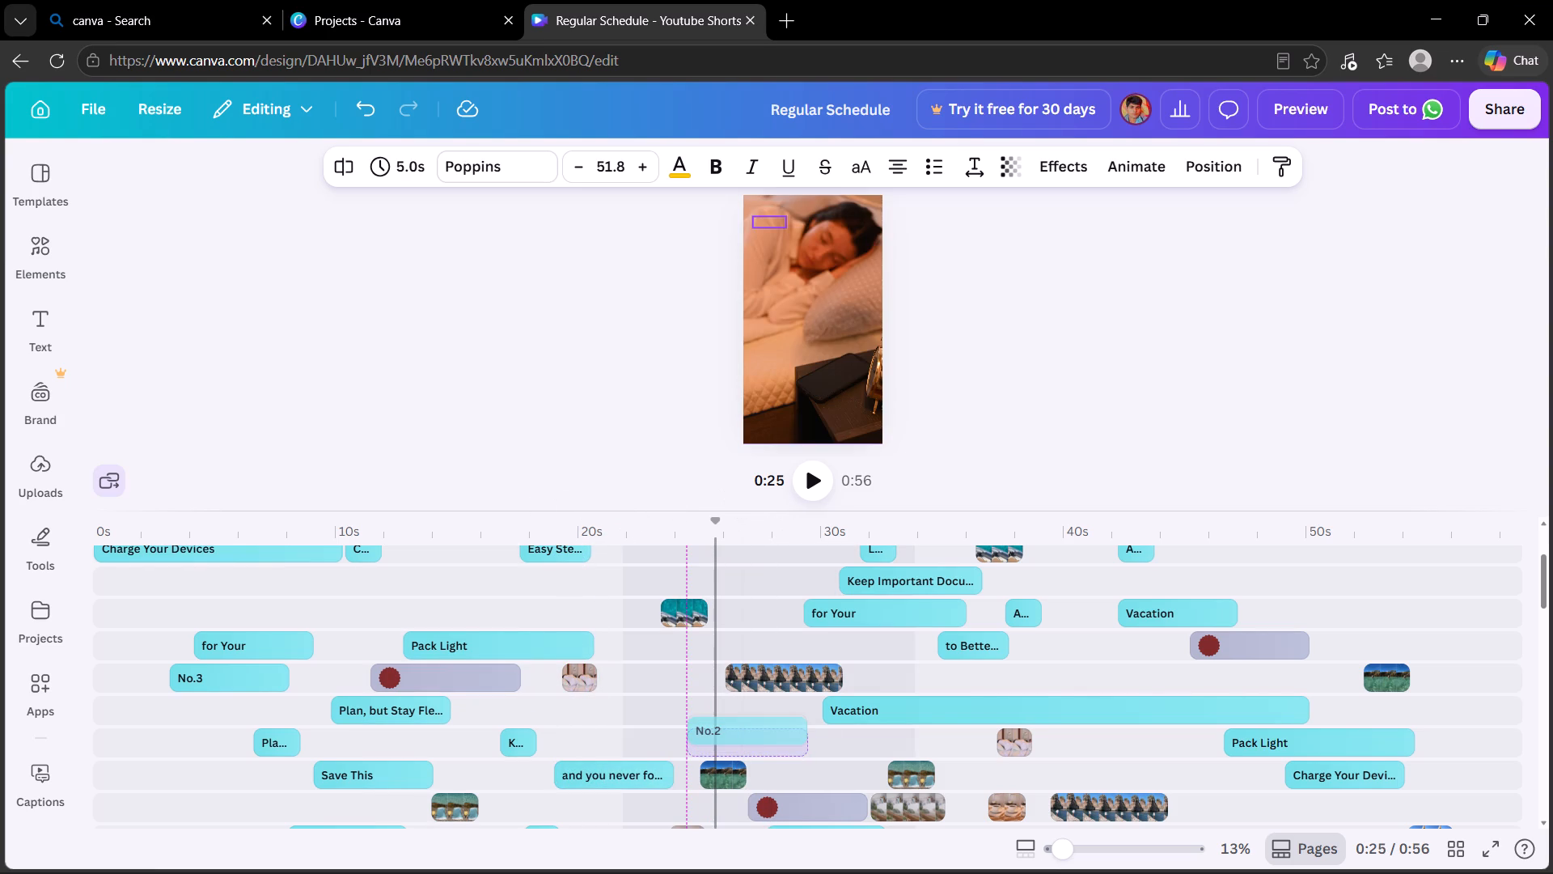
drag(743, 728, 741, 722)
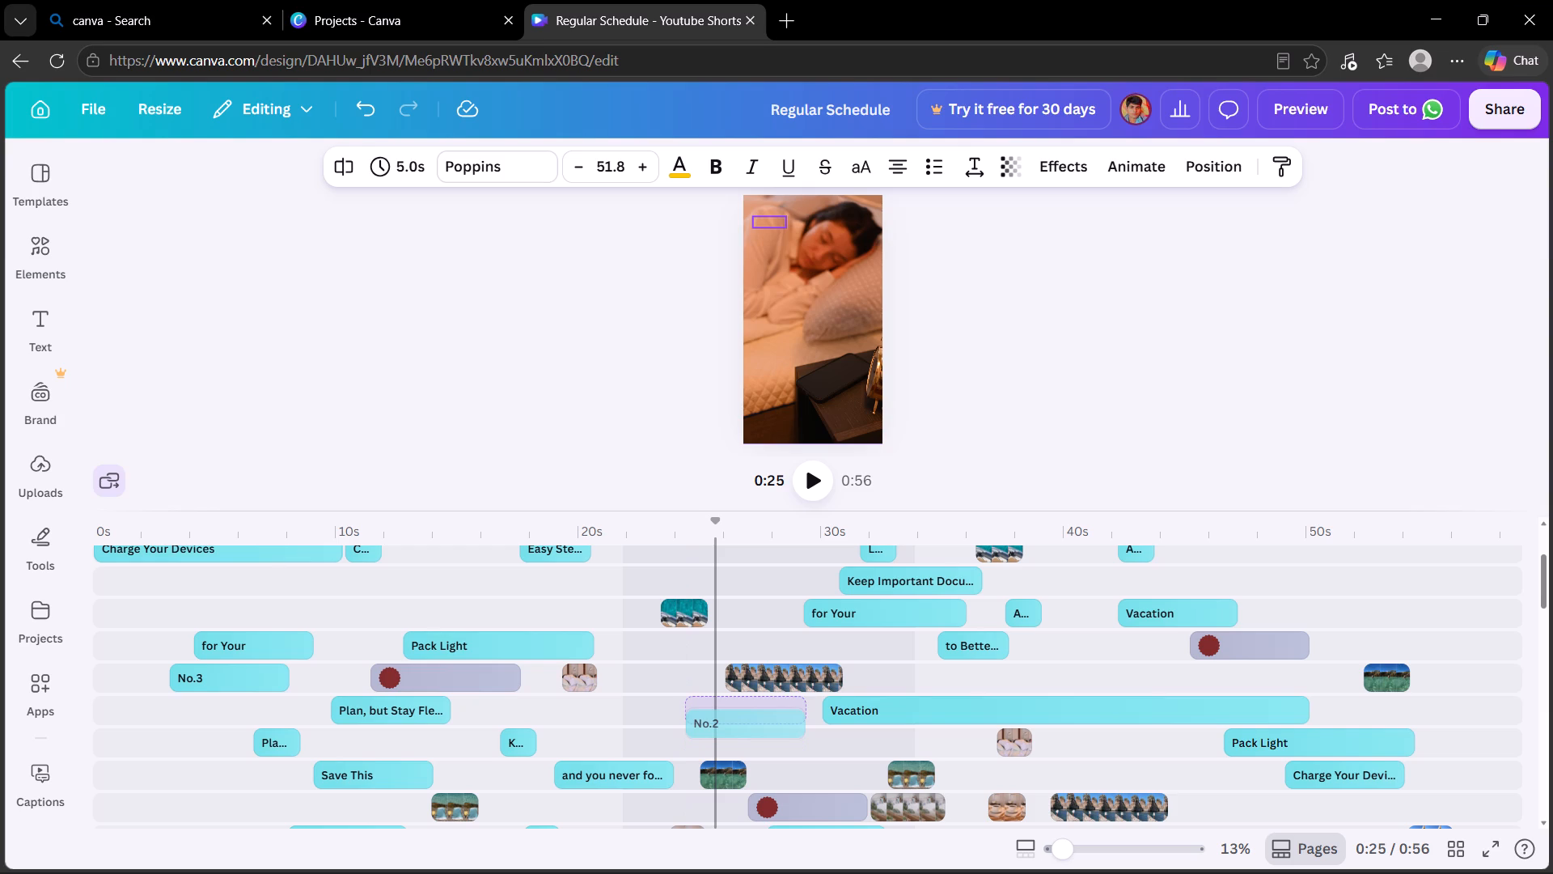
drag(741, 722, 709, 564)
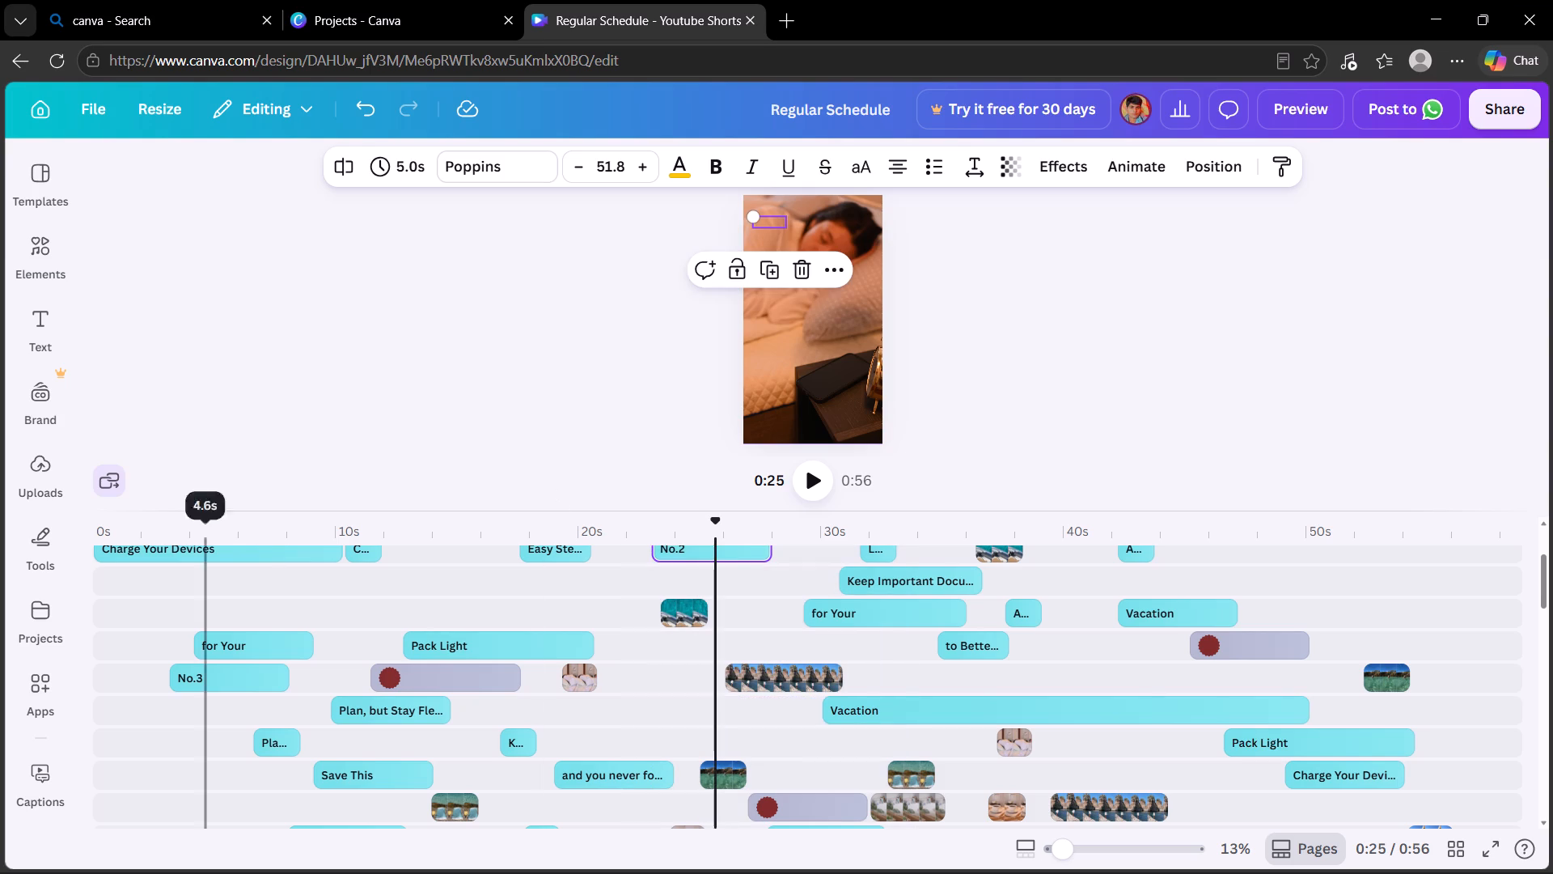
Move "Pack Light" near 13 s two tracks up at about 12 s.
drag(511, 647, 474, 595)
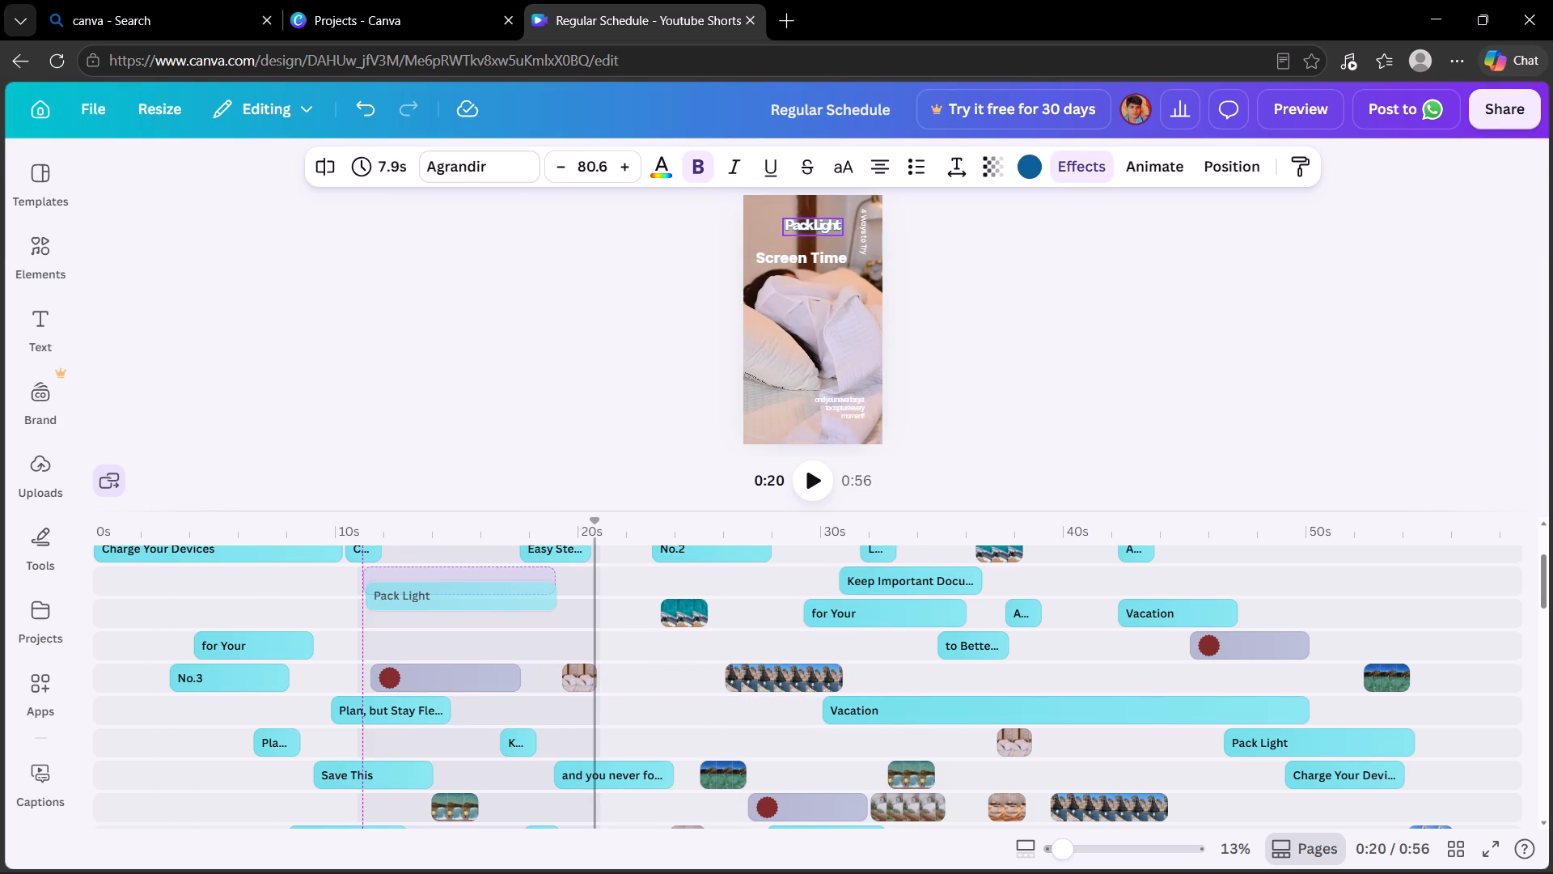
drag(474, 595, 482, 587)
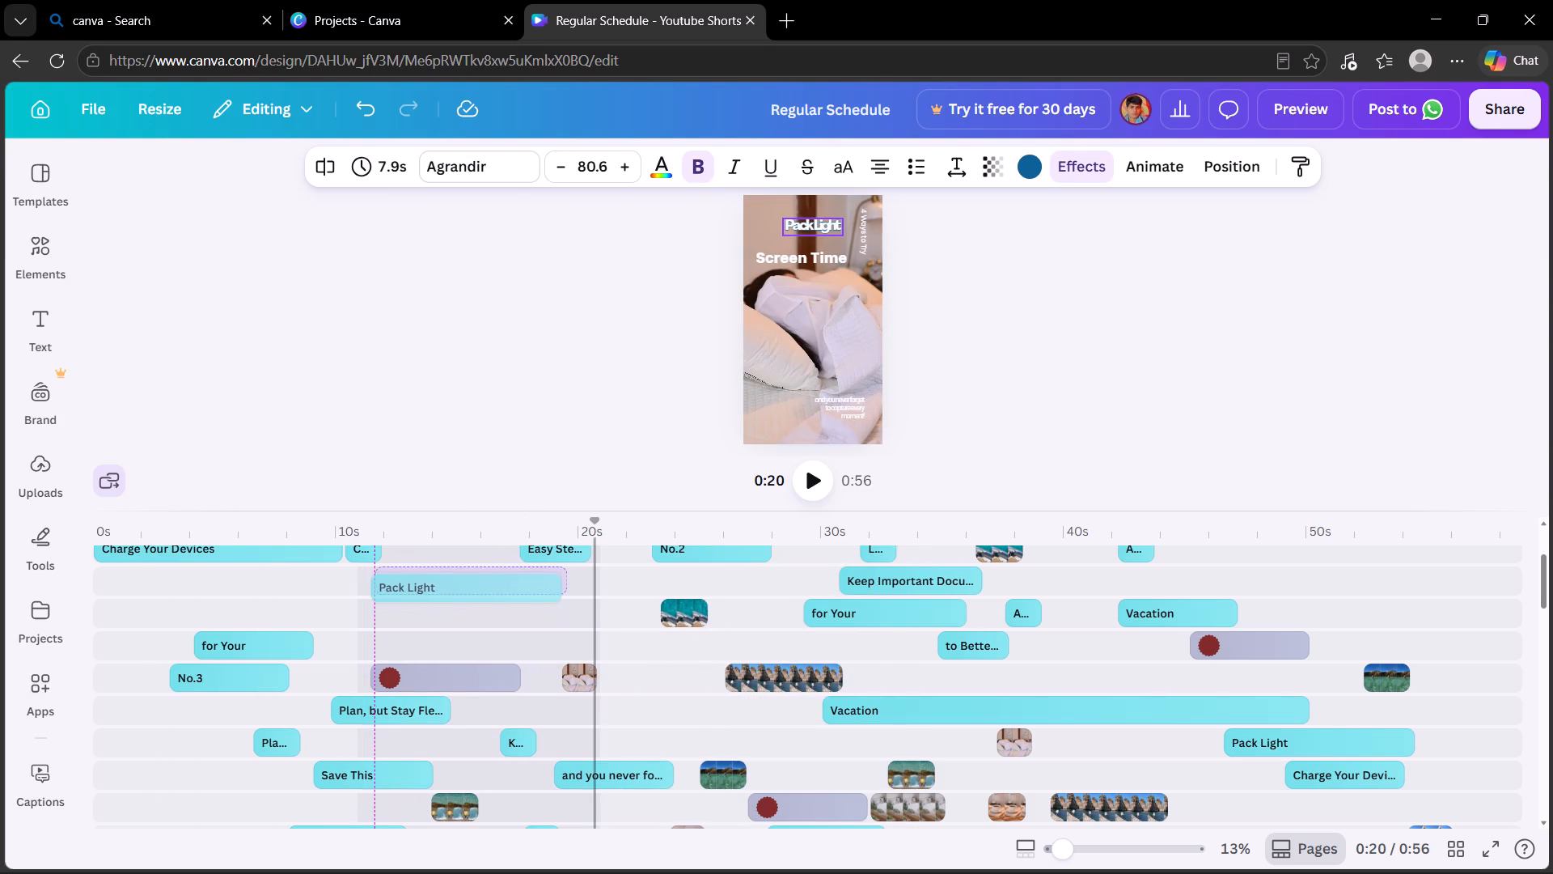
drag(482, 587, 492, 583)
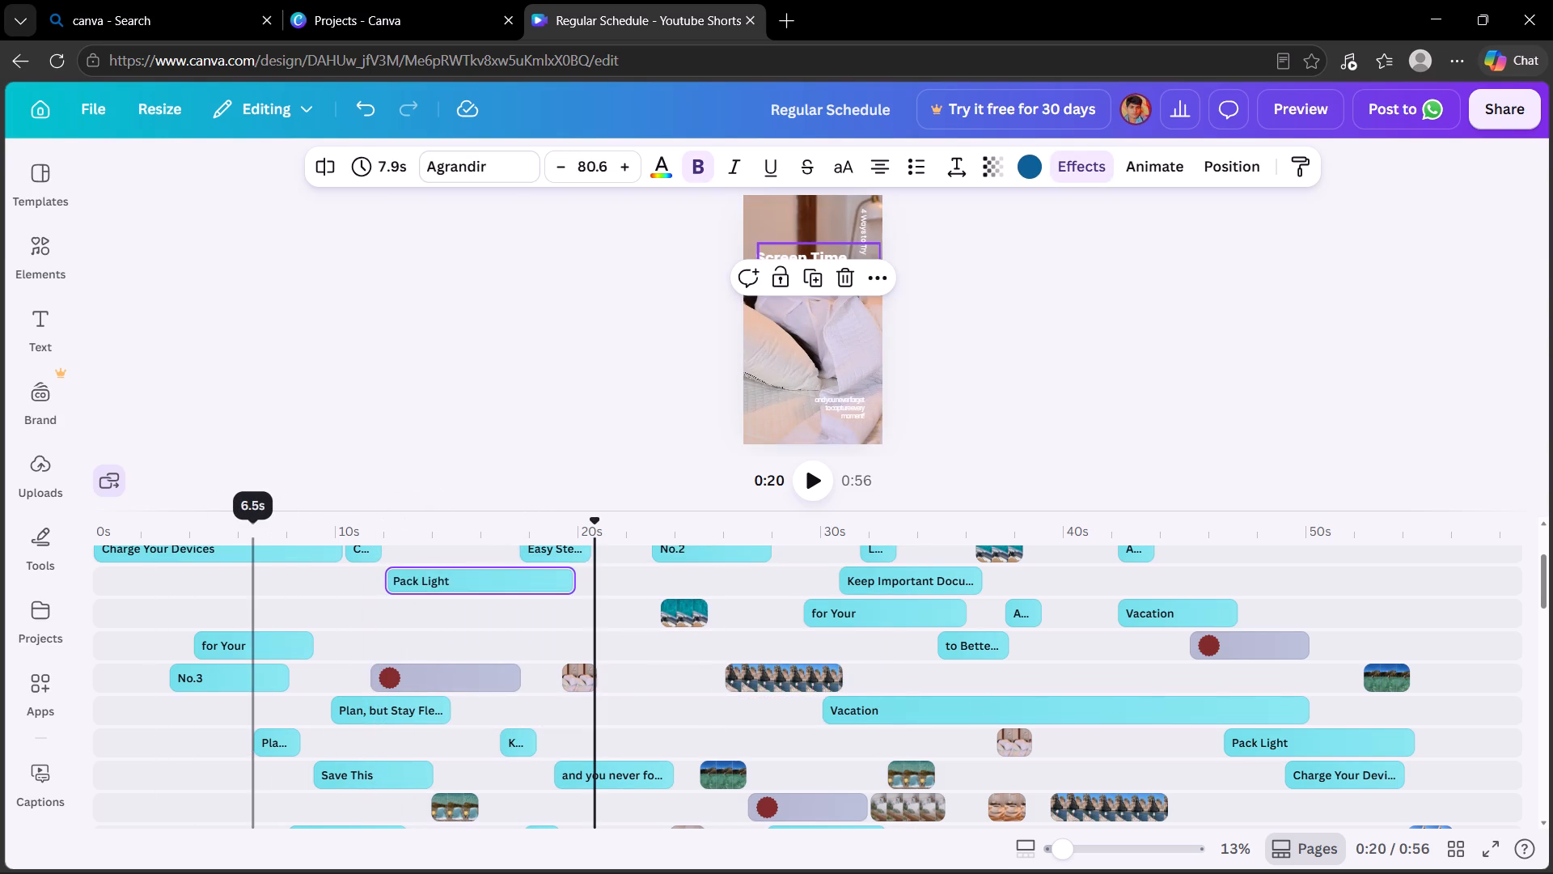
Move "for Your" near 4 s one track up at about 6 s, and "No.3" near 3 s one track up at about 5.5 s.
drag(251, 656, 295, 605)
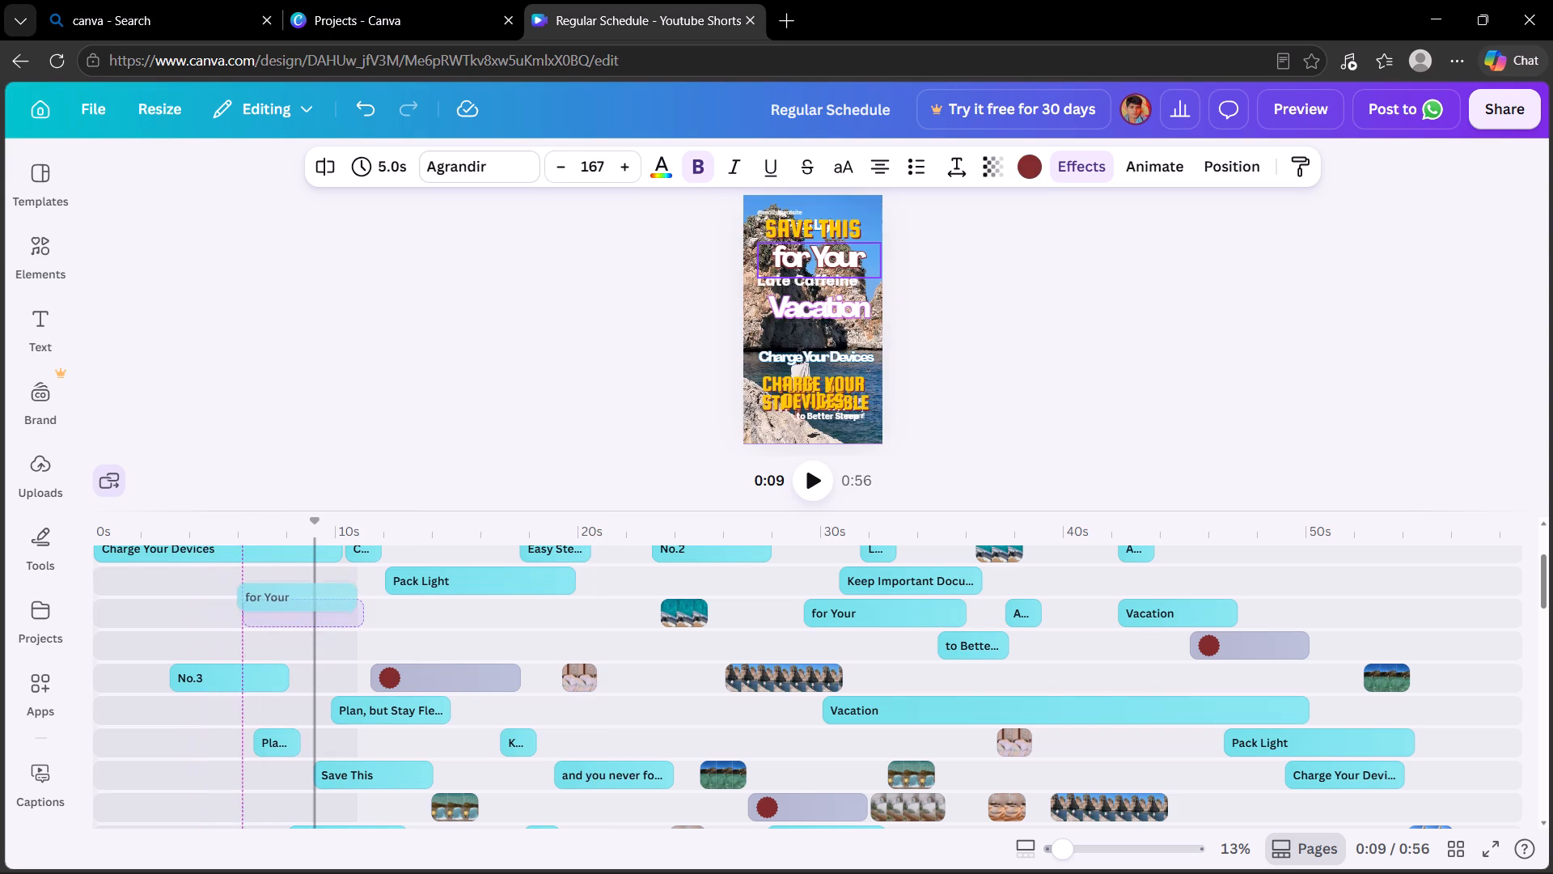
drag(295, 605, 297, 603)
drag(239, 685, 298, 647)
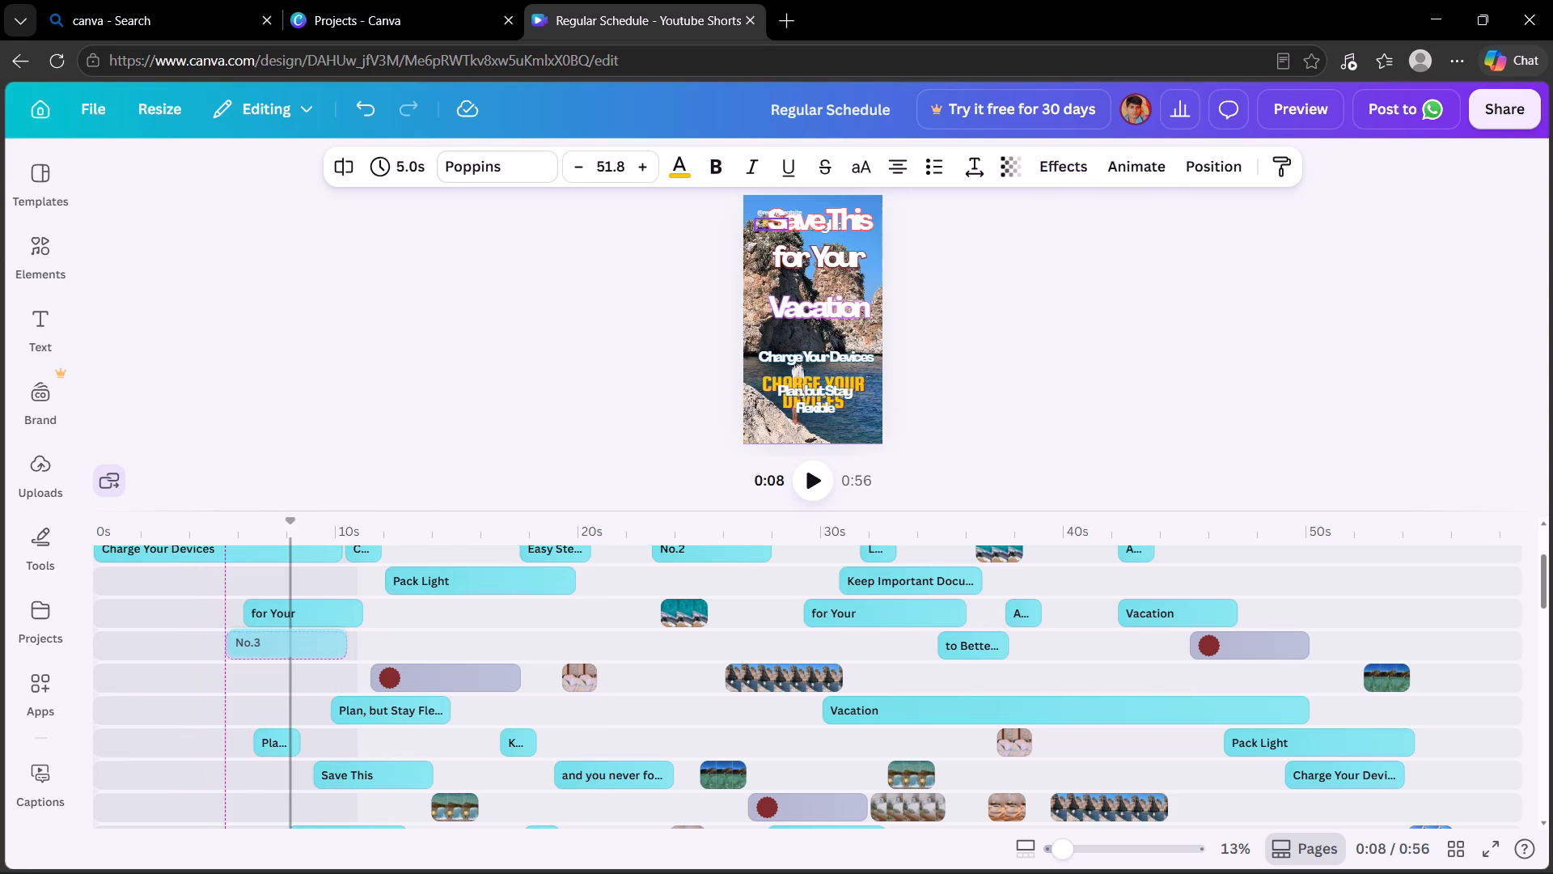
drag(298, 647, 300, 645)
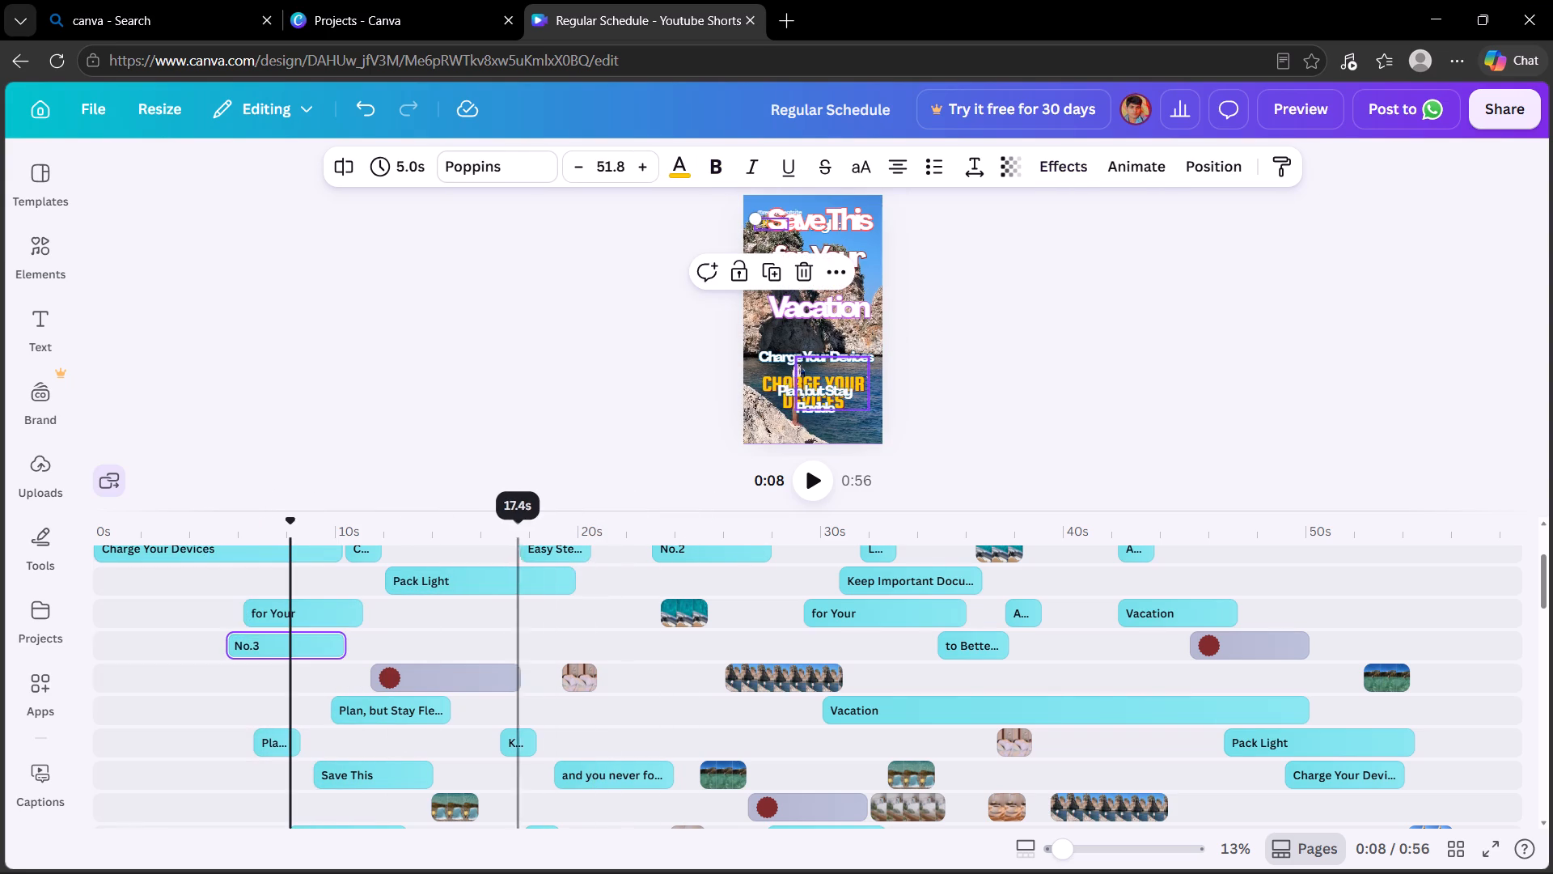
Move "Pack Light" near 12 s one track down at about 12.5 s, and "for Your" near 29 s four tracks down at about 21.5 s.
drag(501, 575, 510, 617)
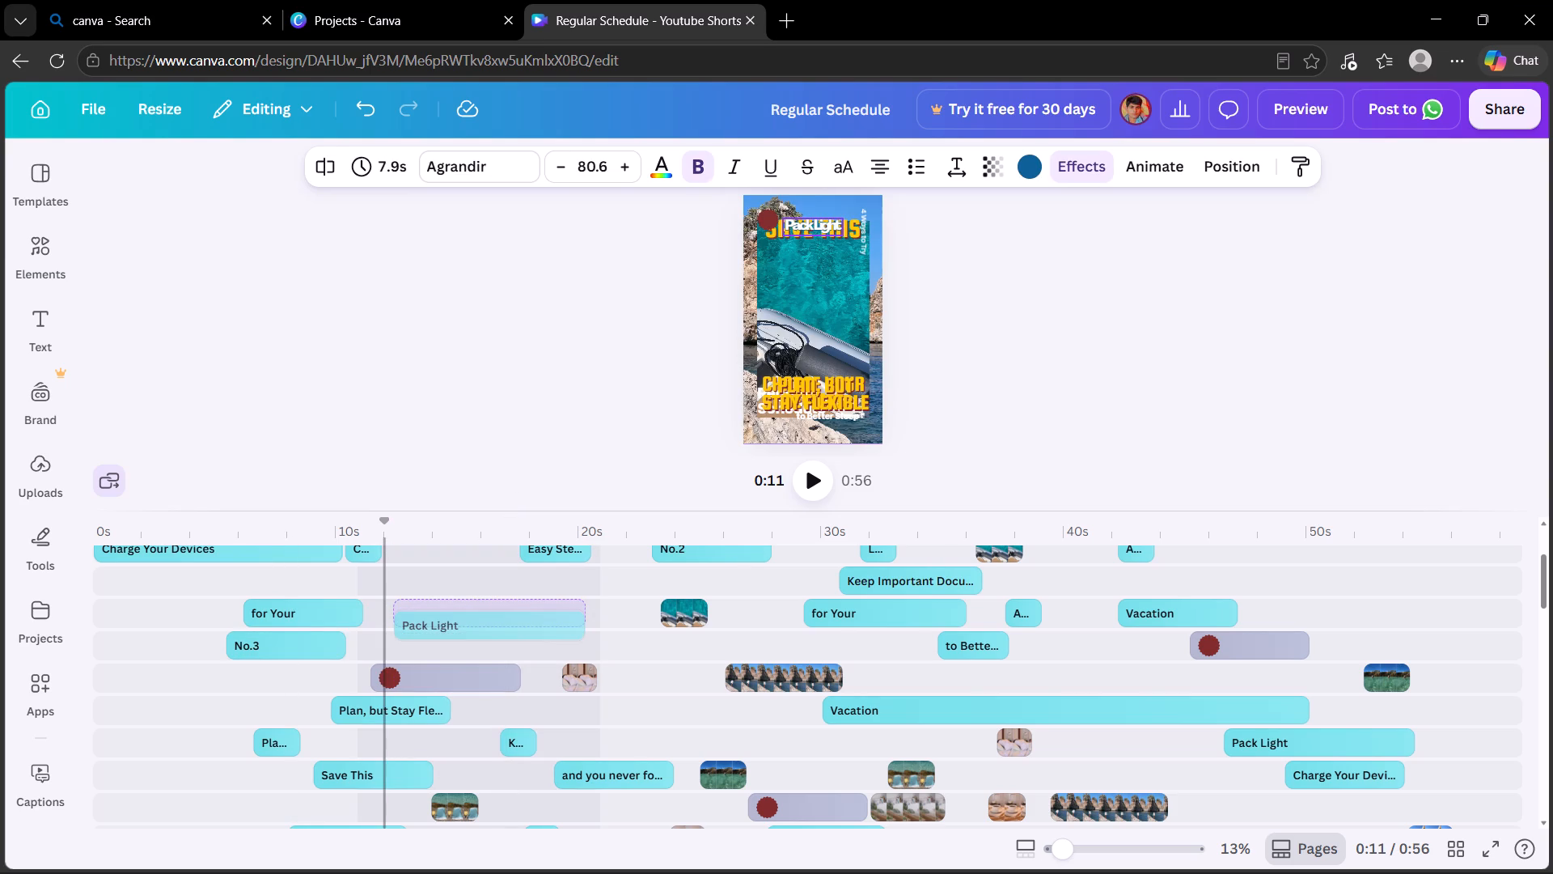
drag(510, 617, 510, 618)
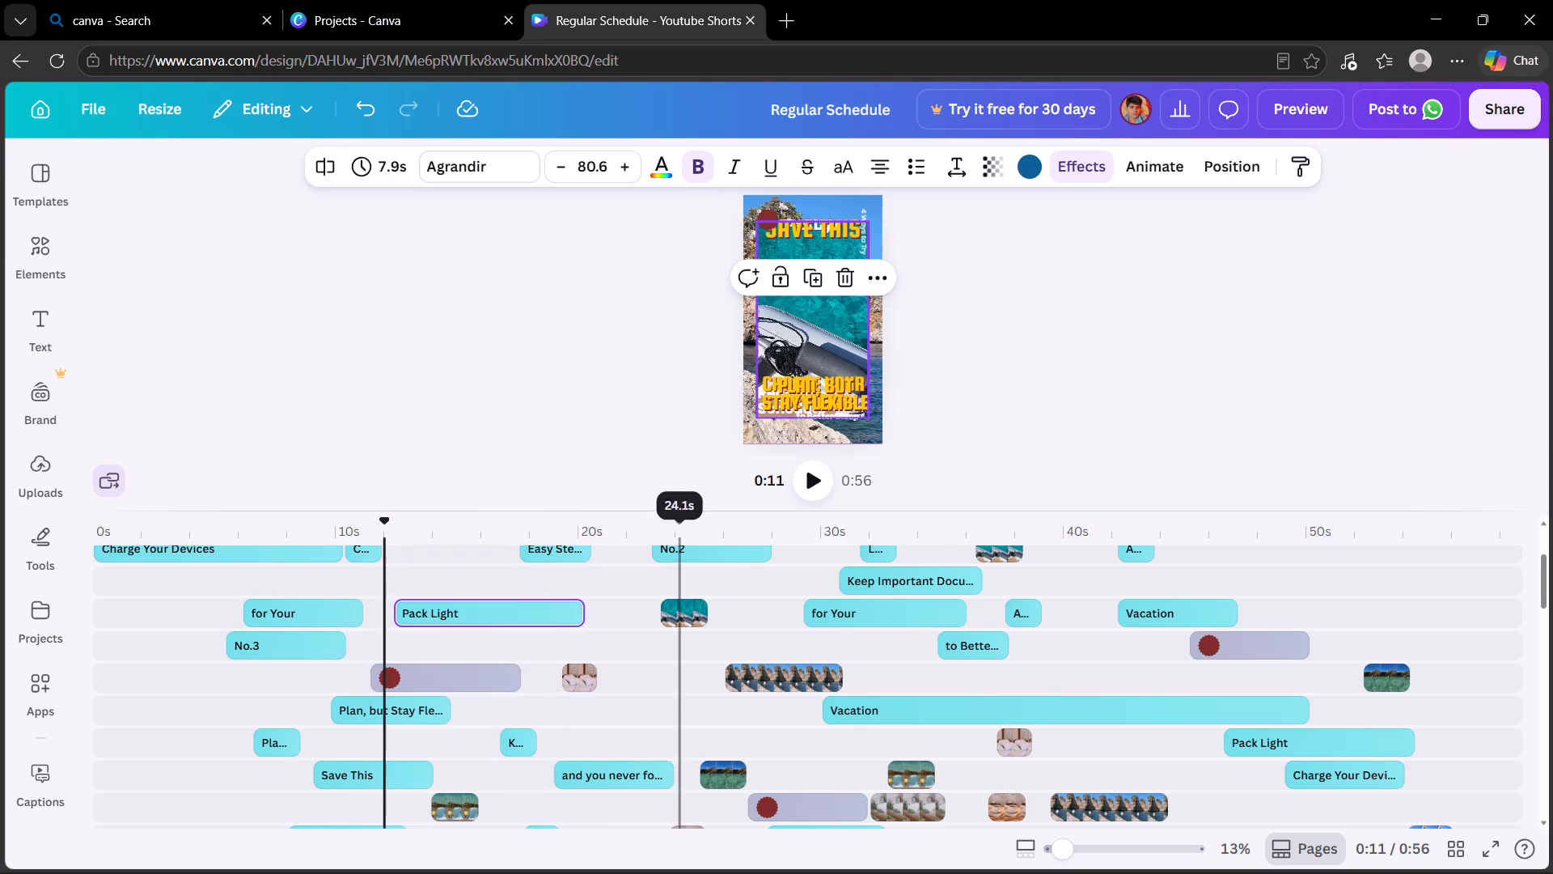
drag(855, 605, 692, 717)
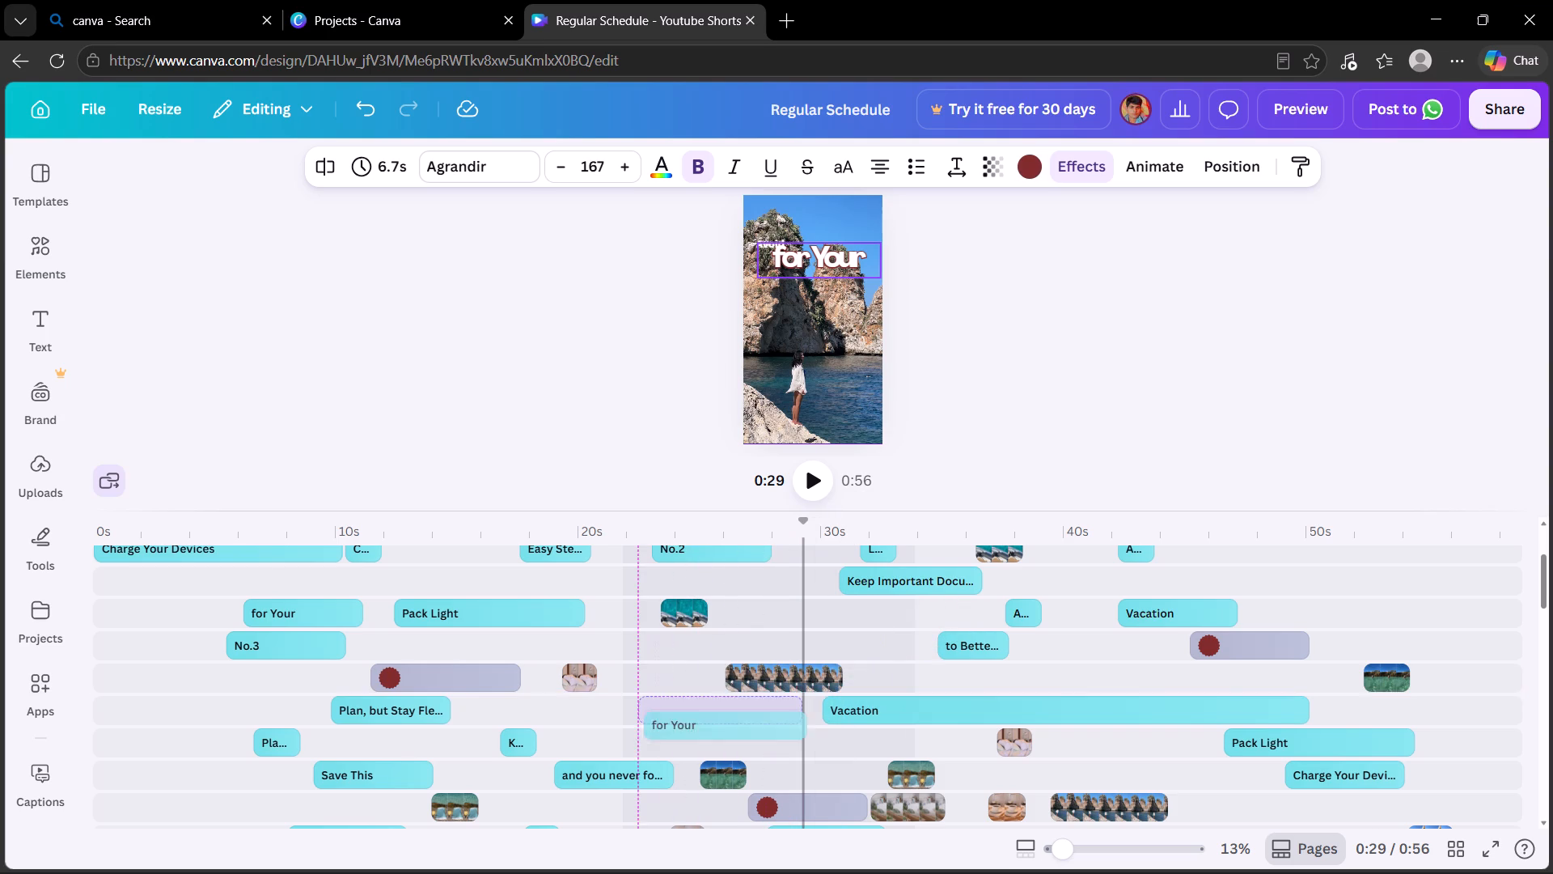
drag(692, 717, 667, 729)
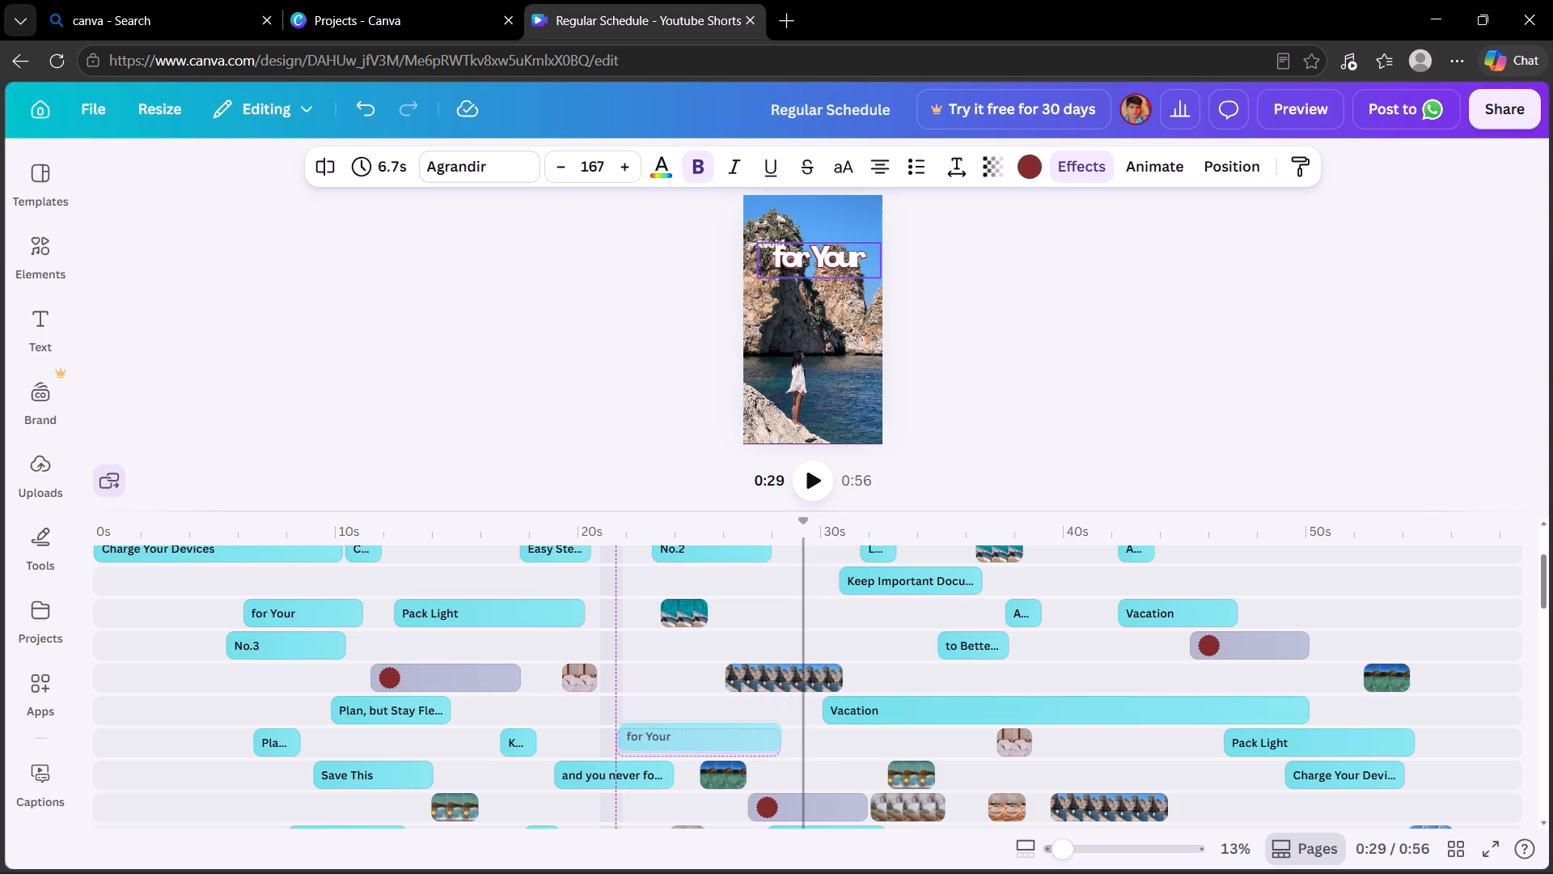
Move the 20.1 s "Vacation" two tracks up at about 14 s, and "Keep Important Docu..." three tracks down at about 32.5 s.
drag(891, 702, 708, 662)
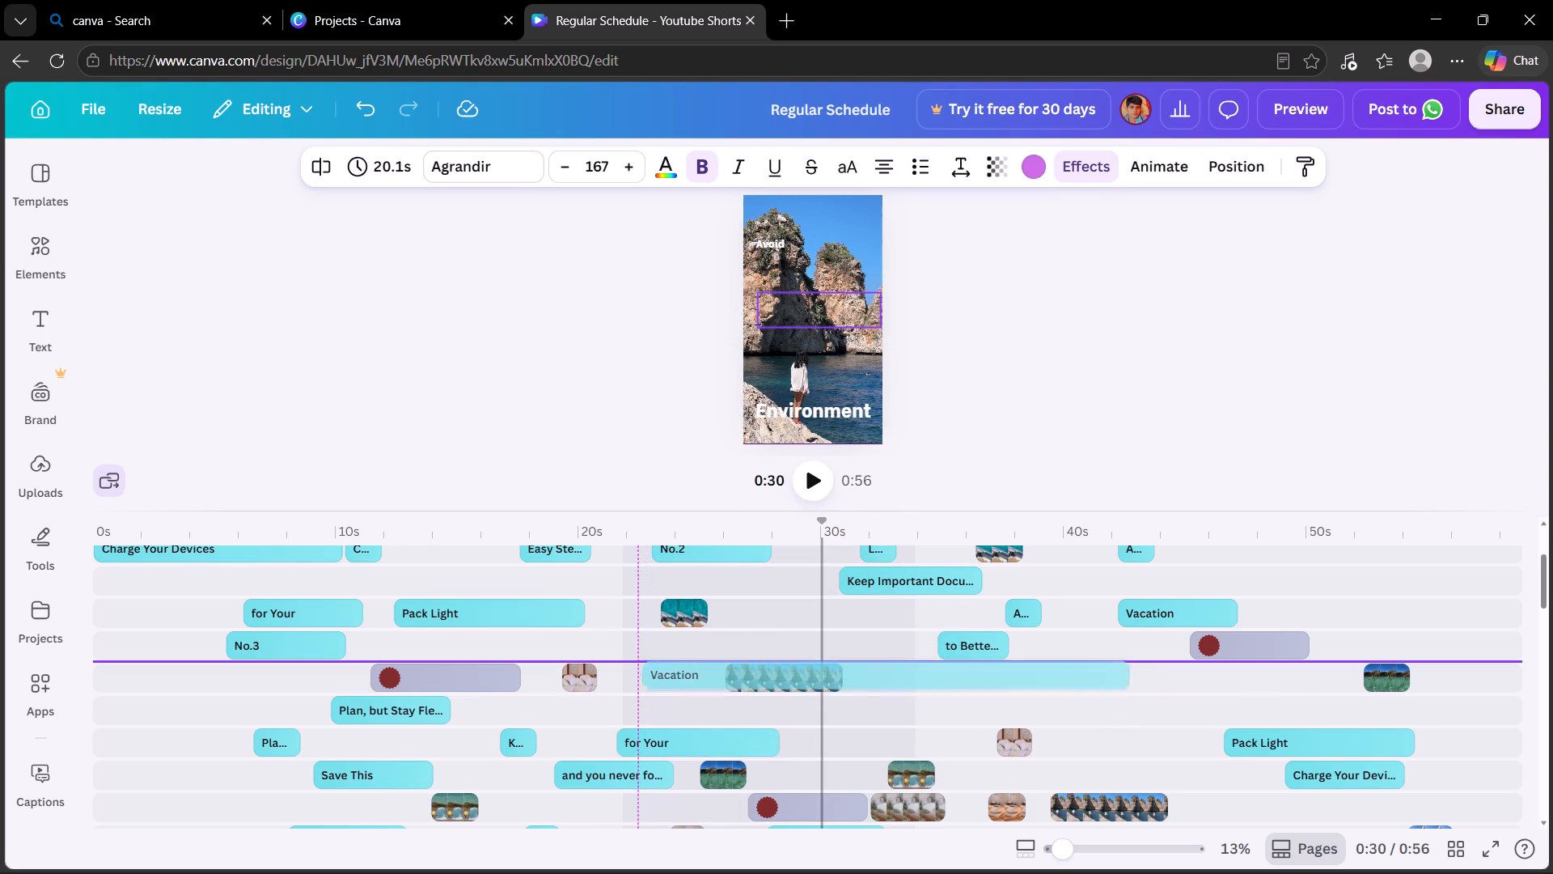
drag(708, 662, 506, 637)
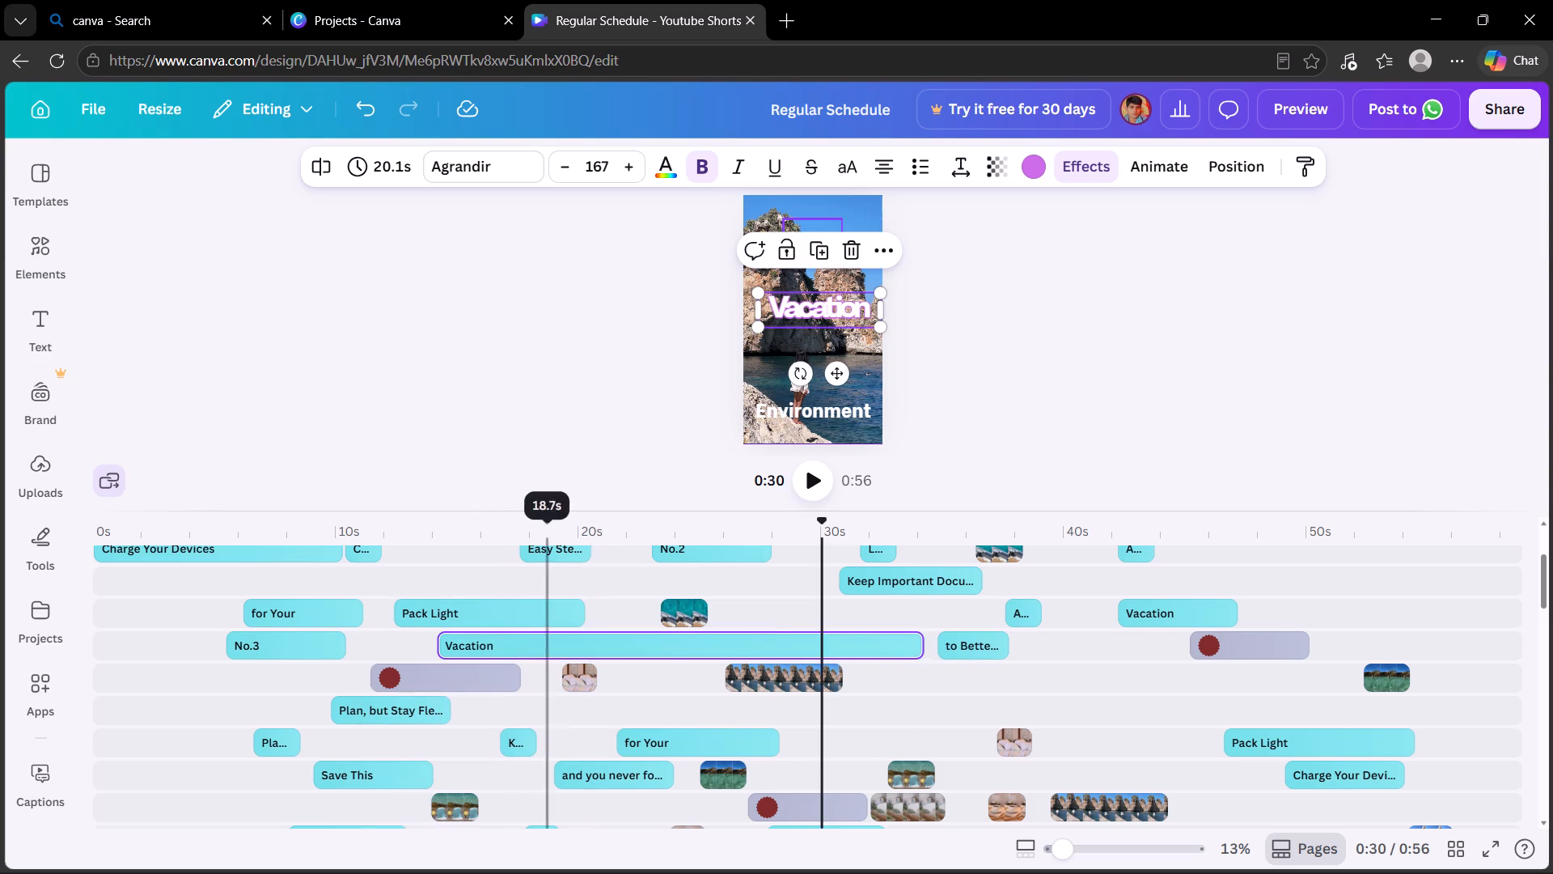
drag(908, 566, 957, 674)
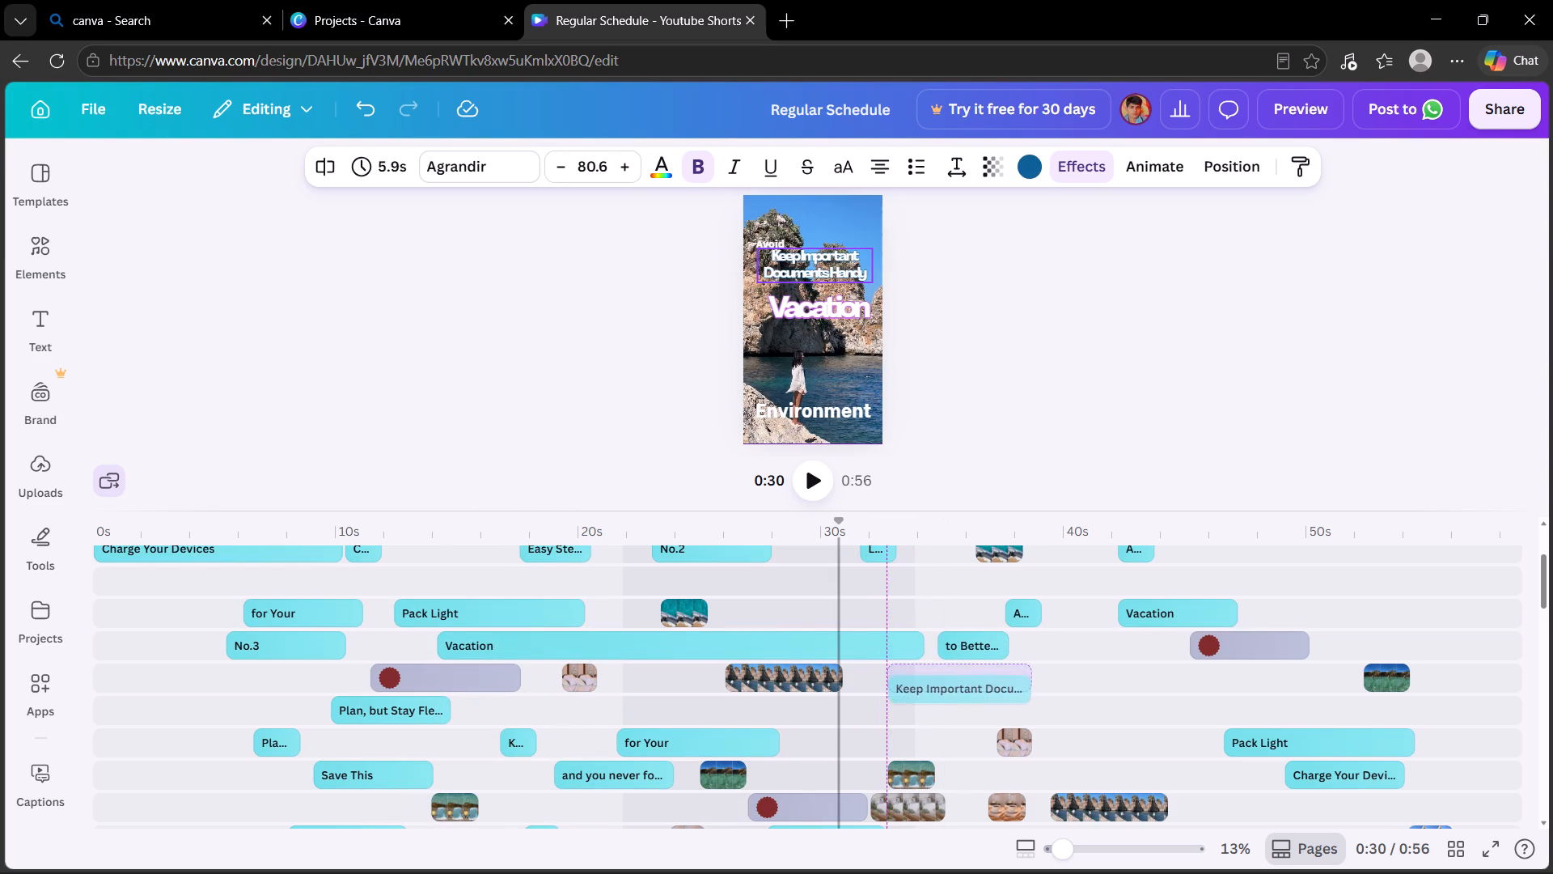
drag(957, 674, 958, 679)
Move "to Better Sleep" near 35 s two tracks down at about 43 s, and "Pack Light" near 47 s two tracks up at about 41.5 s.
drag(965, 620, 1174, 694)
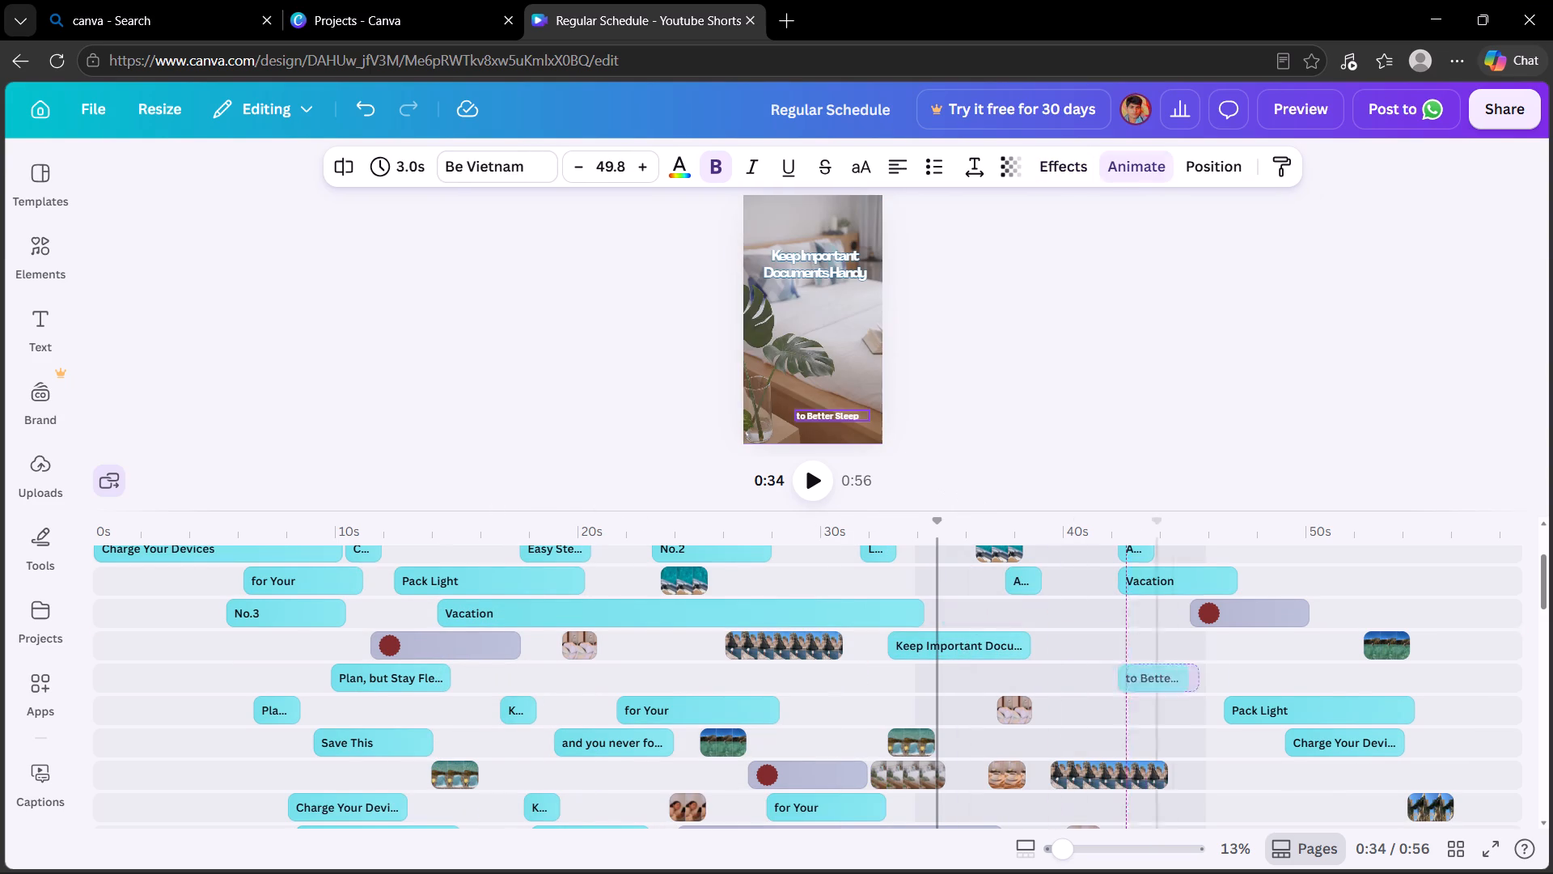
drag(1174, 694, 1149, 710)
drag(1301, 700, 1185, 686)
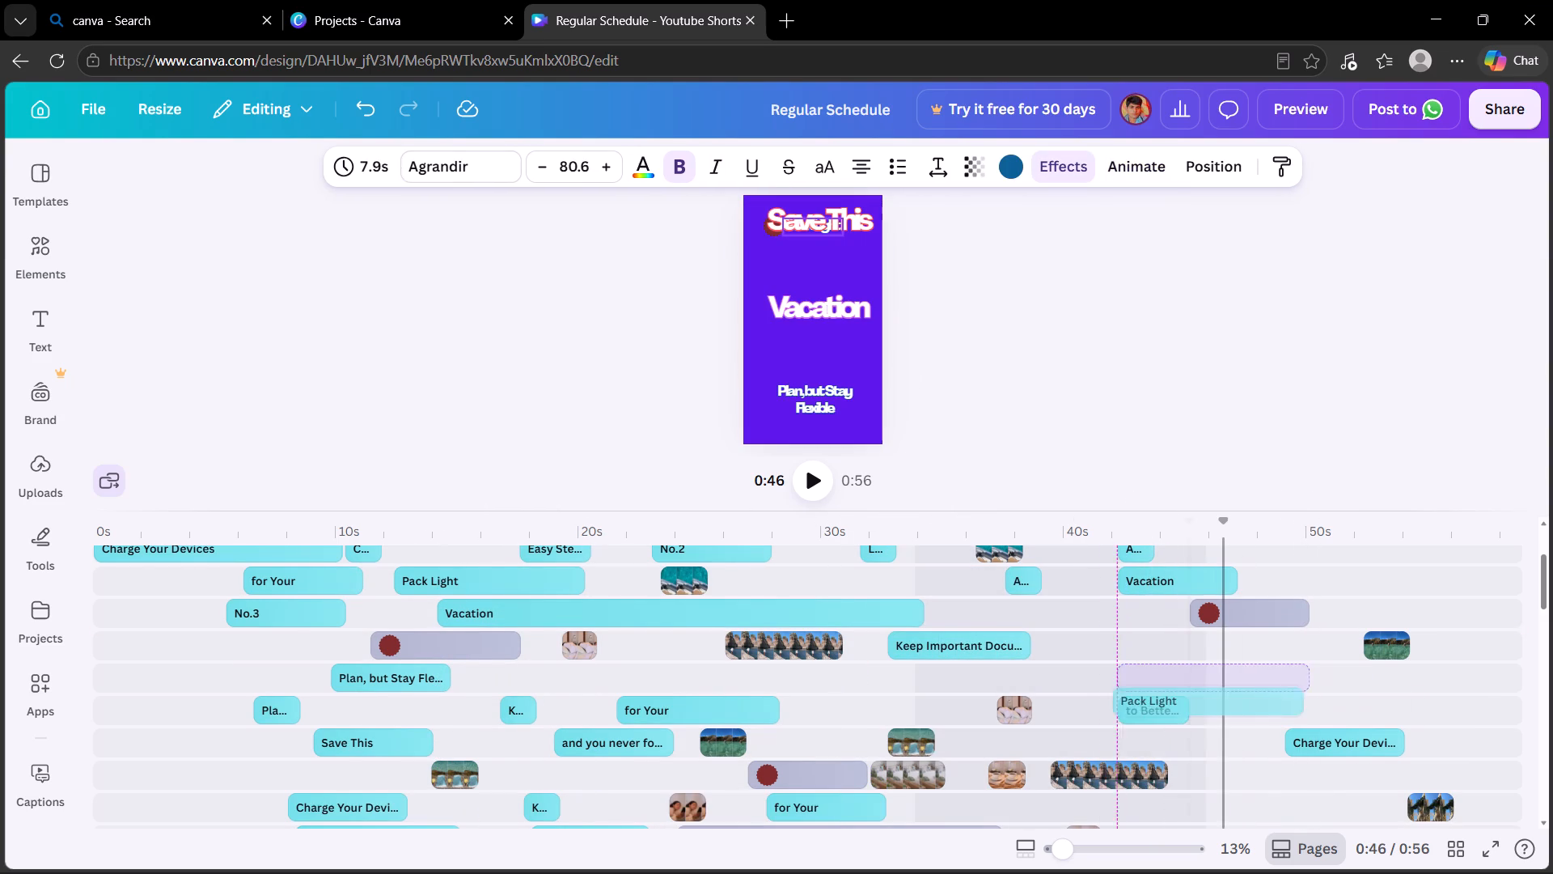
drag(1185, 686, 1177, 640)
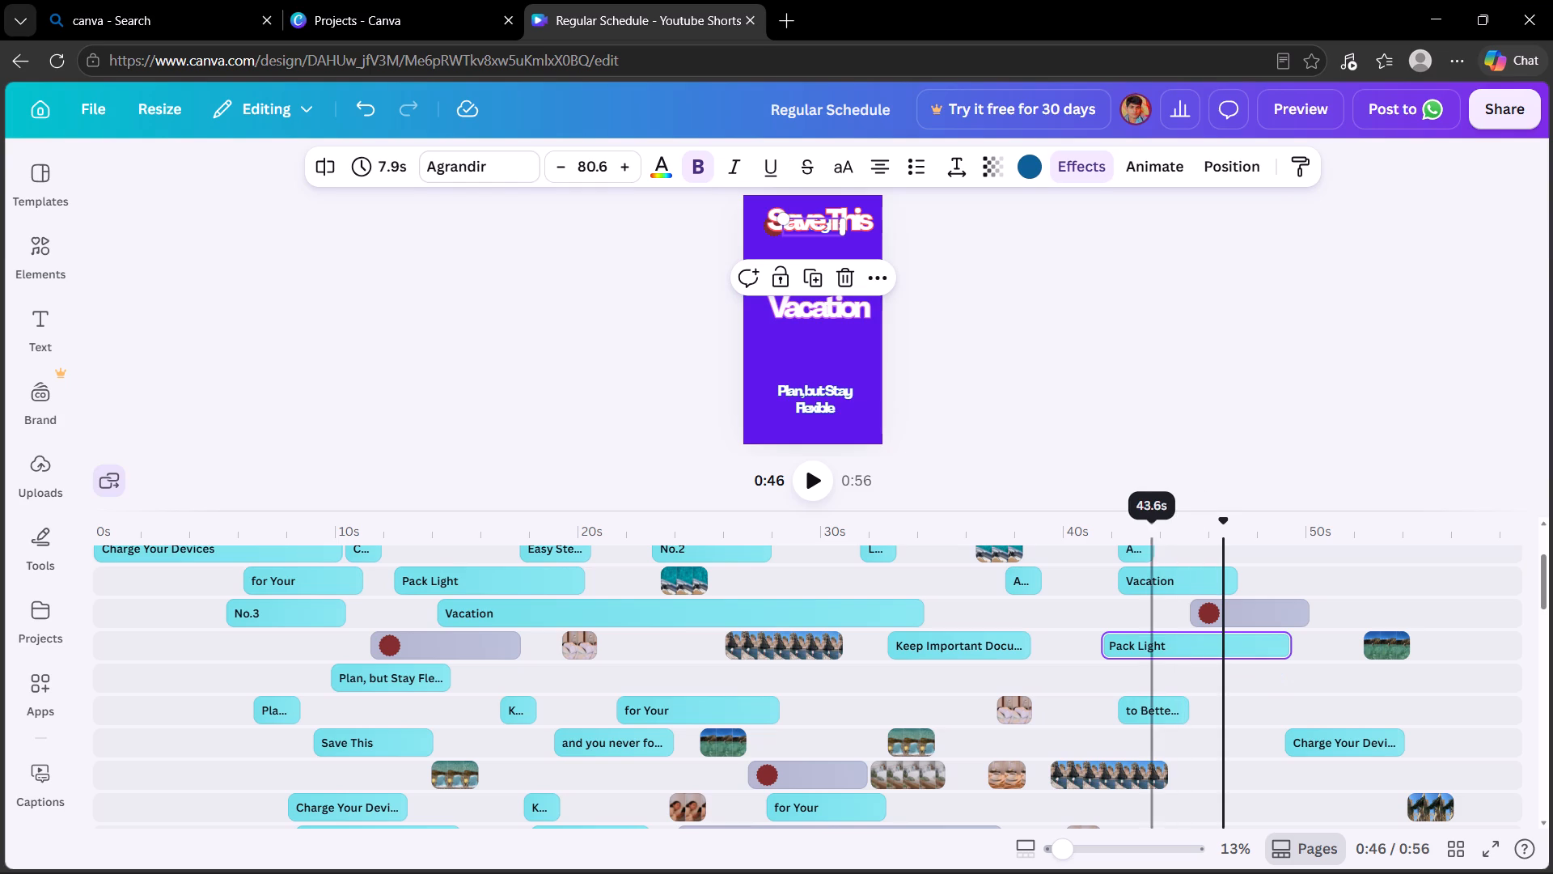
drag(1155, 708, 1179, 680)
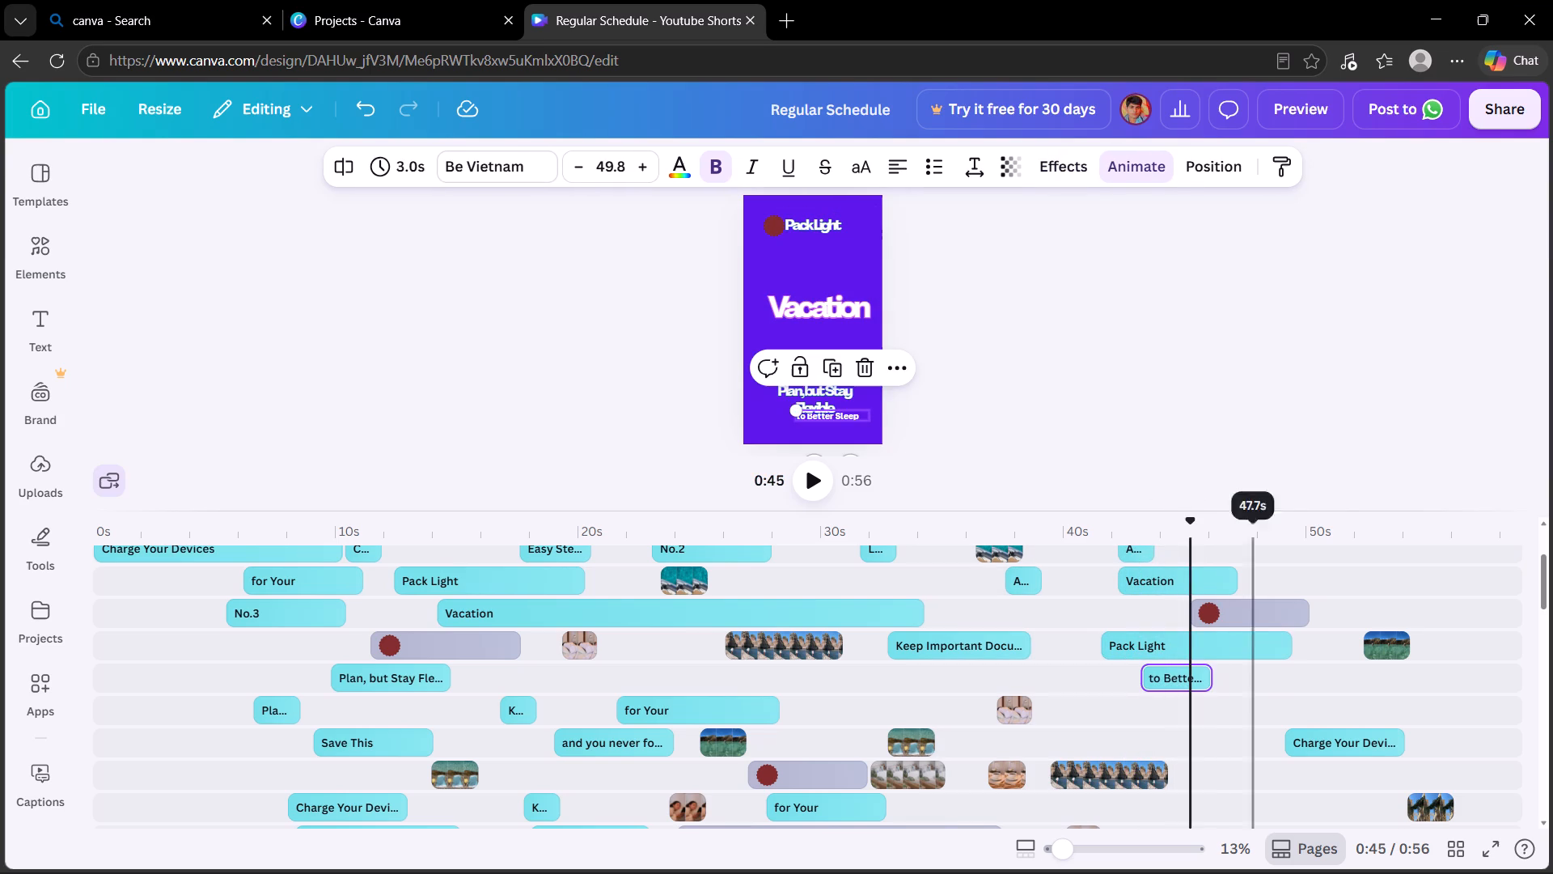
Move "Charge Your Devi..." two tracks up at about 49 s, and "for Your" near 28 s four tracks up at about 30 s.
drag(1322, 743, 1318, 687)
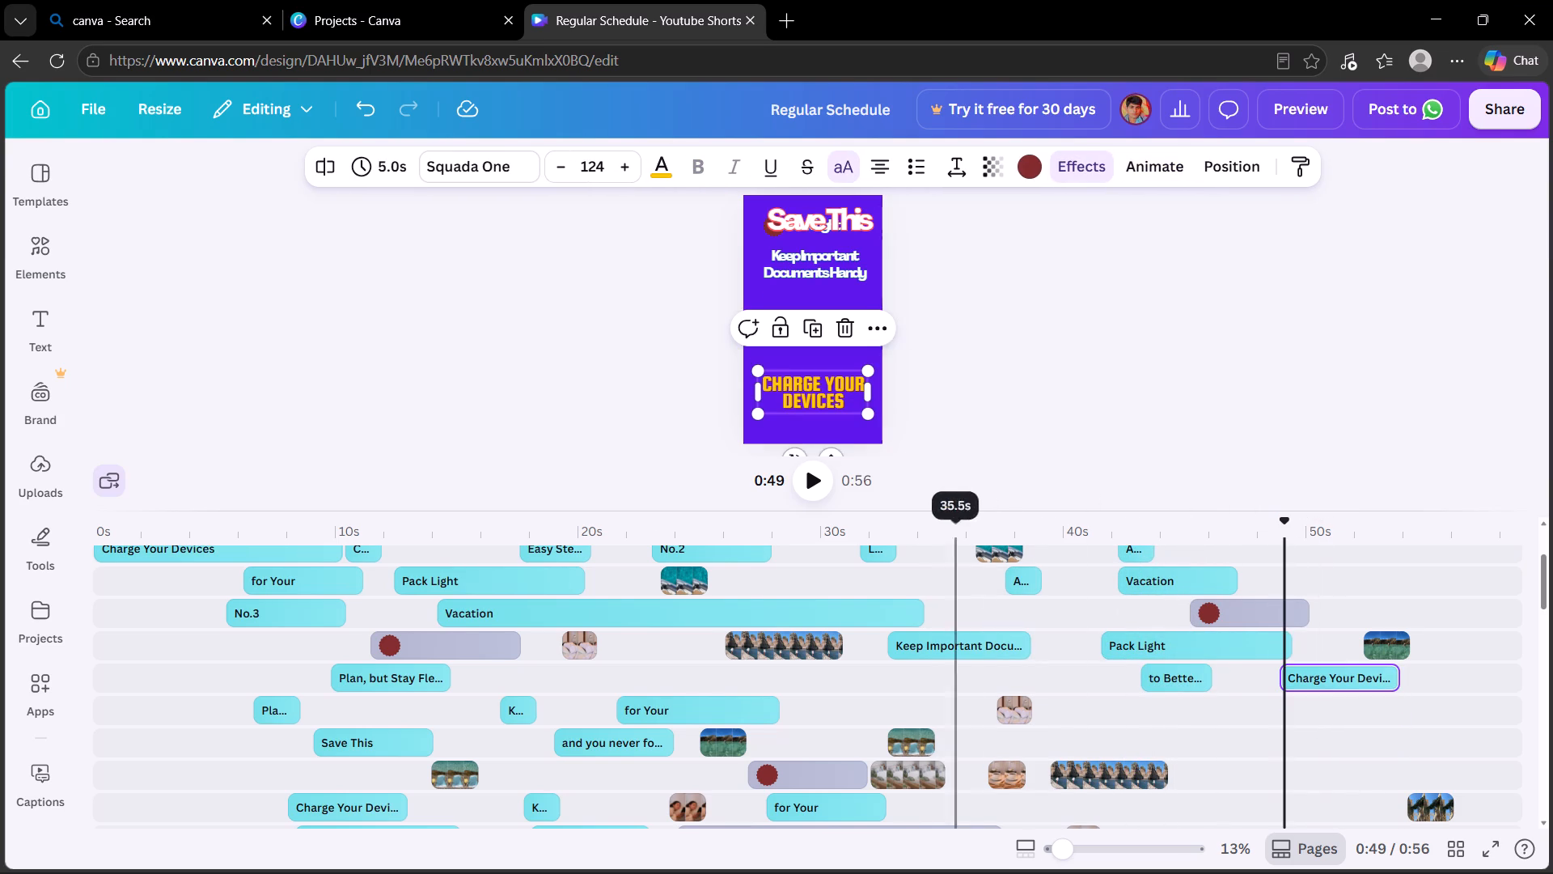
drag(844, 793, 898, 672)
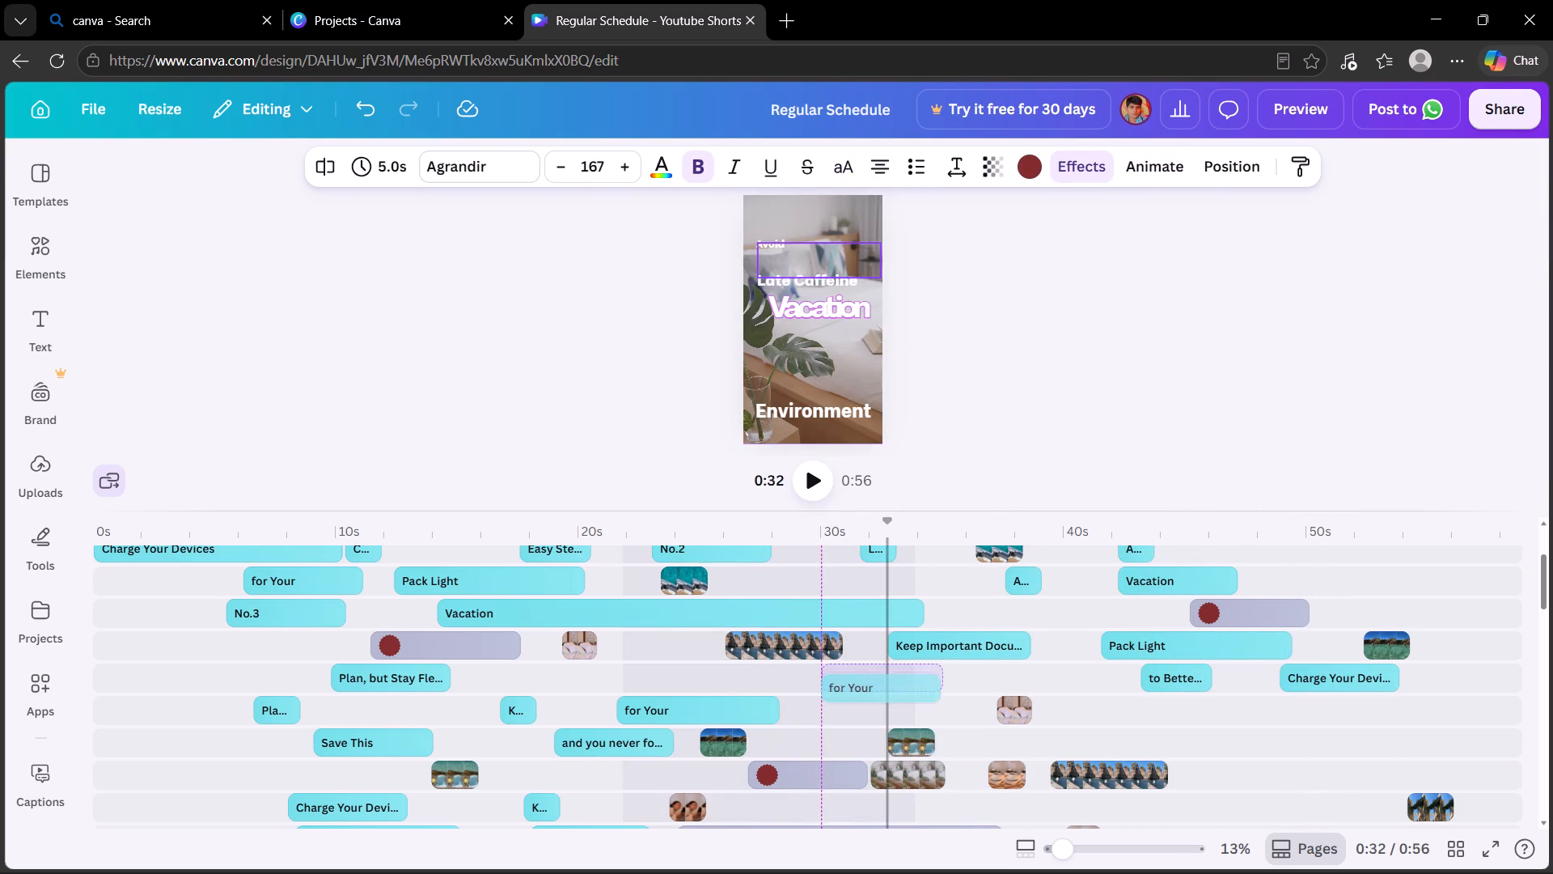
Move "for Your" near 21.5 s one track up at about 22.5 s, and "and you never fo..." one track up at about 20 s.
drag(717, 713, 734, 673)
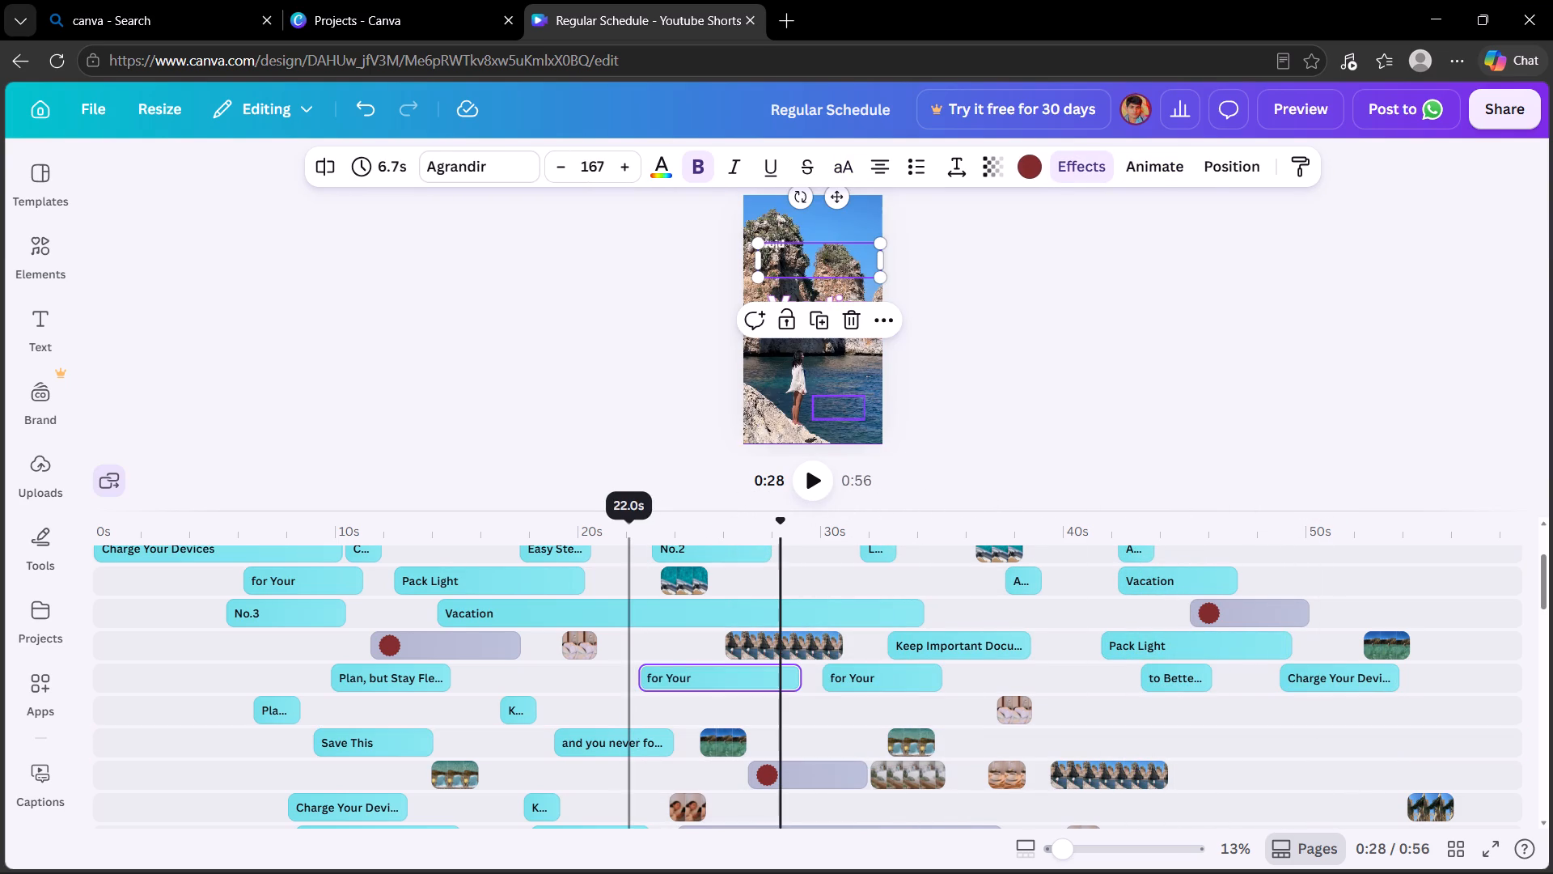
drag(628, 738, 656, 711)
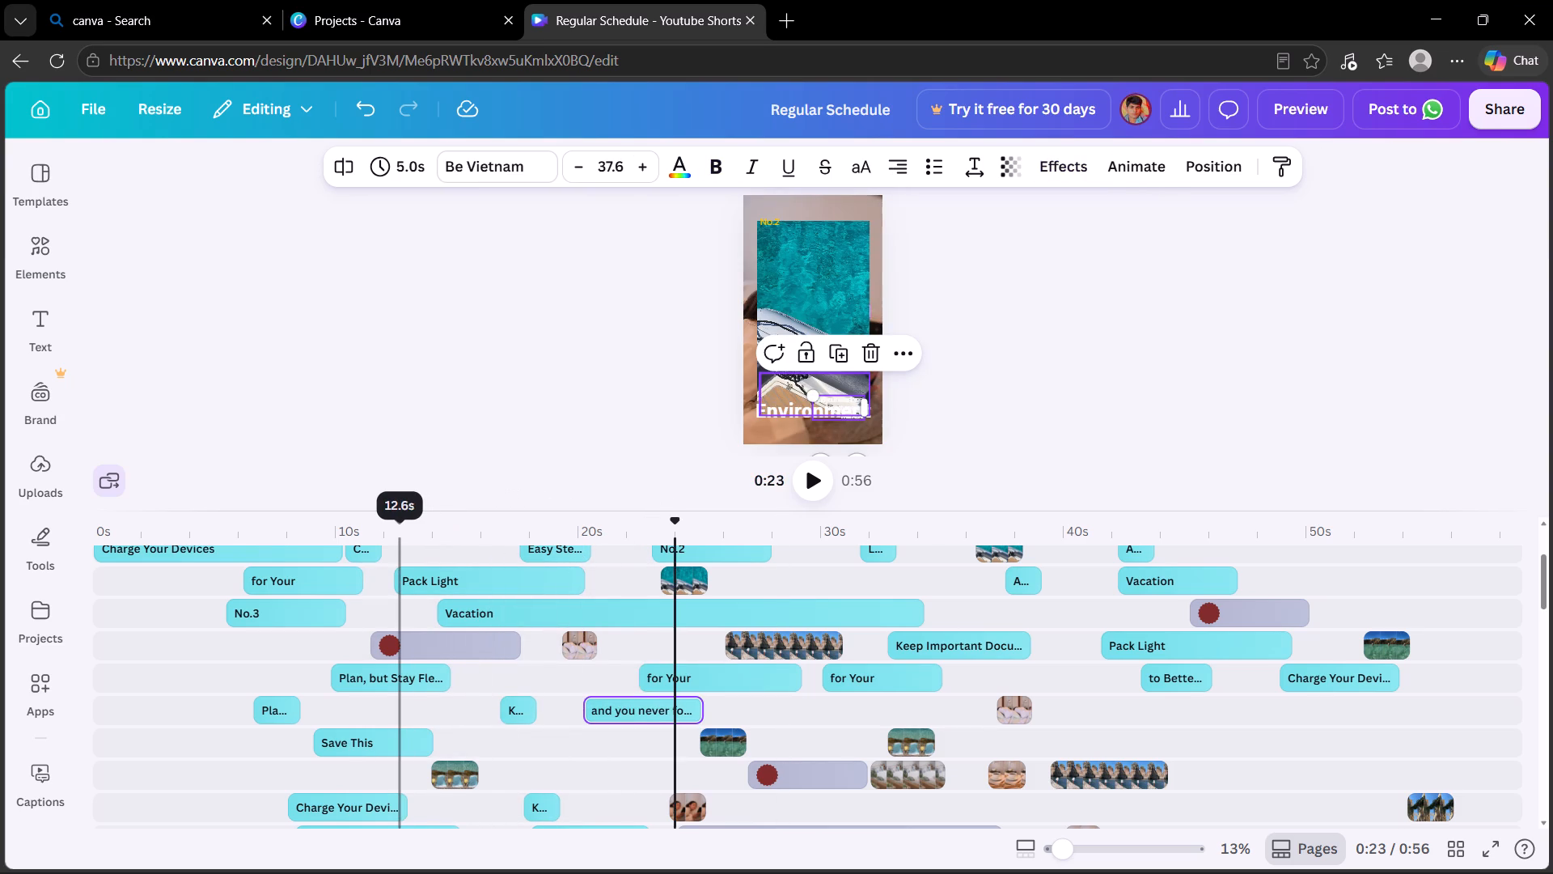
Move "Plan, but Stay Fle..." near 10 s down onto a new track at about 12 s, and "Save This" three tracks up at about 7 s.
drag(400, 685, 446, 652)
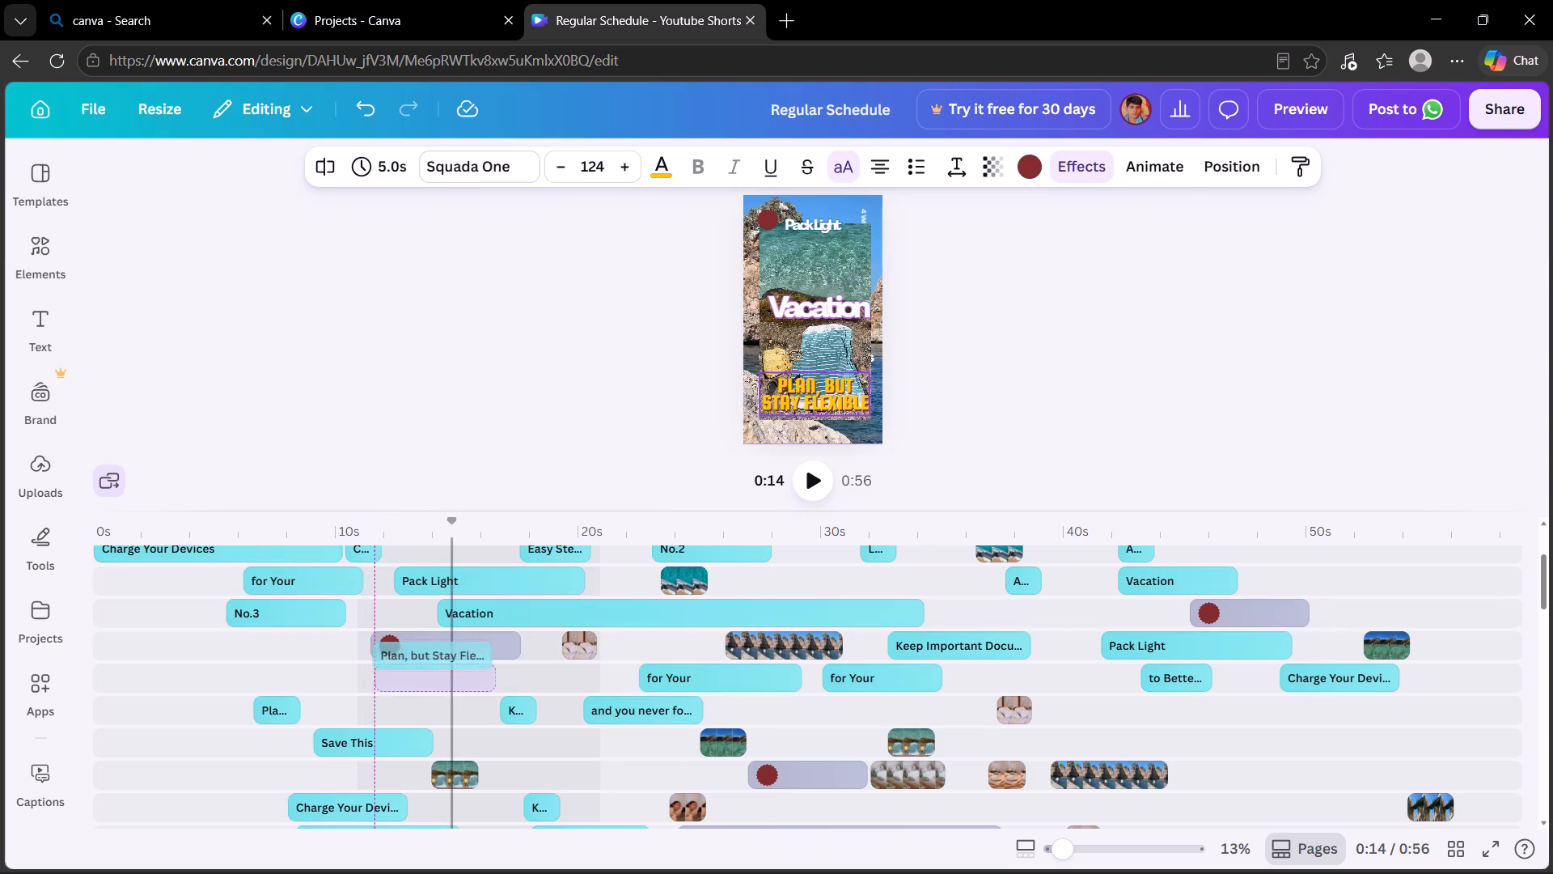
drag(446, 652, 470, 691)
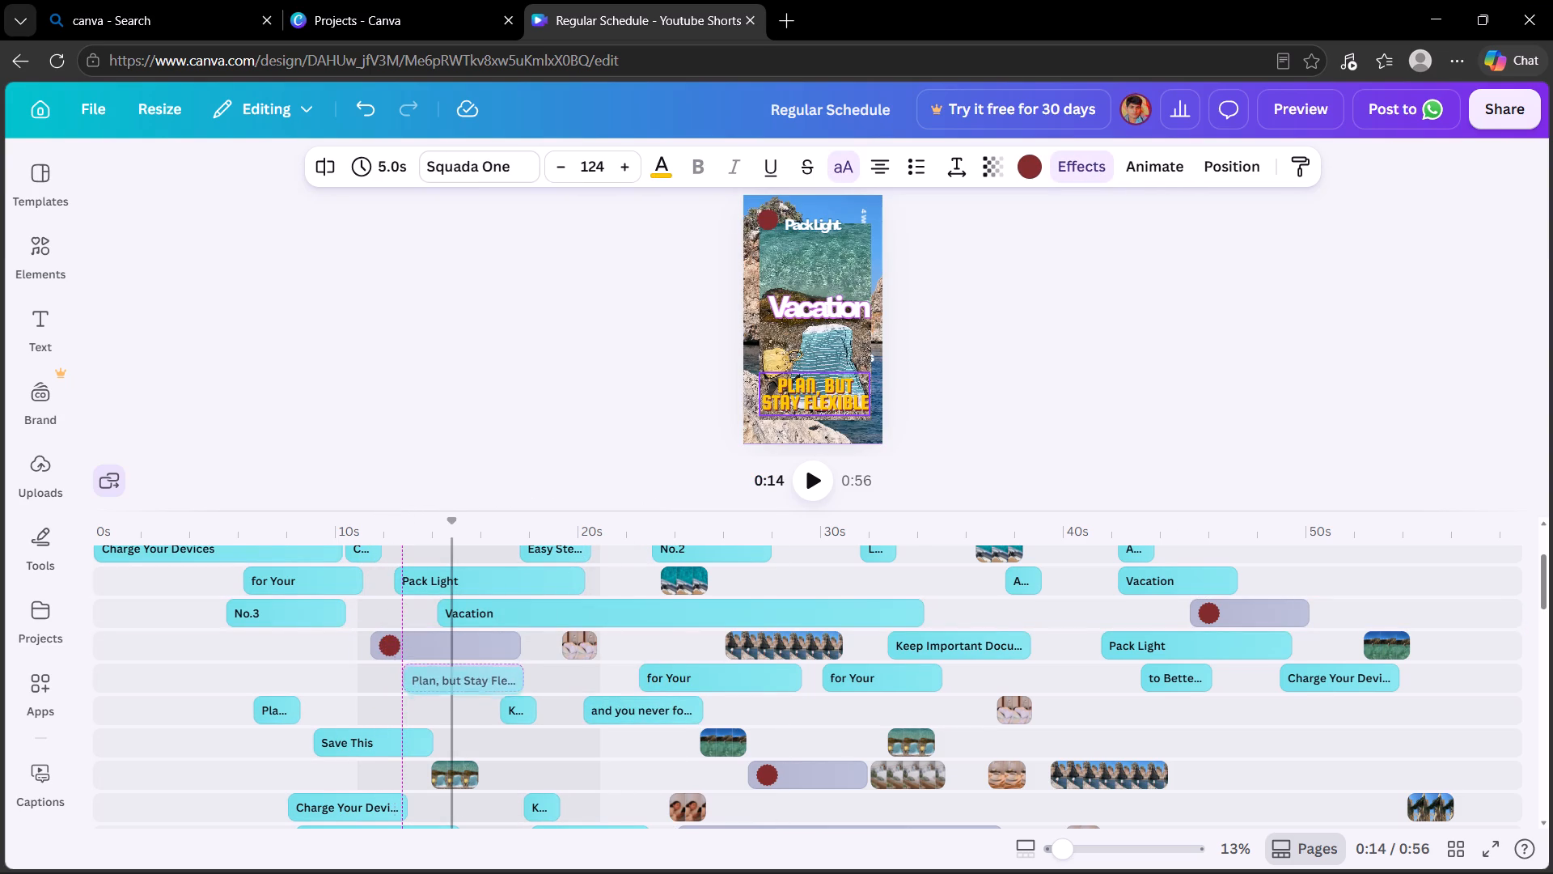
drag(470, 691, 451, 715)
drag(371, 773, 348, 764)
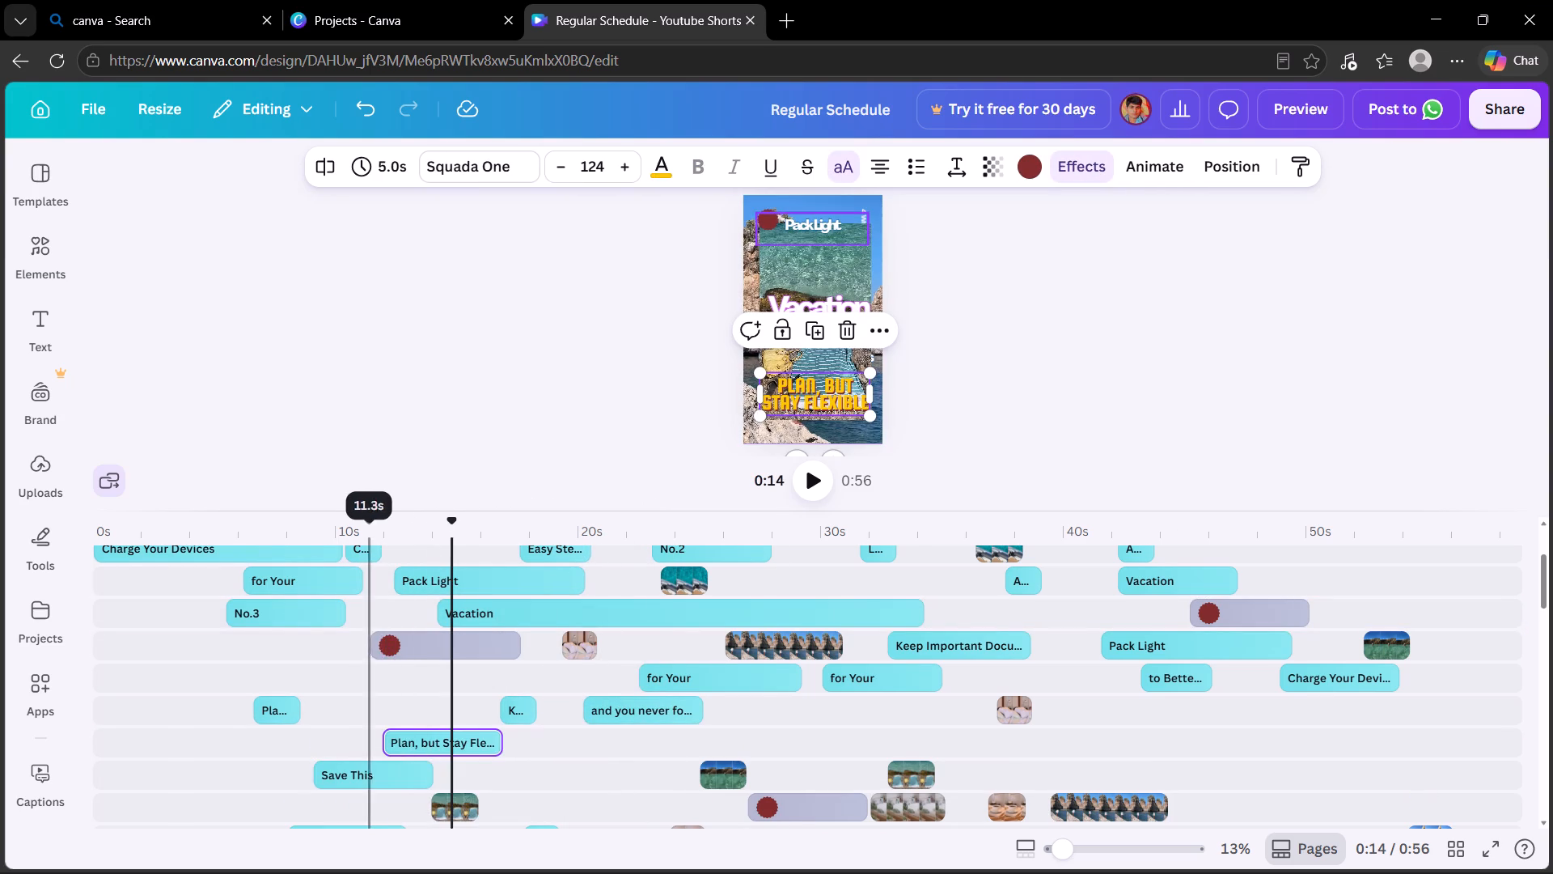
drag(348, 764, 319, 670)
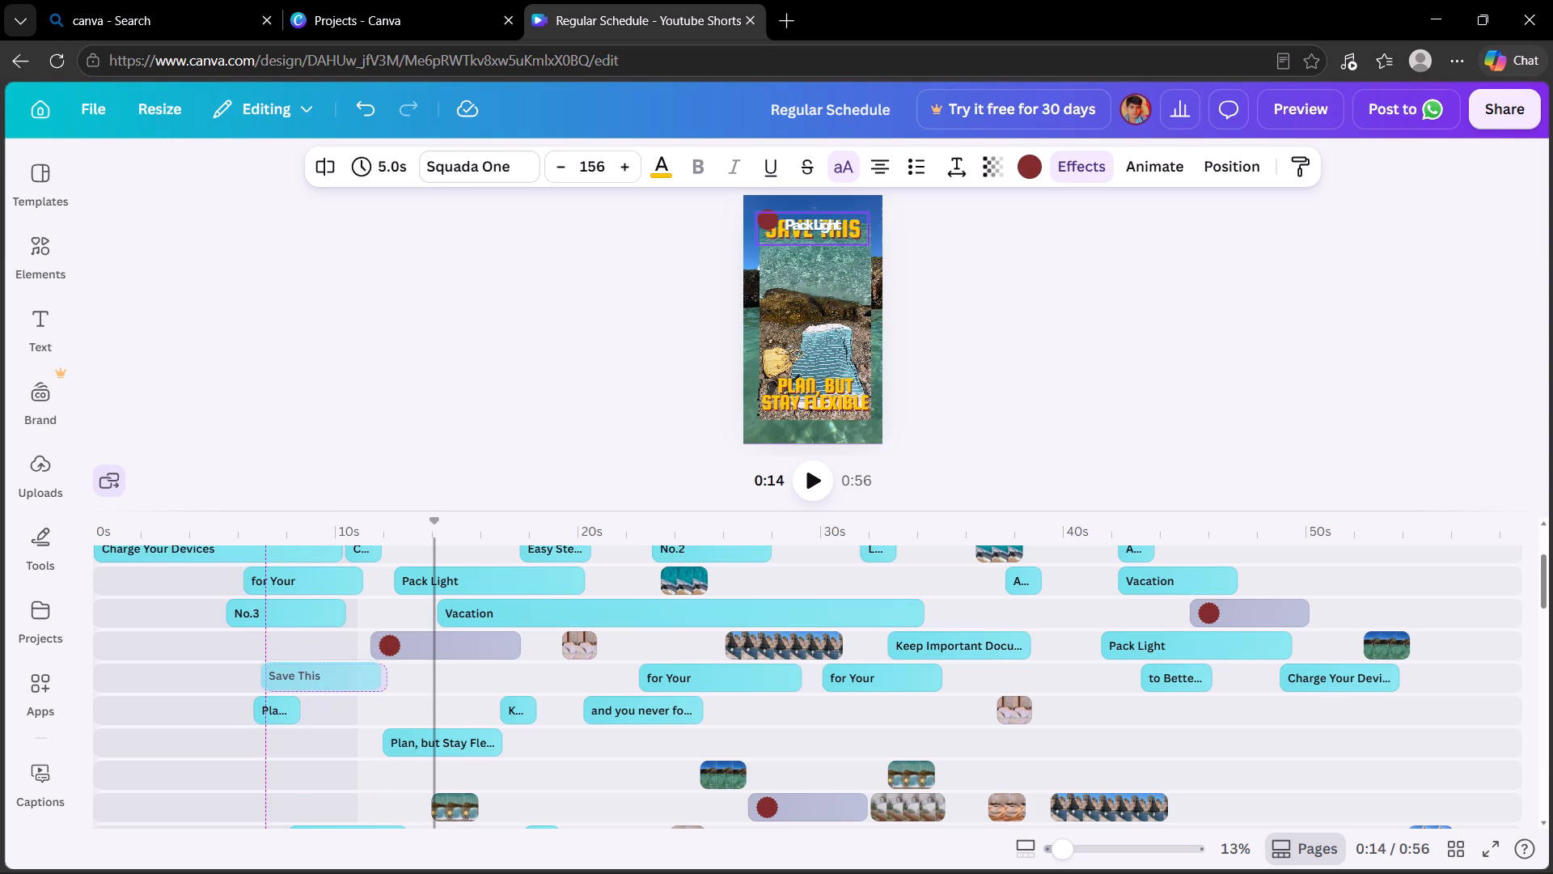
drag(319, 670, 319, 669)
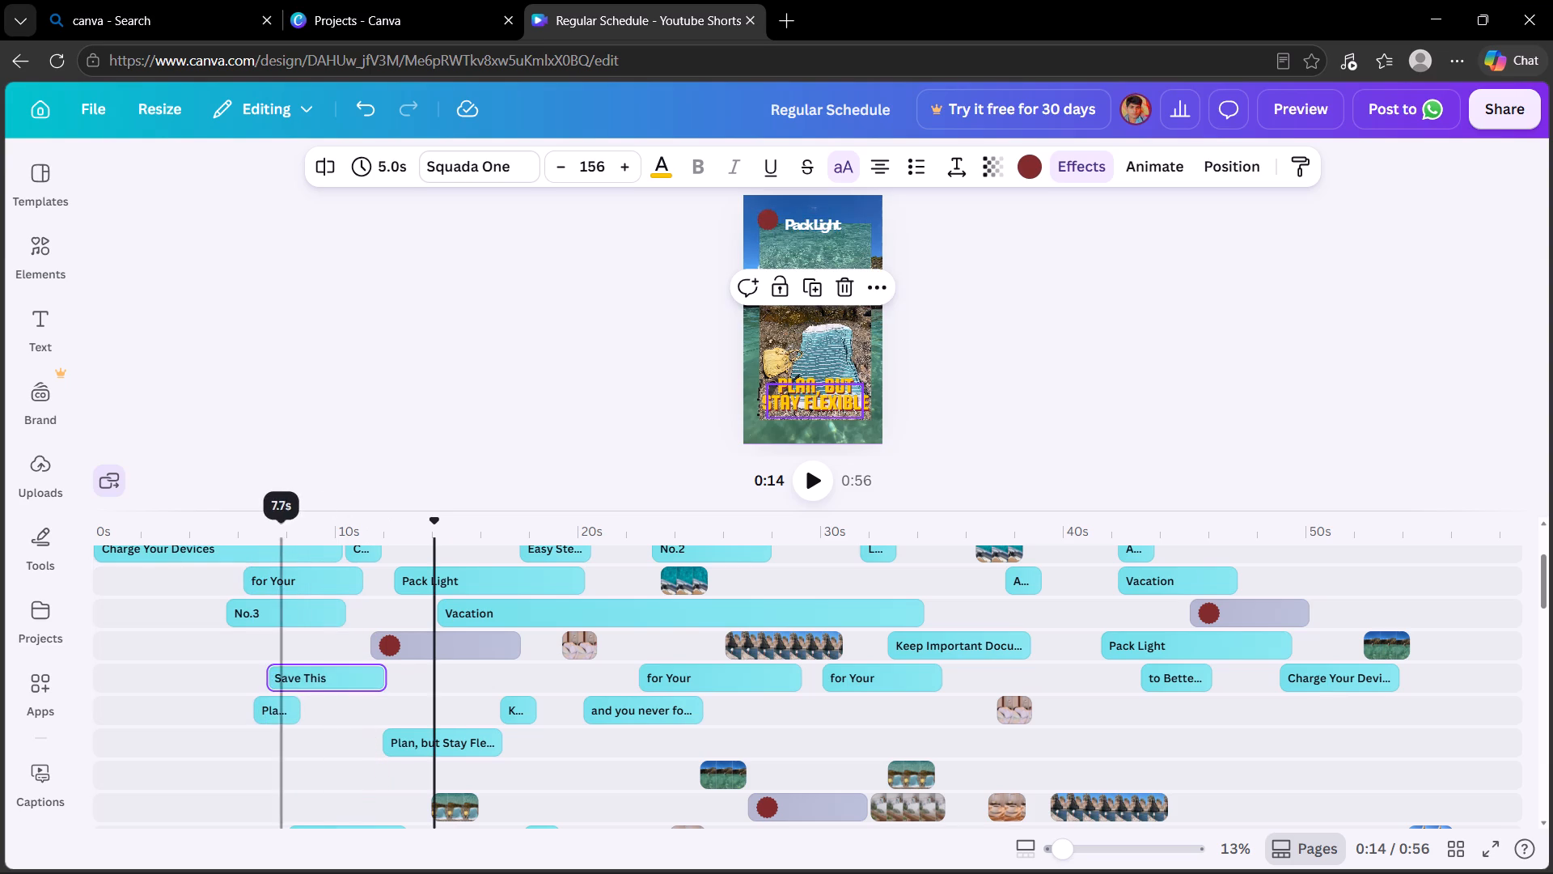
Move "Pla..." two tracks down at about 6 s, and "Plan, but Stay Fle..." onto a new track above "Save This" at about 6.5 s.
drag(285, 708, 269, 777)
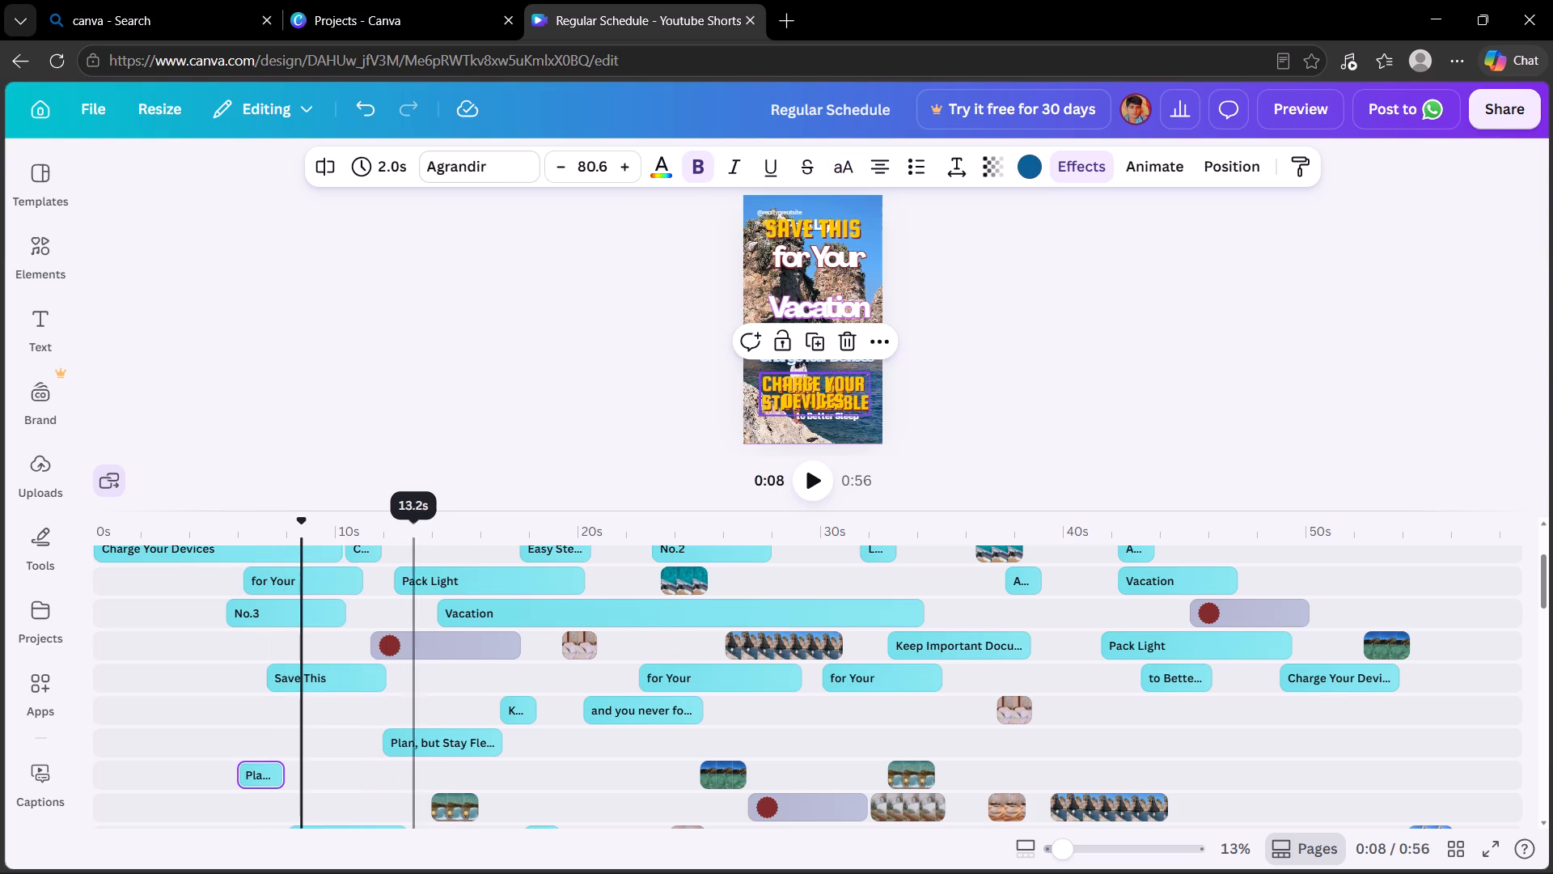
drag(424, 733, 311, 691)
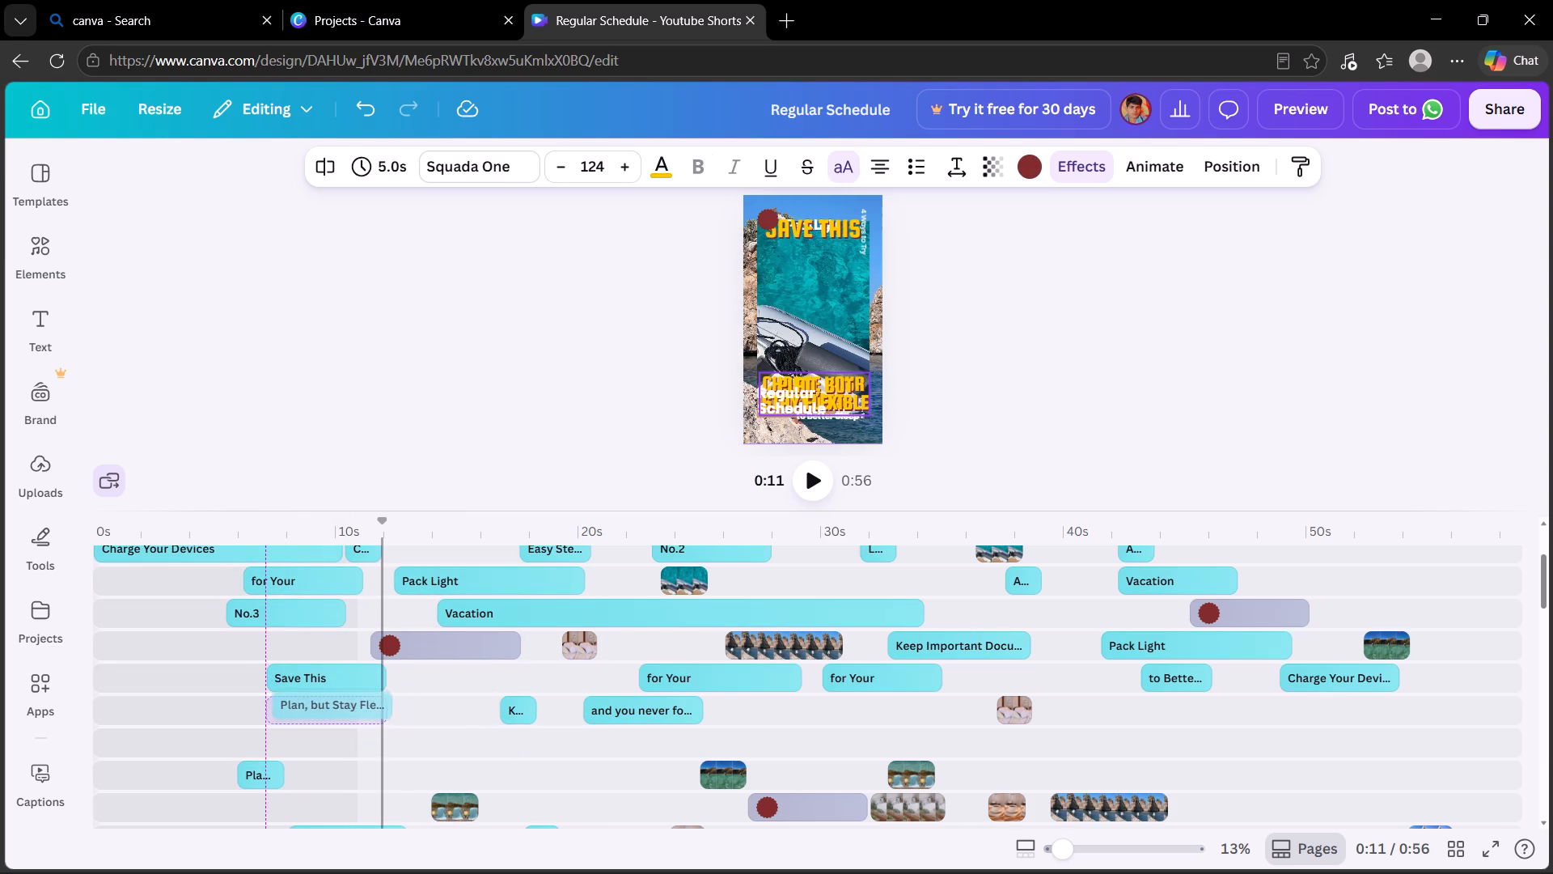
drag(311, 691, 298, 672)
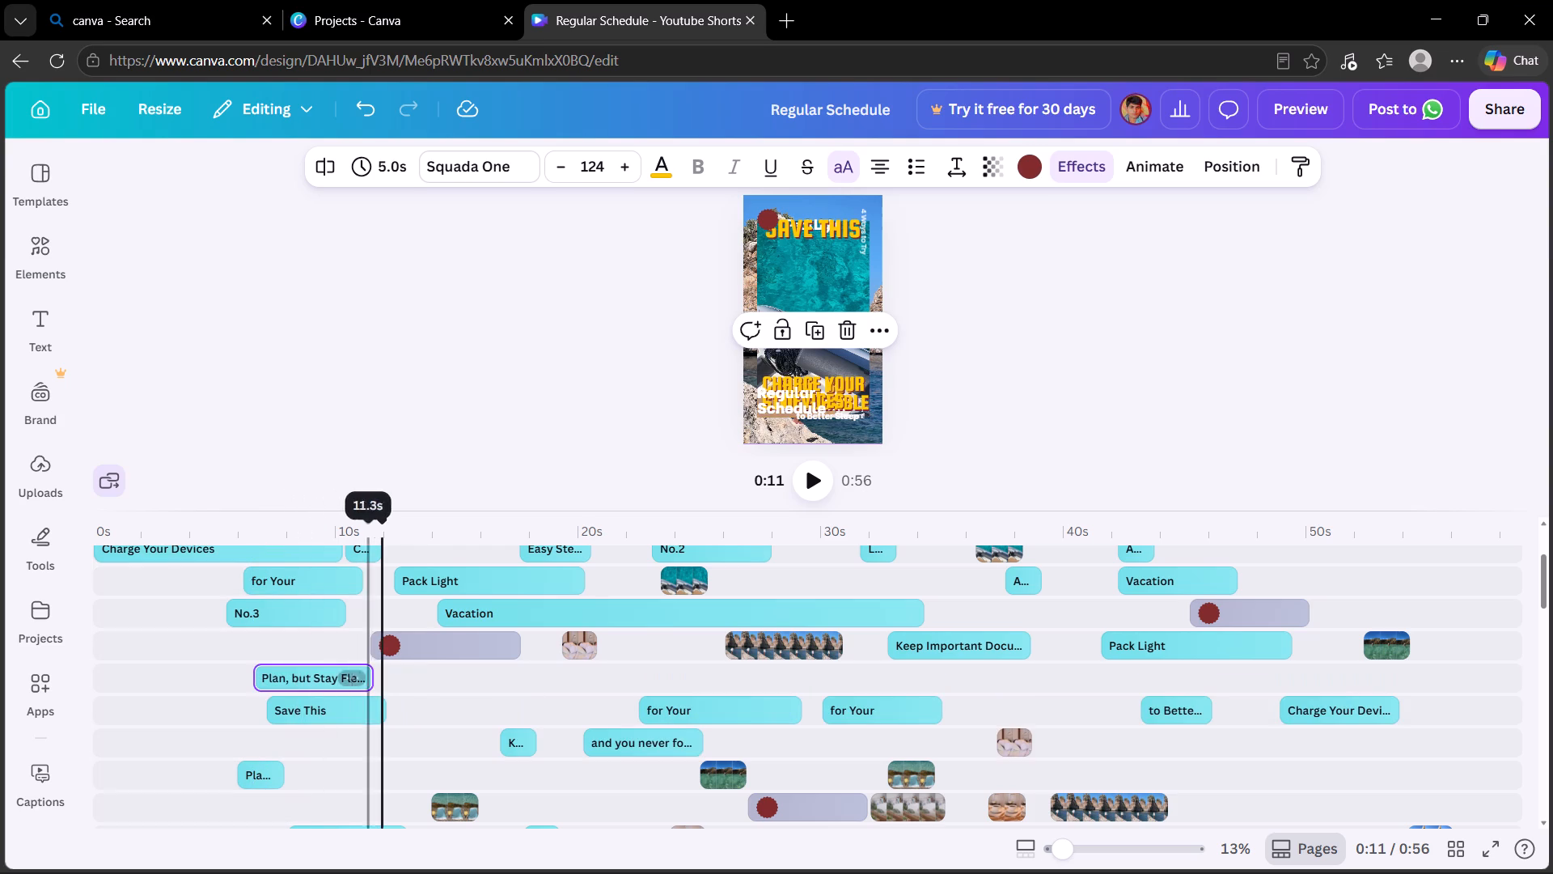
Move the 20.1 s "Vacation" clip two tracks down at about 14 s, beside "Plan, but Stay Fle...".
drag(509, 613, 501, 690)
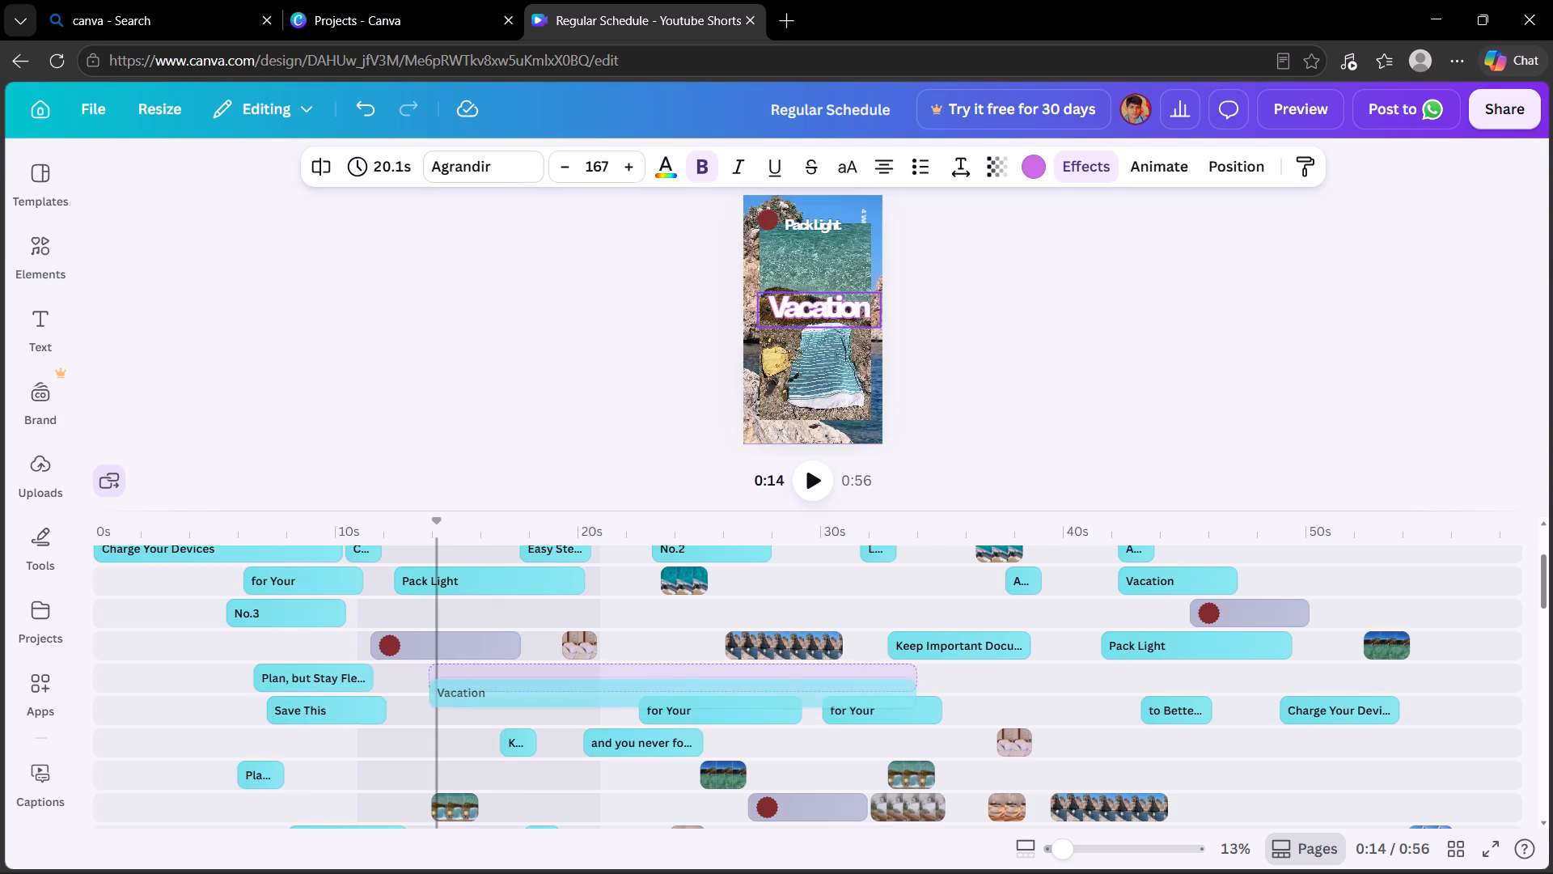
drag(501, 690, 503, 681)
Move "Plan, but Stay Flexible" near 40 s earlier on its own track to start at about 35 s.
scroll(1024, 687, up, 2)
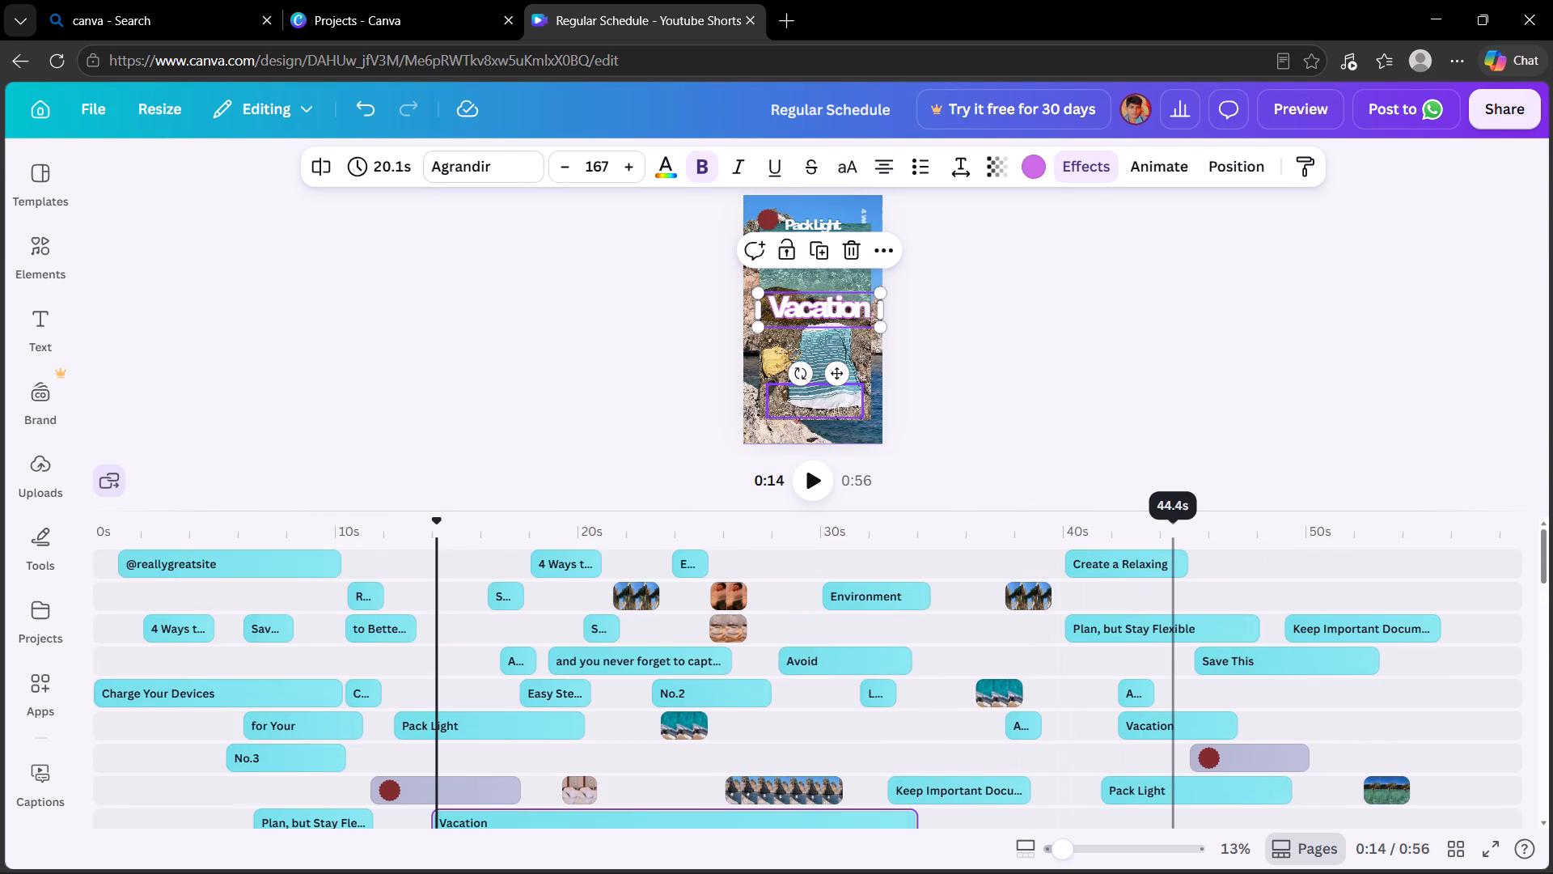
drag(1174, 634, 1155, 648)
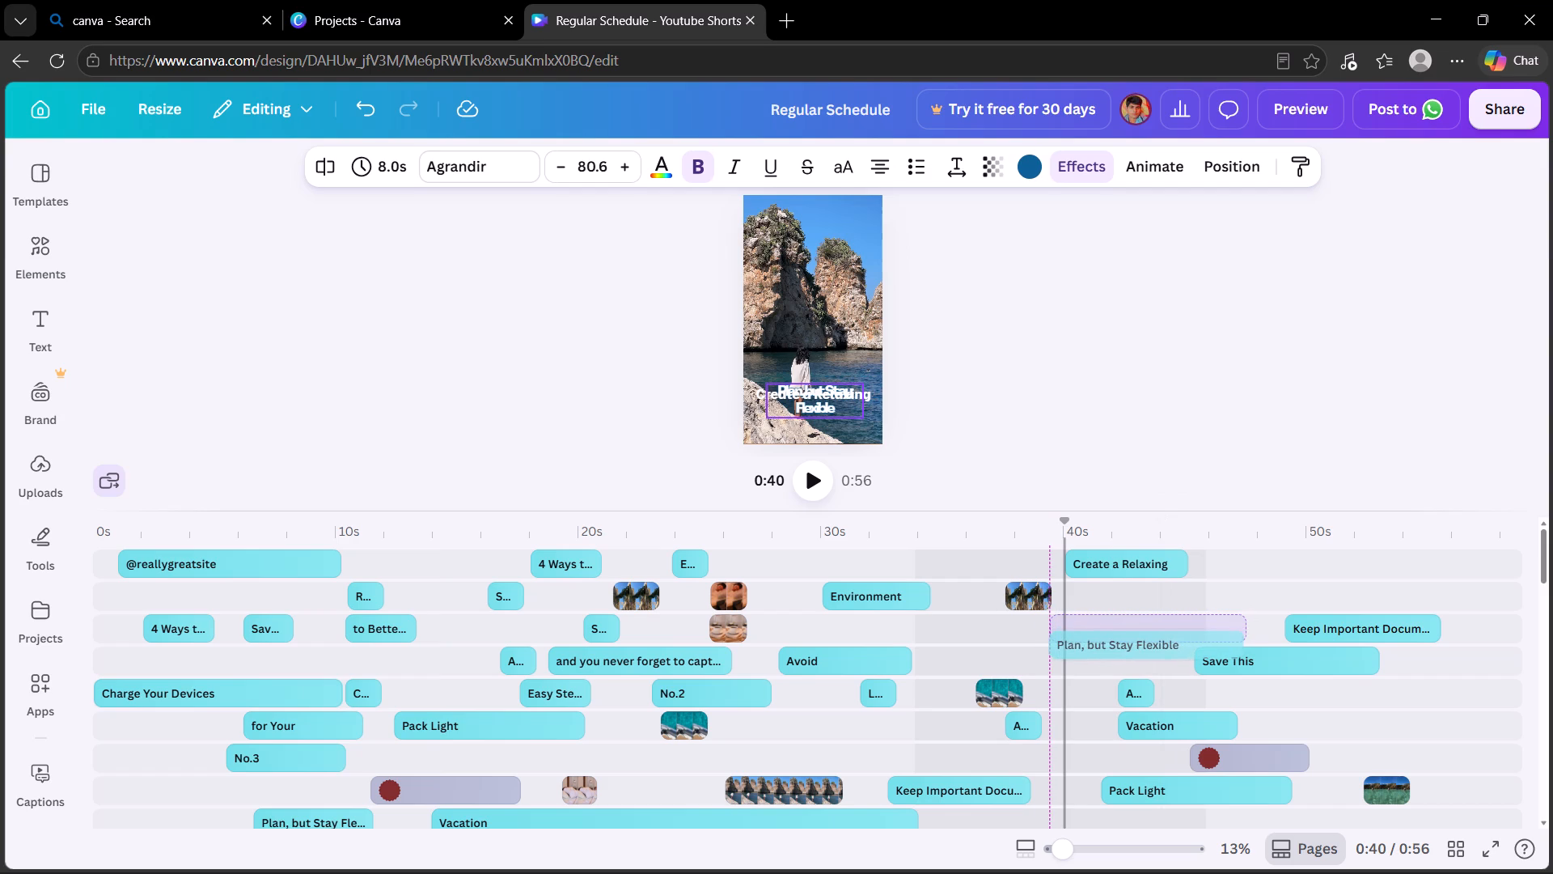
drag(1155, 648, 1151, 651)
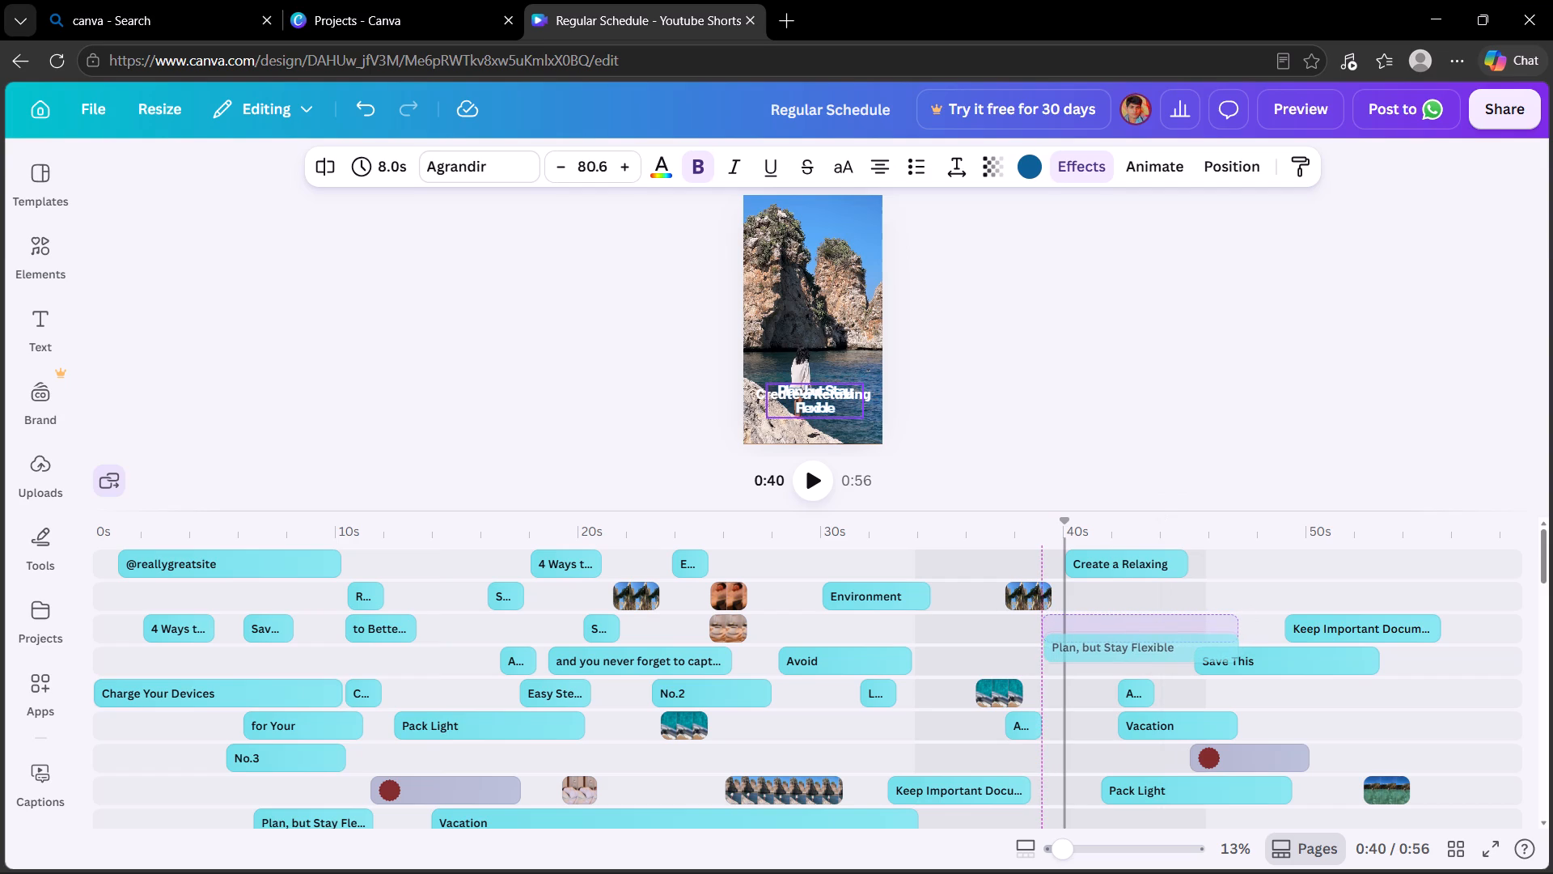
drag(1151, 651, 1150, 651)
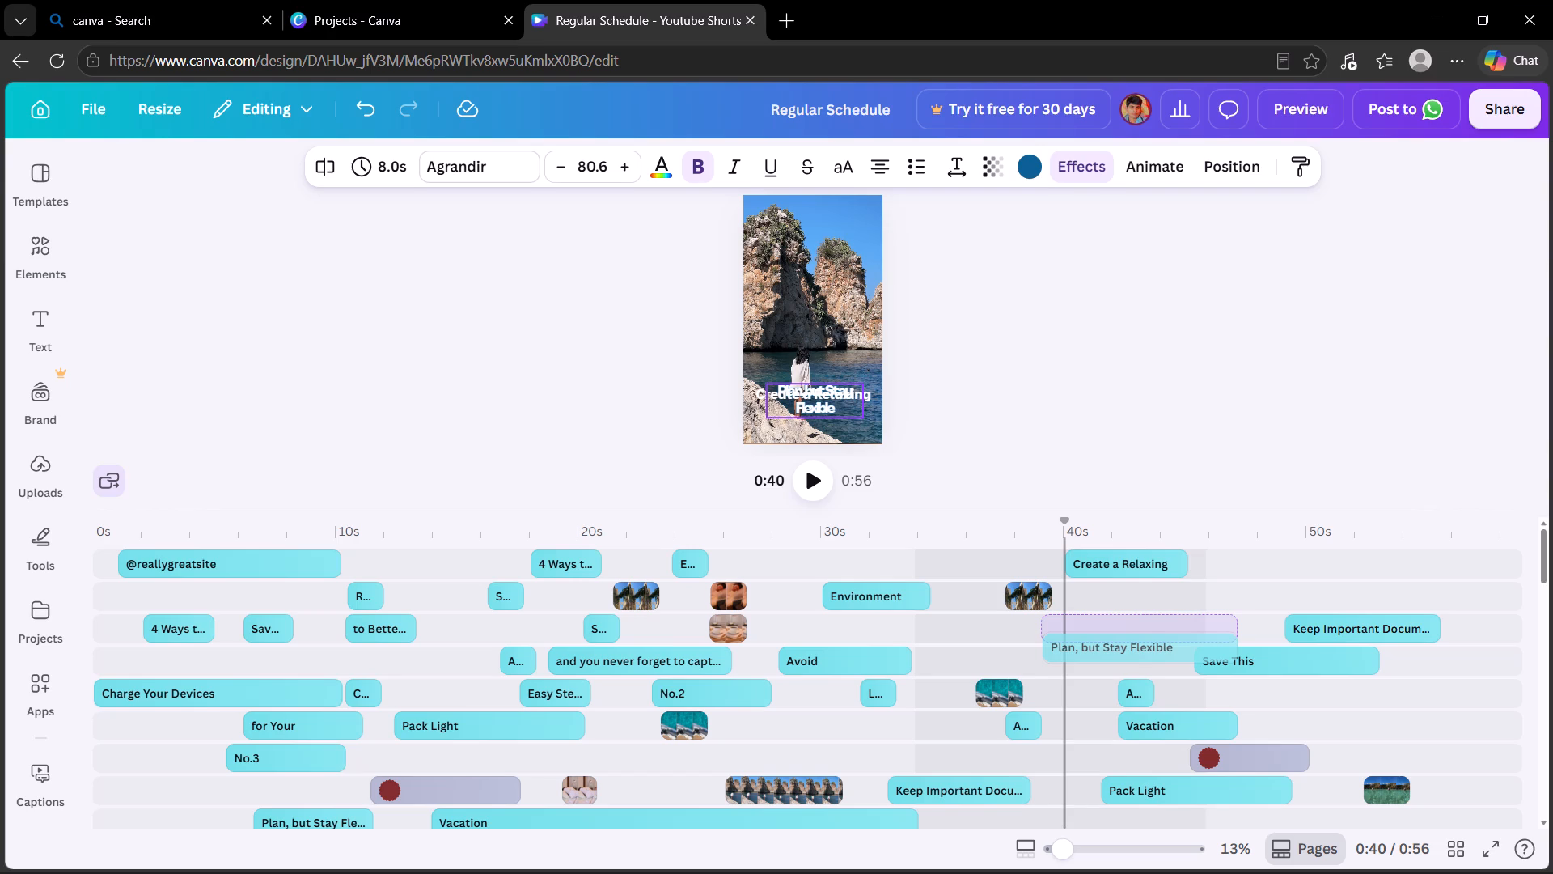
drag(1150, 651, 1142, 656)
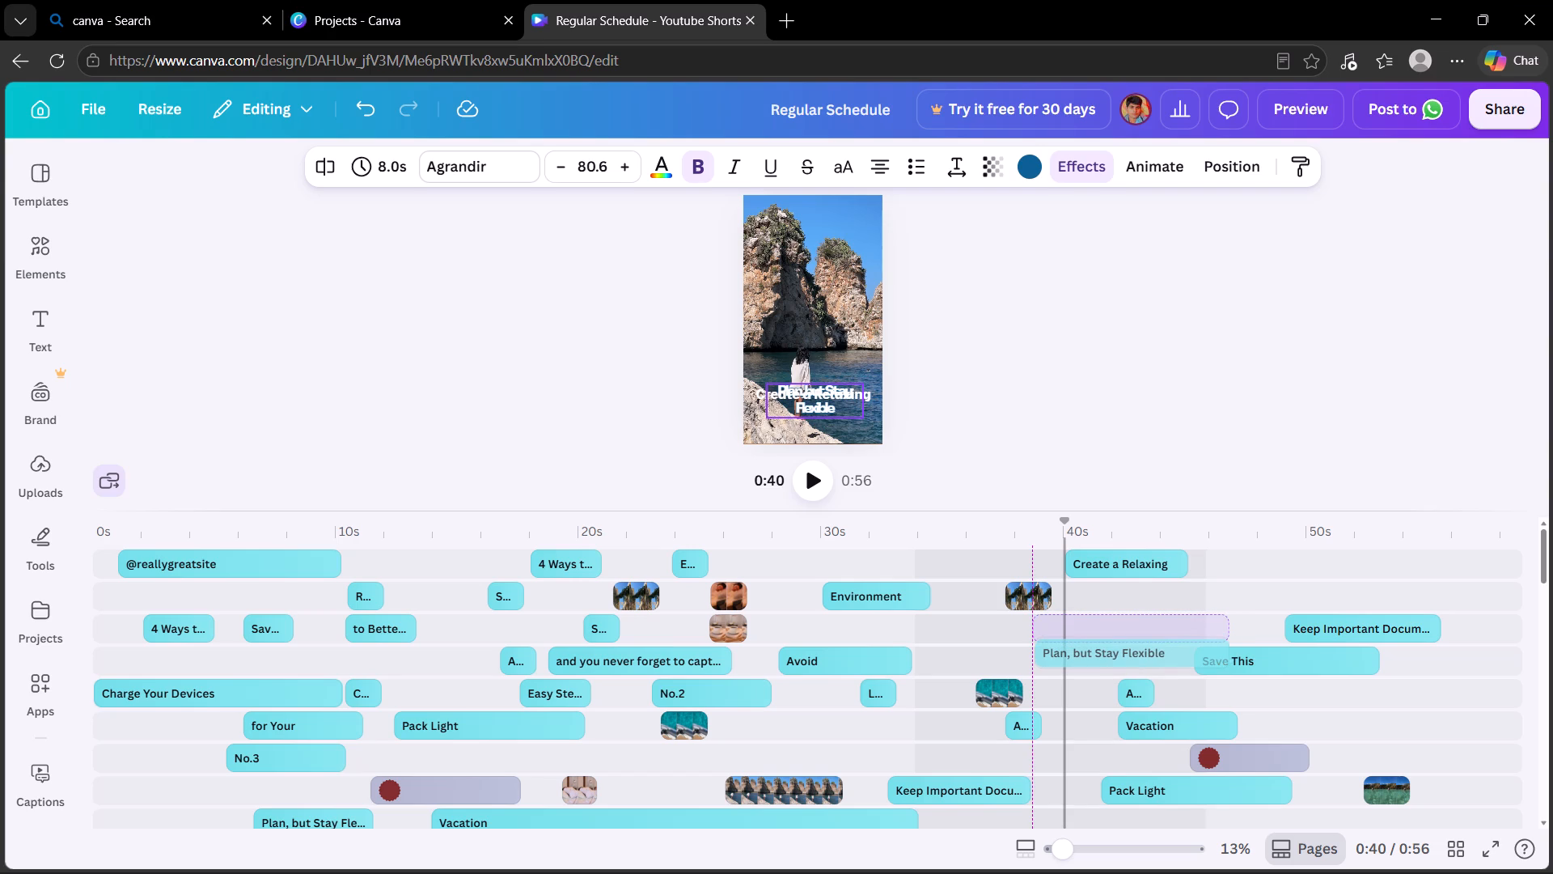
drag(1142, 656, 1049, 639)
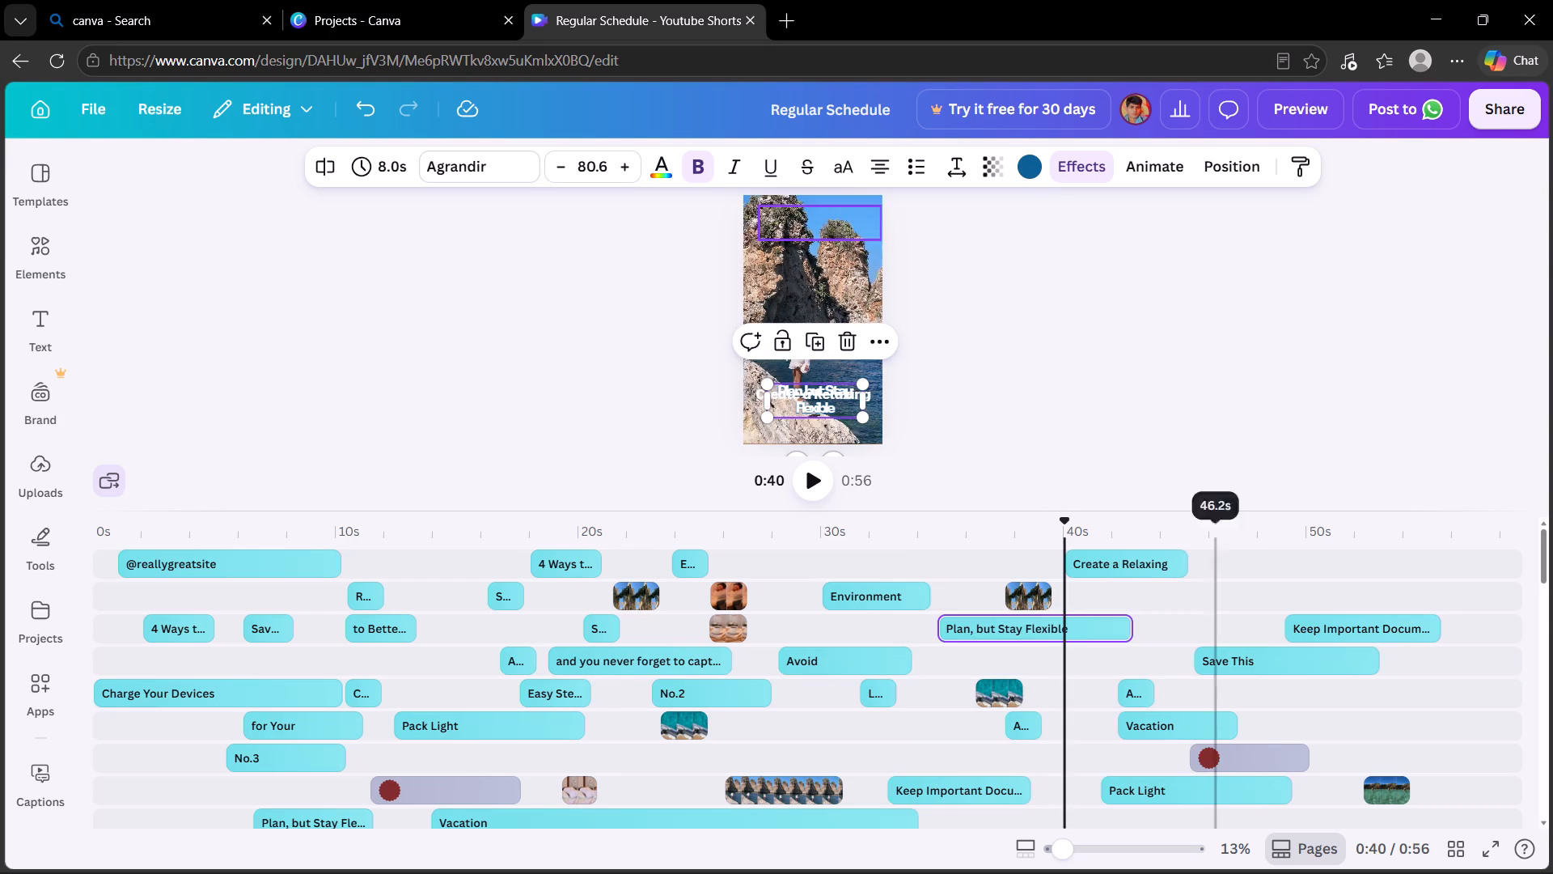
Shift "Keep Important Docum..." near 49 s to about 47 s, and "Save This" near 45.5 s to about 46 s, each on its own track.
drag(1319, 629, 1277, 592)
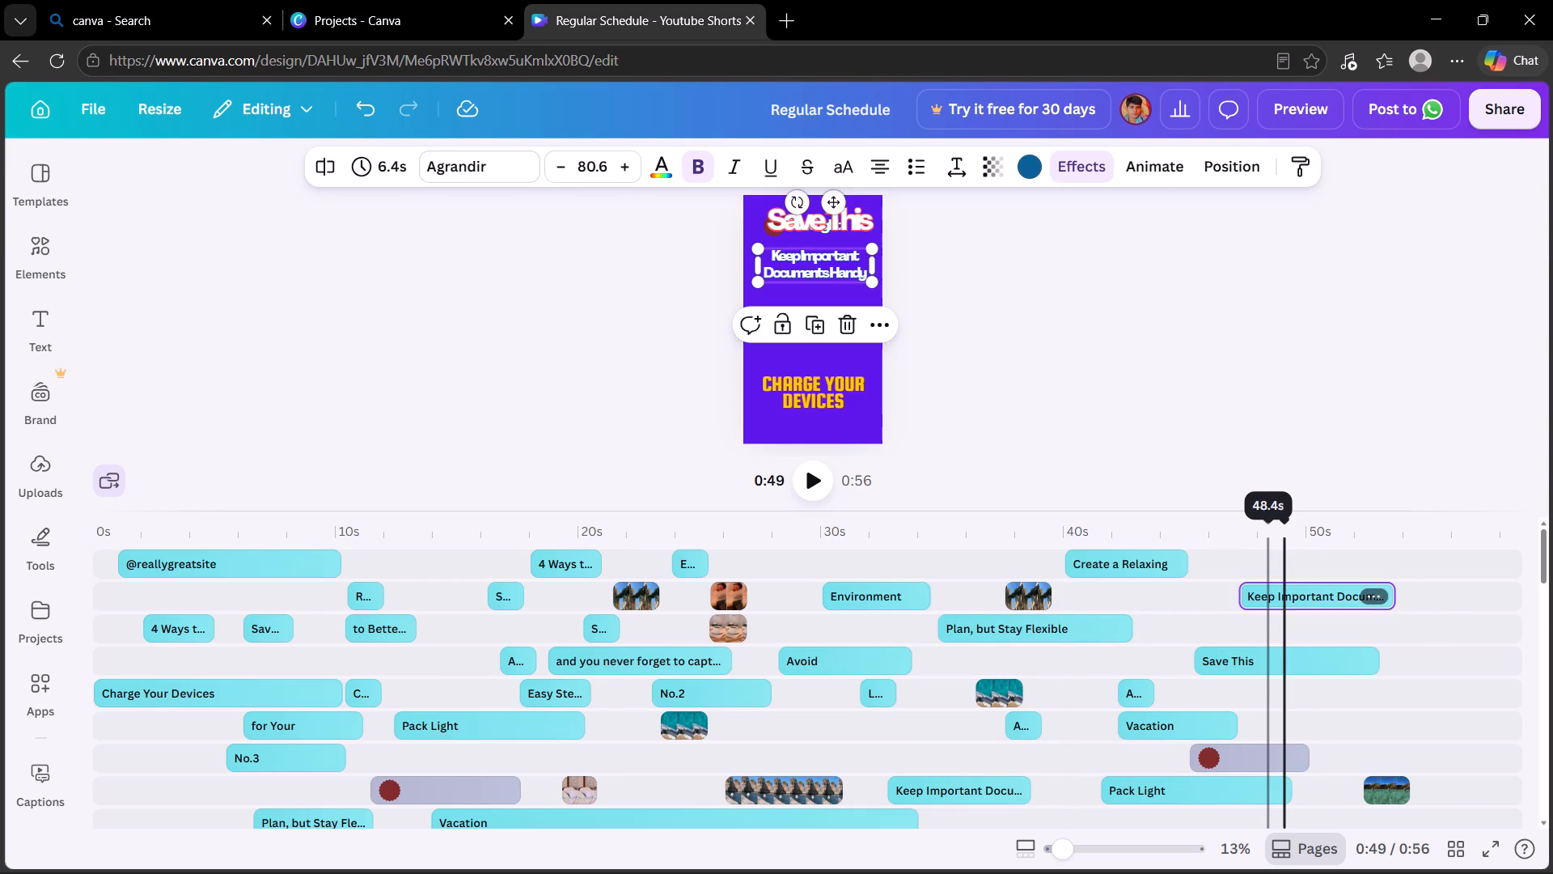
drag(1272, 657, 1280, 652)
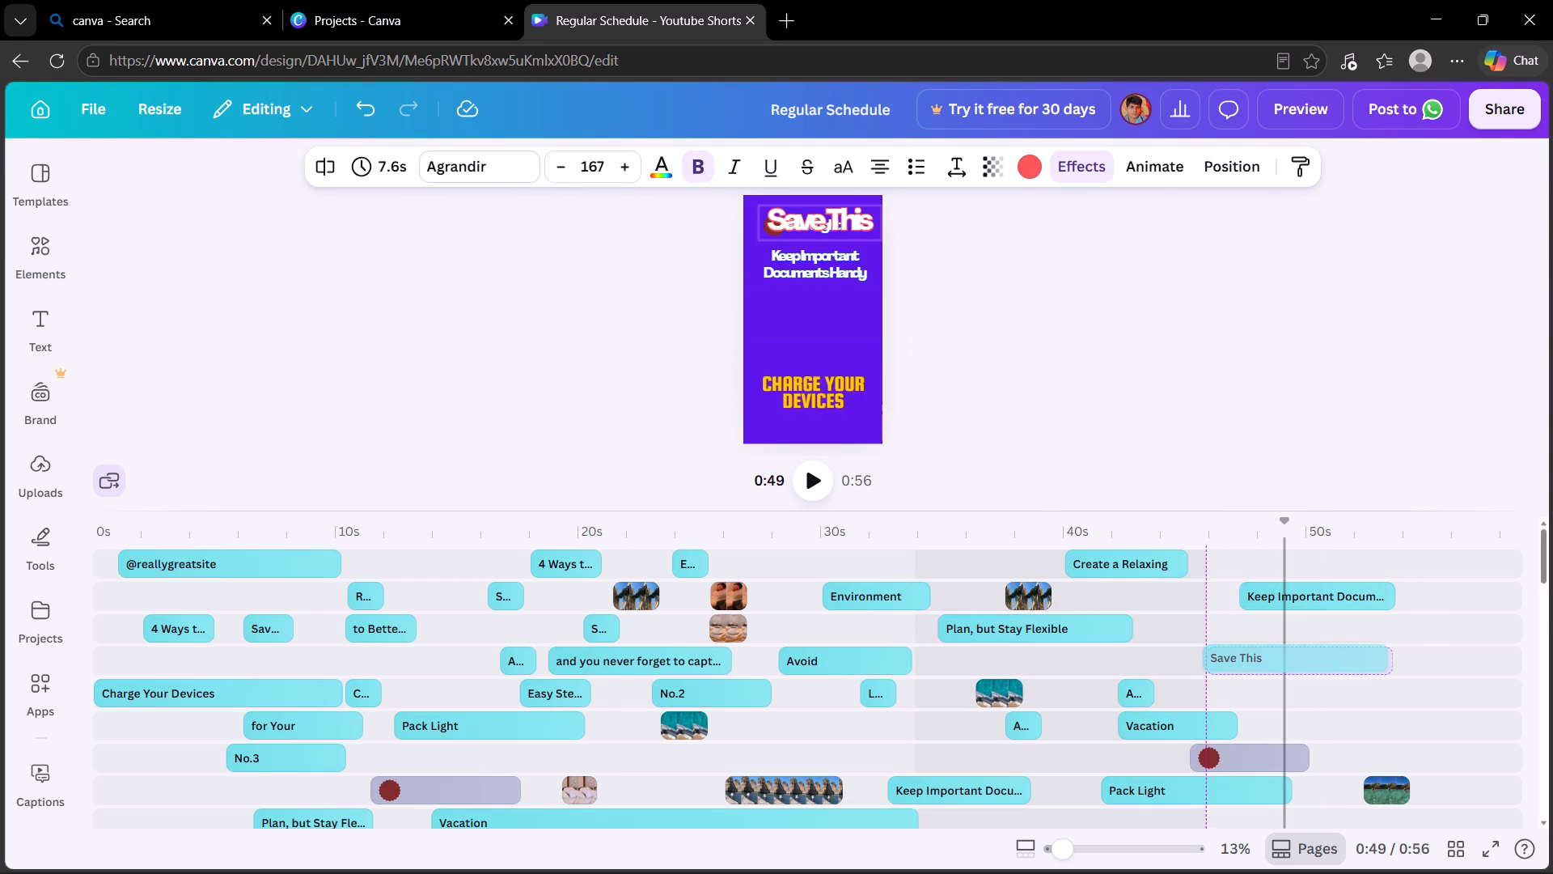
drag(1280, 652, 1281, 651)
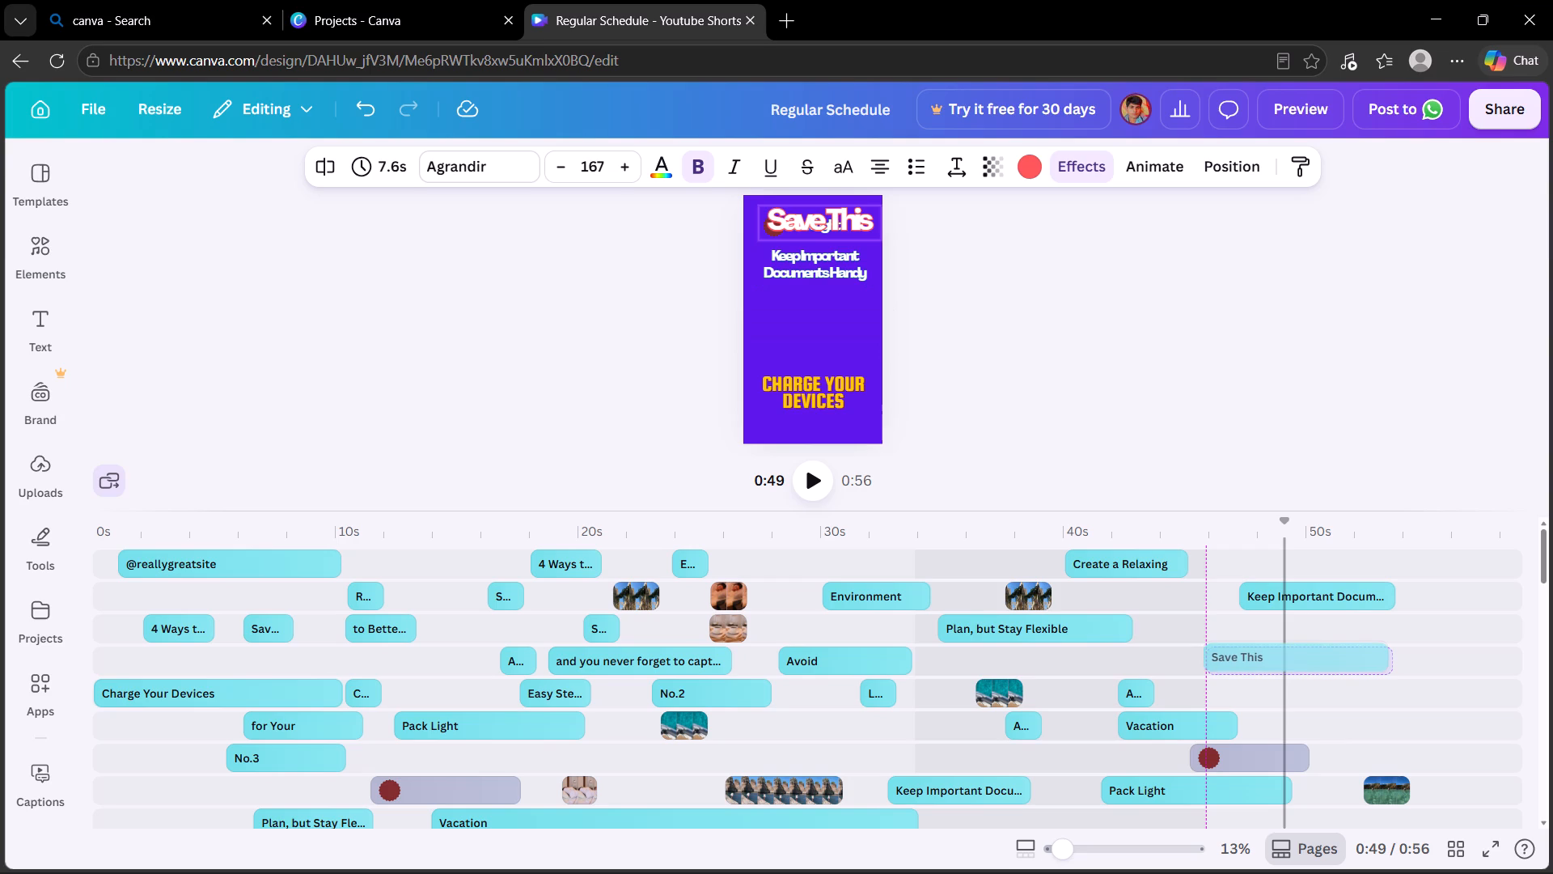
drag(1281, 651, 1284, 651)
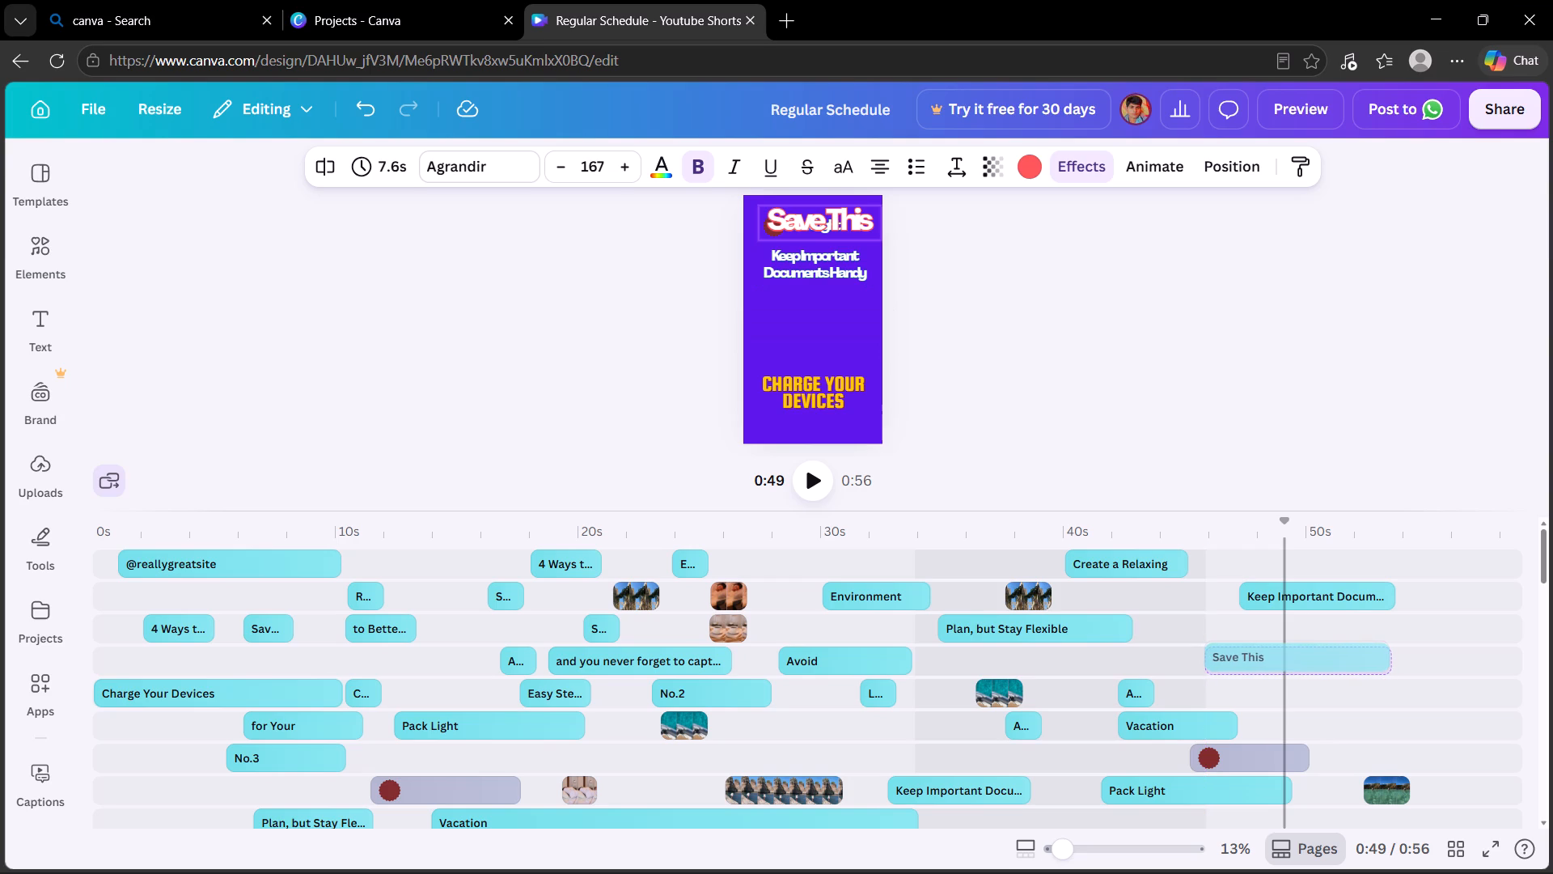
drag(1284, 651, 1284, 651)
drag(1284, 651, 1289, 647)
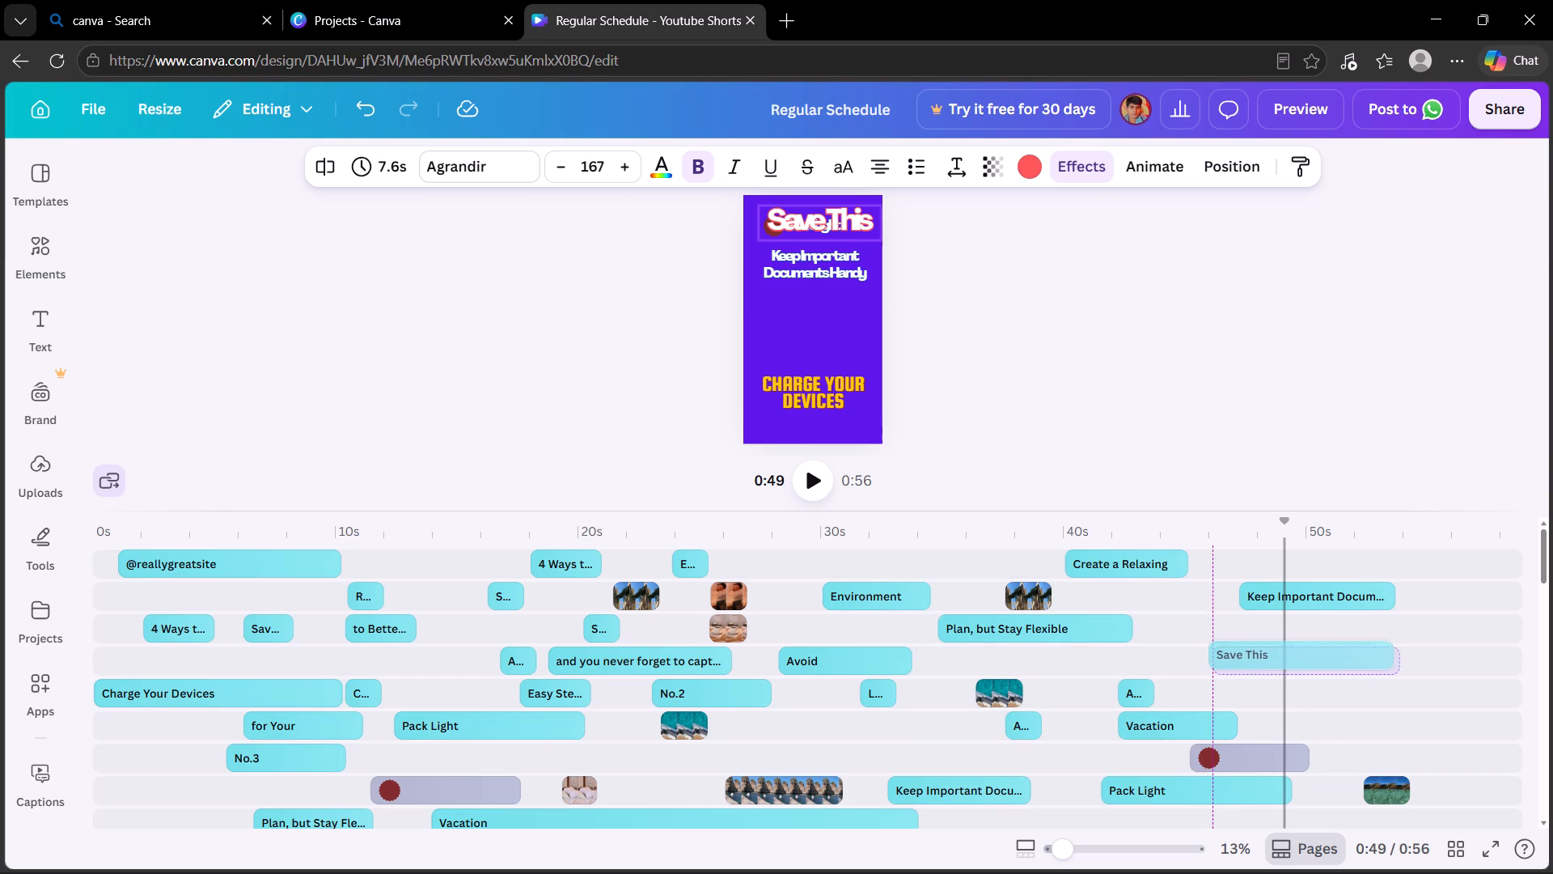
drag(1289, 647, 1291, 646)
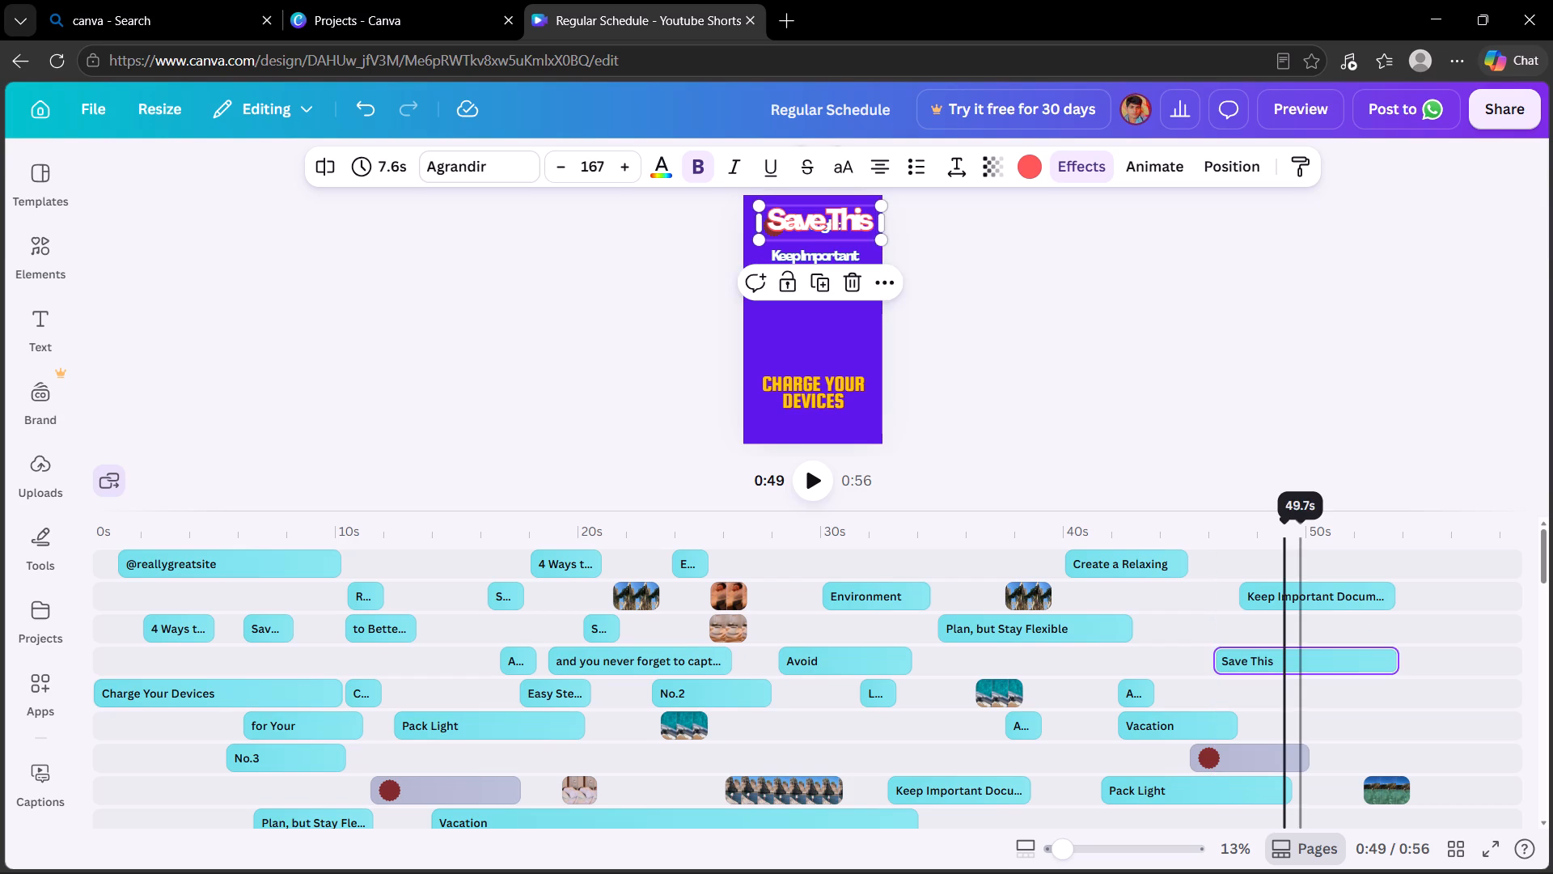
drag(1304, 599, 1296, 617)
click(1296, 617)
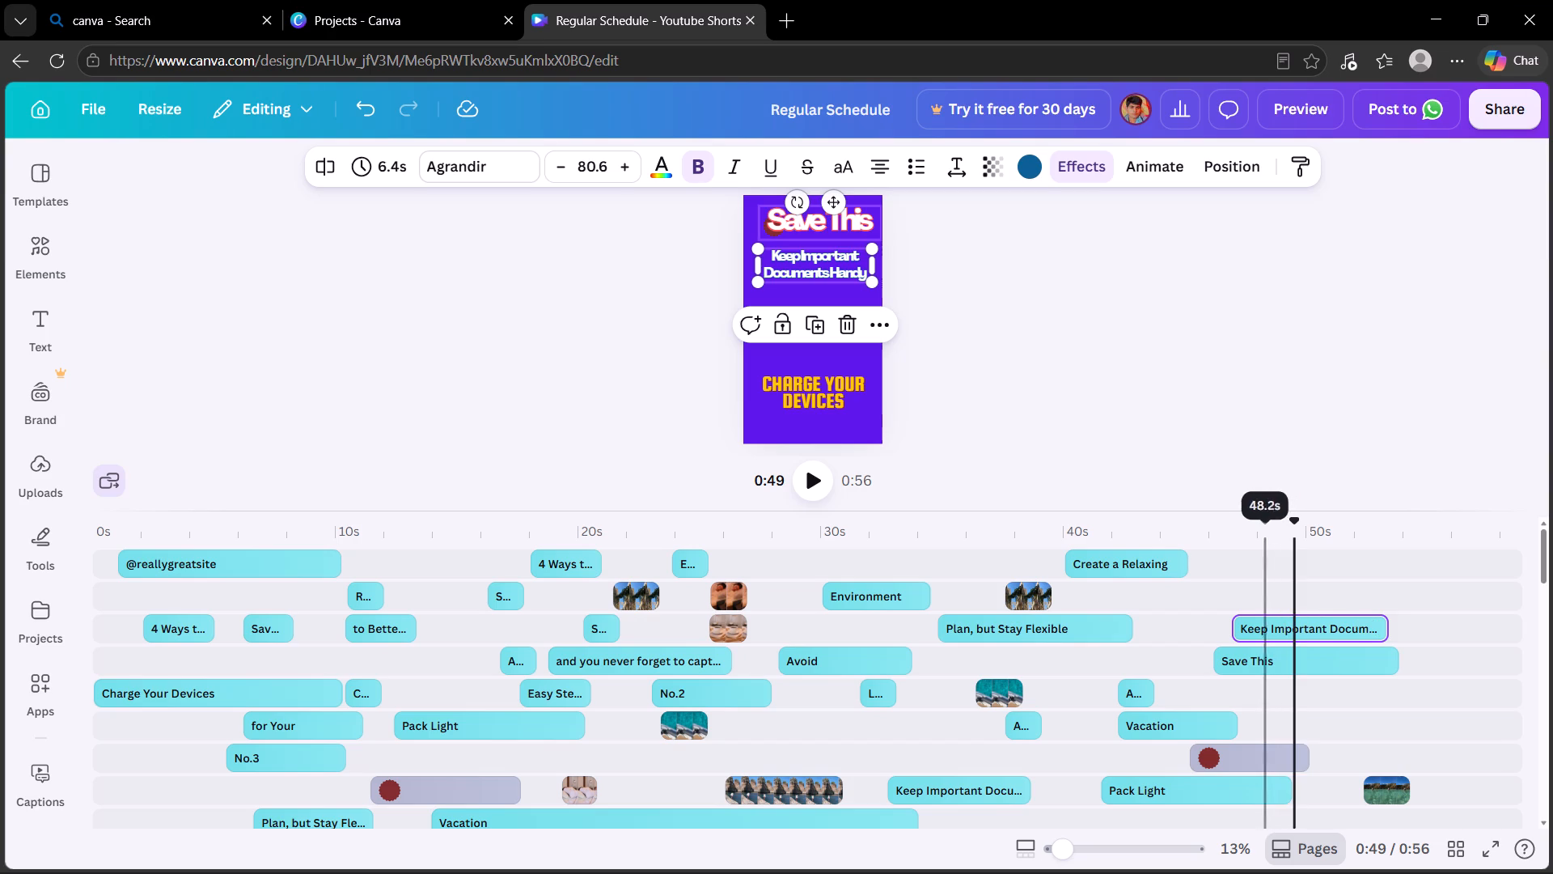
Move "Pack Light" near 41.5 s three tracks up at about 47 s, and "Vacation" near 42 s two tracks down at about 40 s.
drag(1156, 779, 1213, 743)
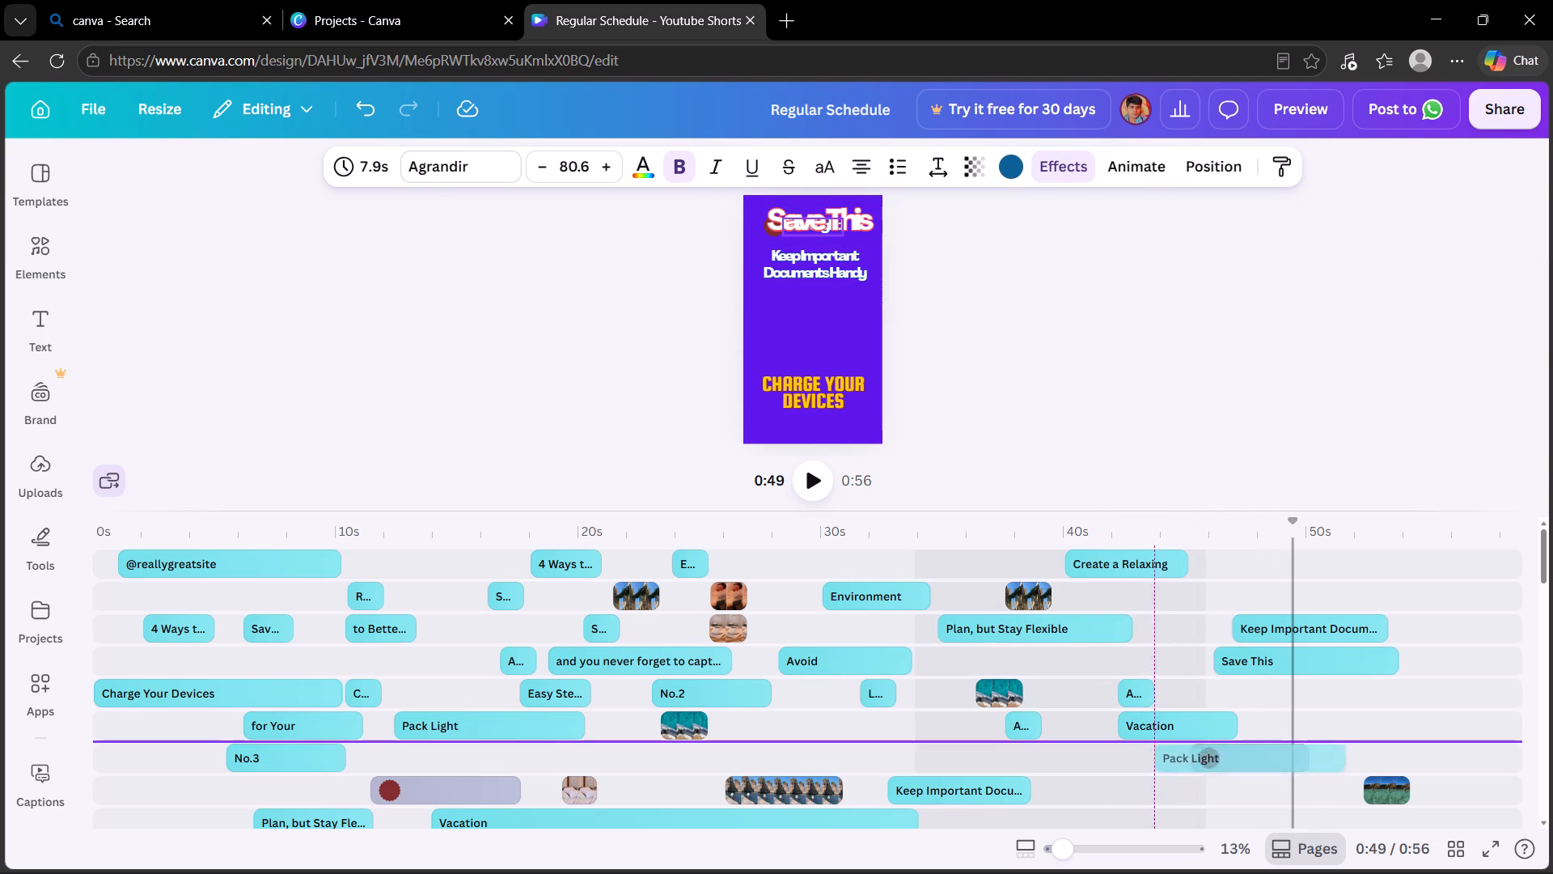
drag(1213, 743, 1301, 687)
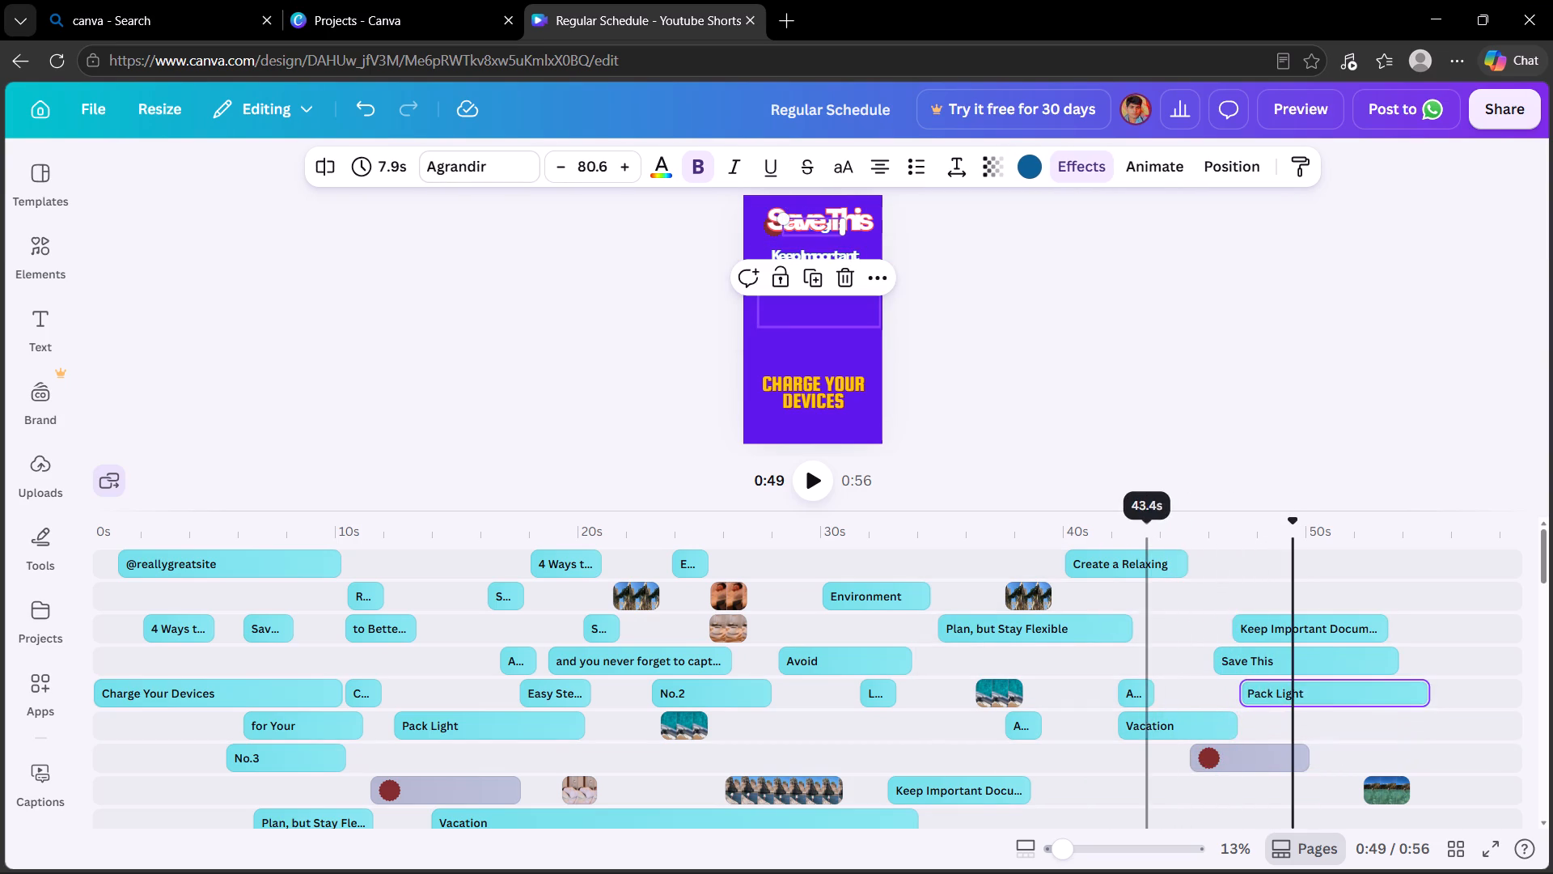
drag(1147, 725, 1089, 800)
Move "Keep Important Docu..." near 32.5 s one track up at about 34.5 s, and "Avoid" two tracks down at about 28 s.
drag(962, 798, 988, 769)
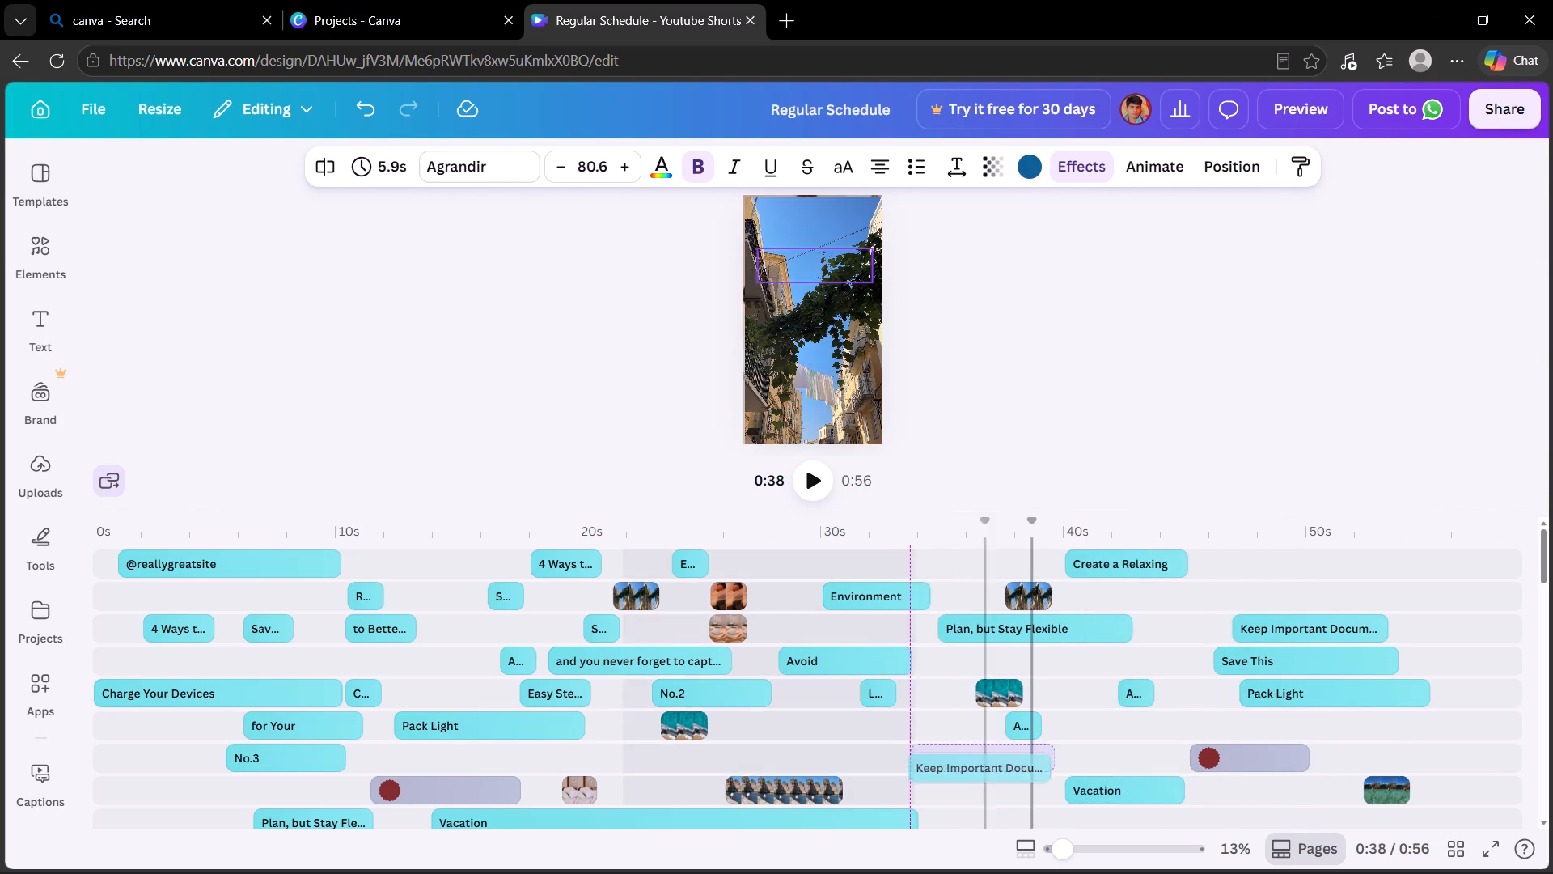
drag(988, 769, 1002, 757)
drag(836, 645, 827, 719)
drag(837, 664, 830, 735)
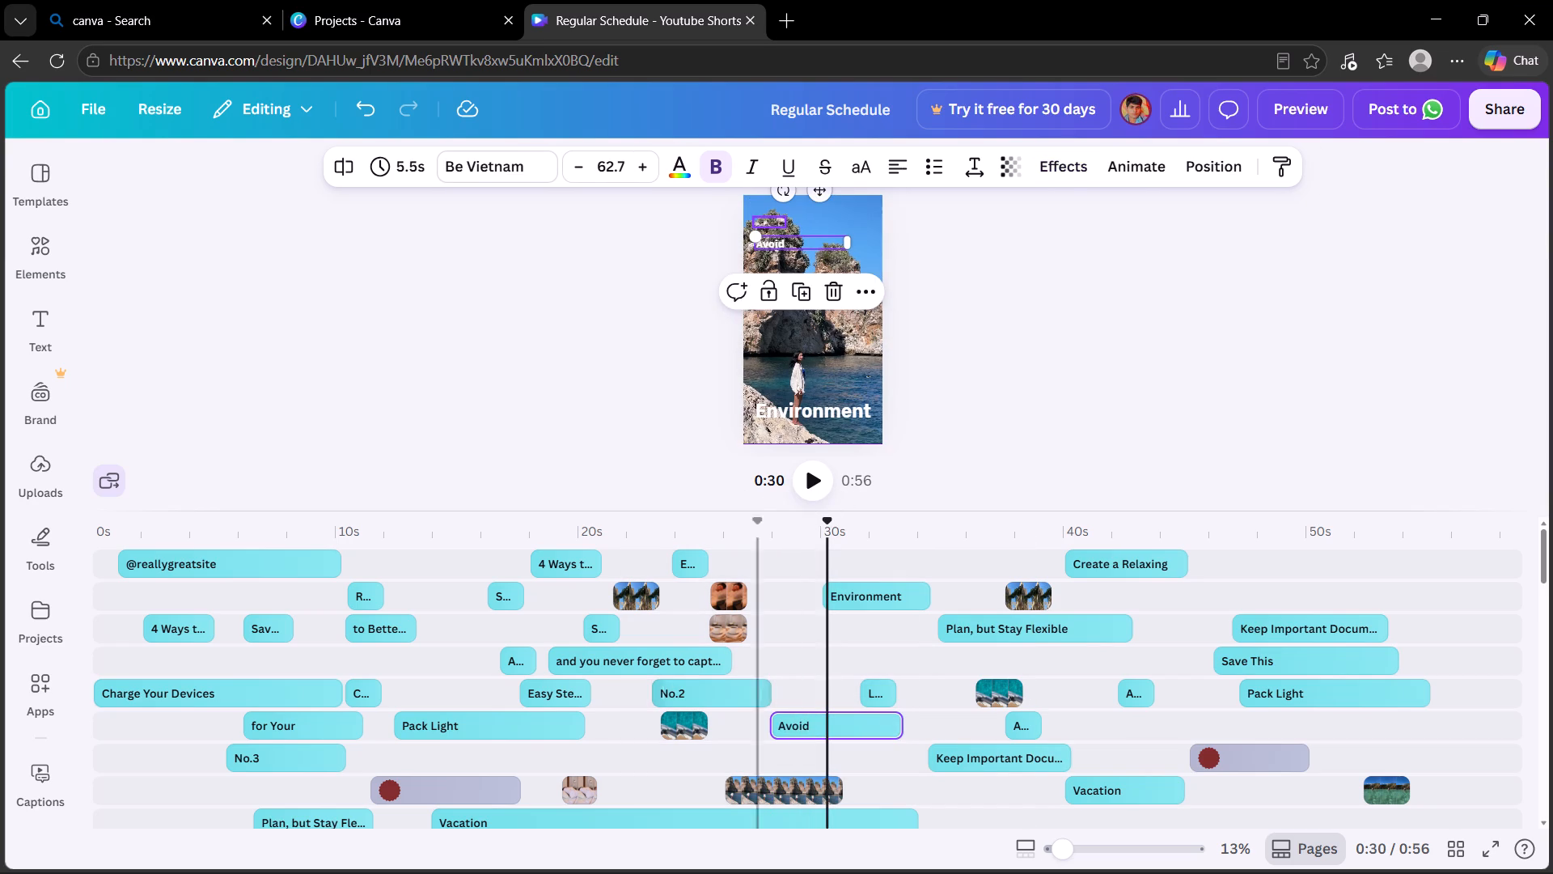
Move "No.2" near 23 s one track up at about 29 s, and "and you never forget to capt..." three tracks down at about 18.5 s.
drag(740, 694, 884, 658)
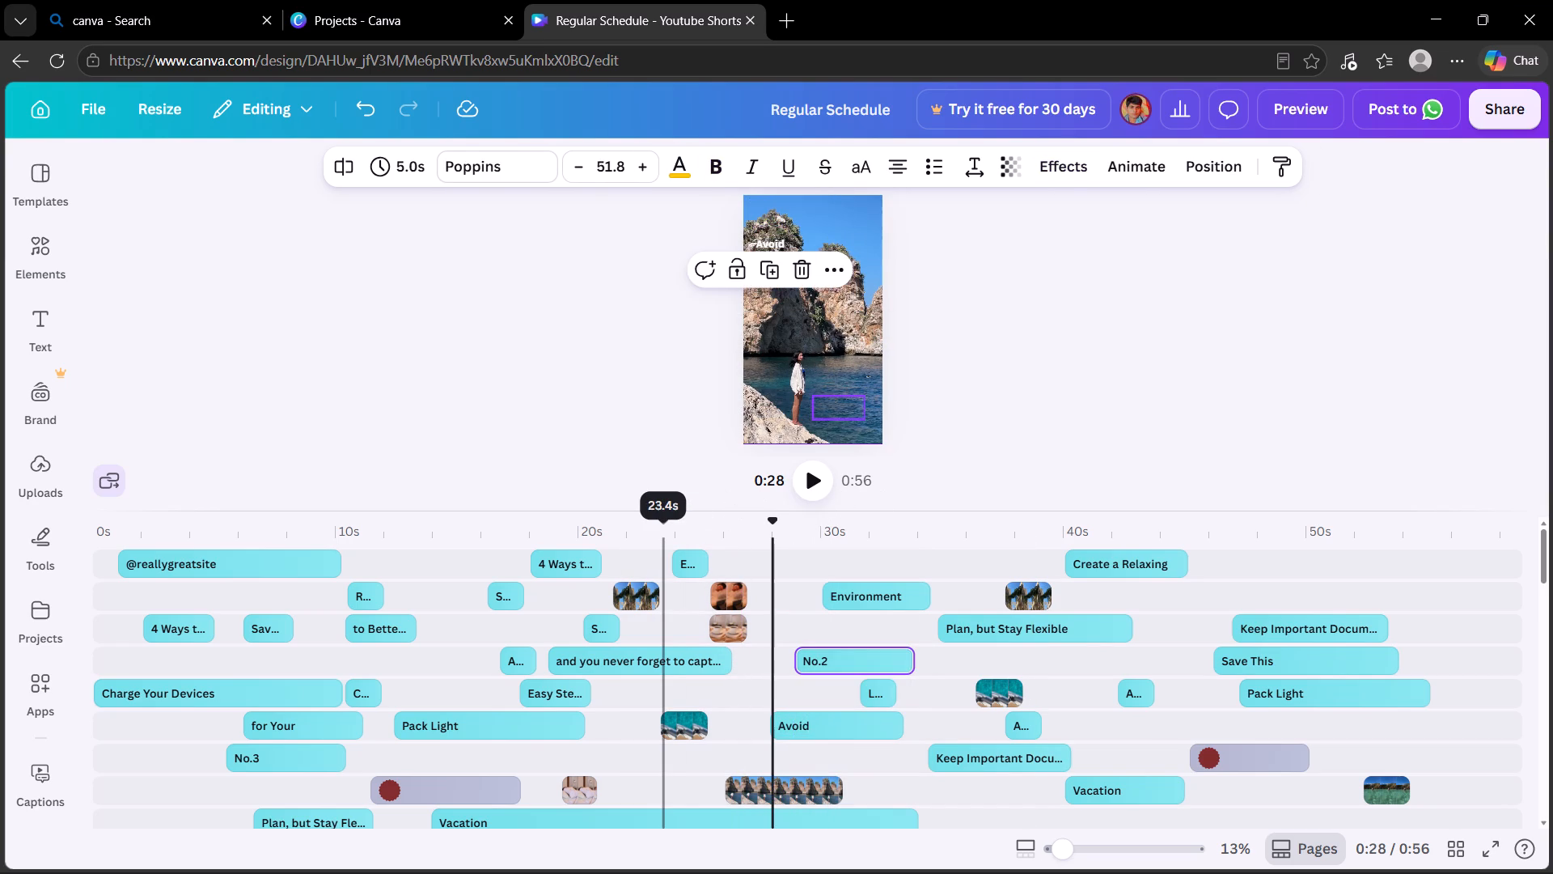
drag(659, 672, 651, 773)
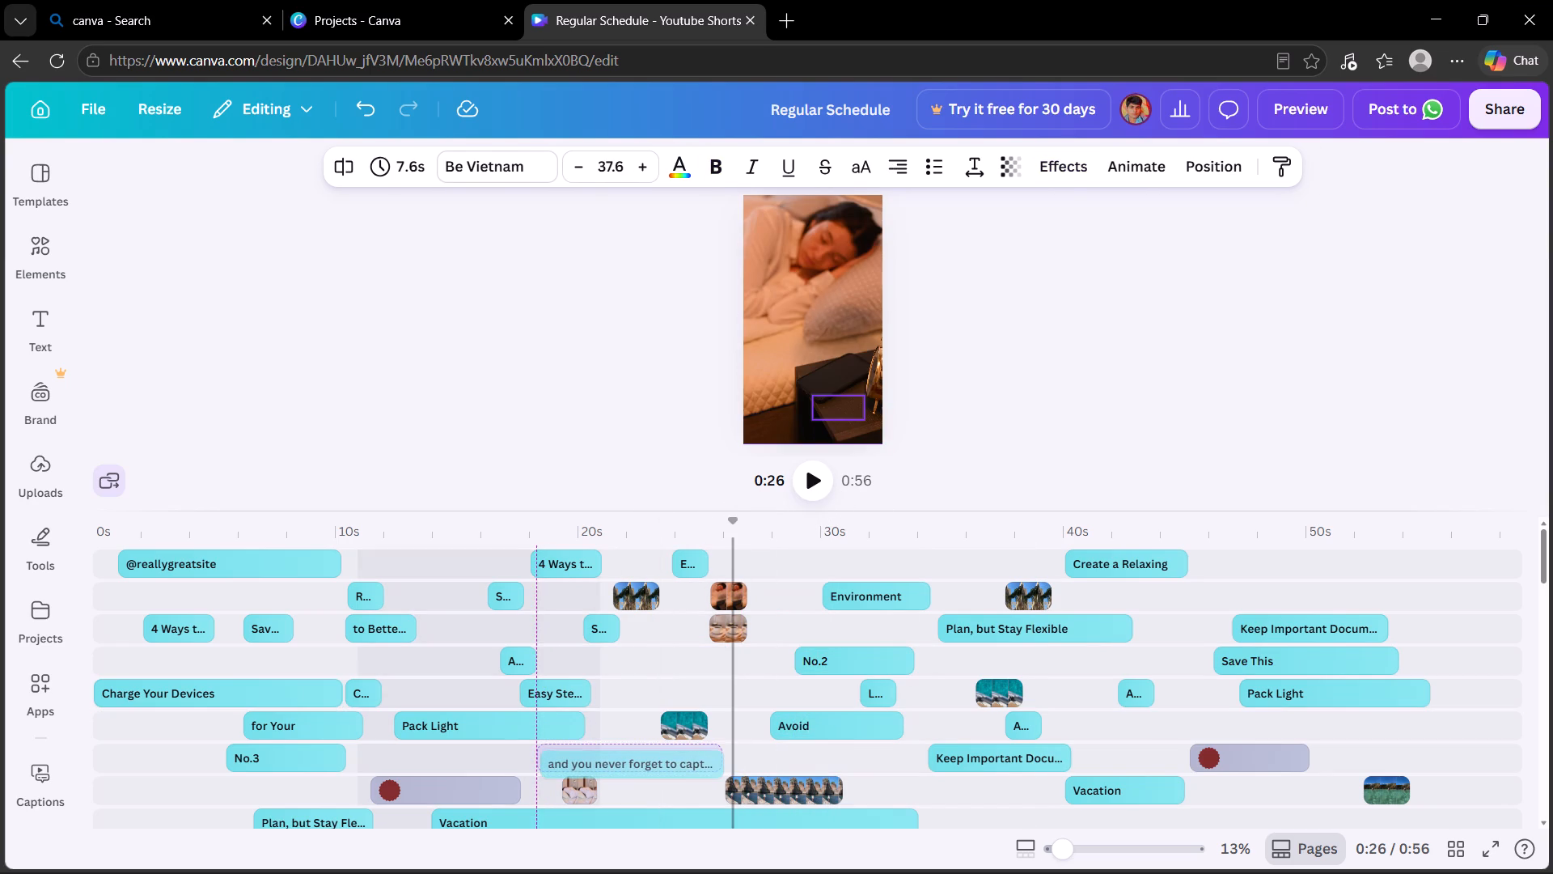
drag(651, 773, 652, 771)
Move "Pack Light" near 12.5 s five tracks up, to the top track, at about 28 s.
drag(524, 723, 656, 588)
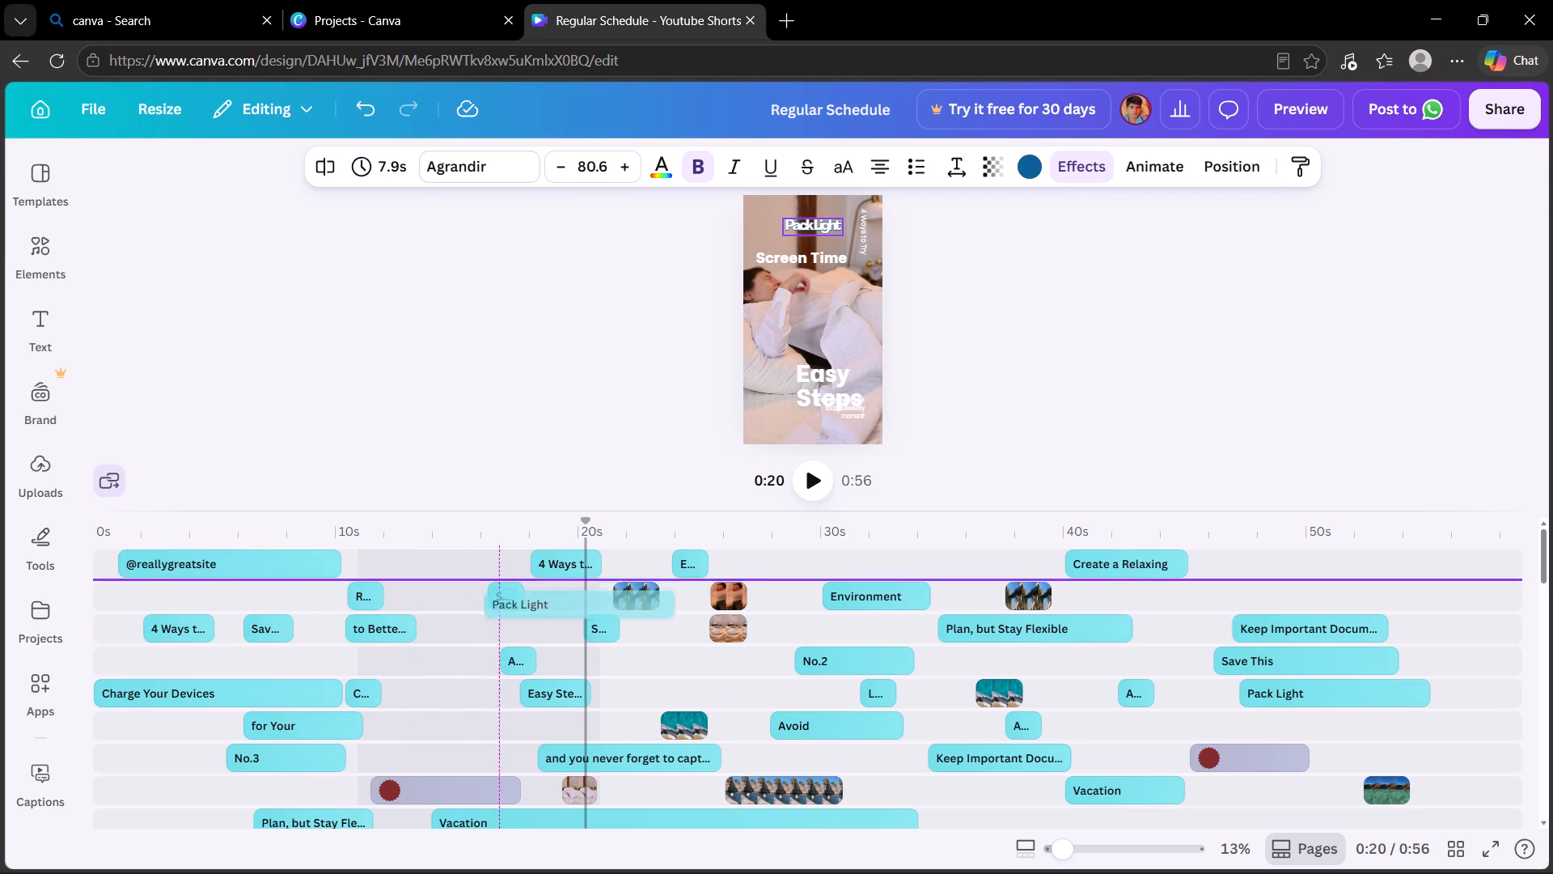
drag(656, 588, 906, 575)
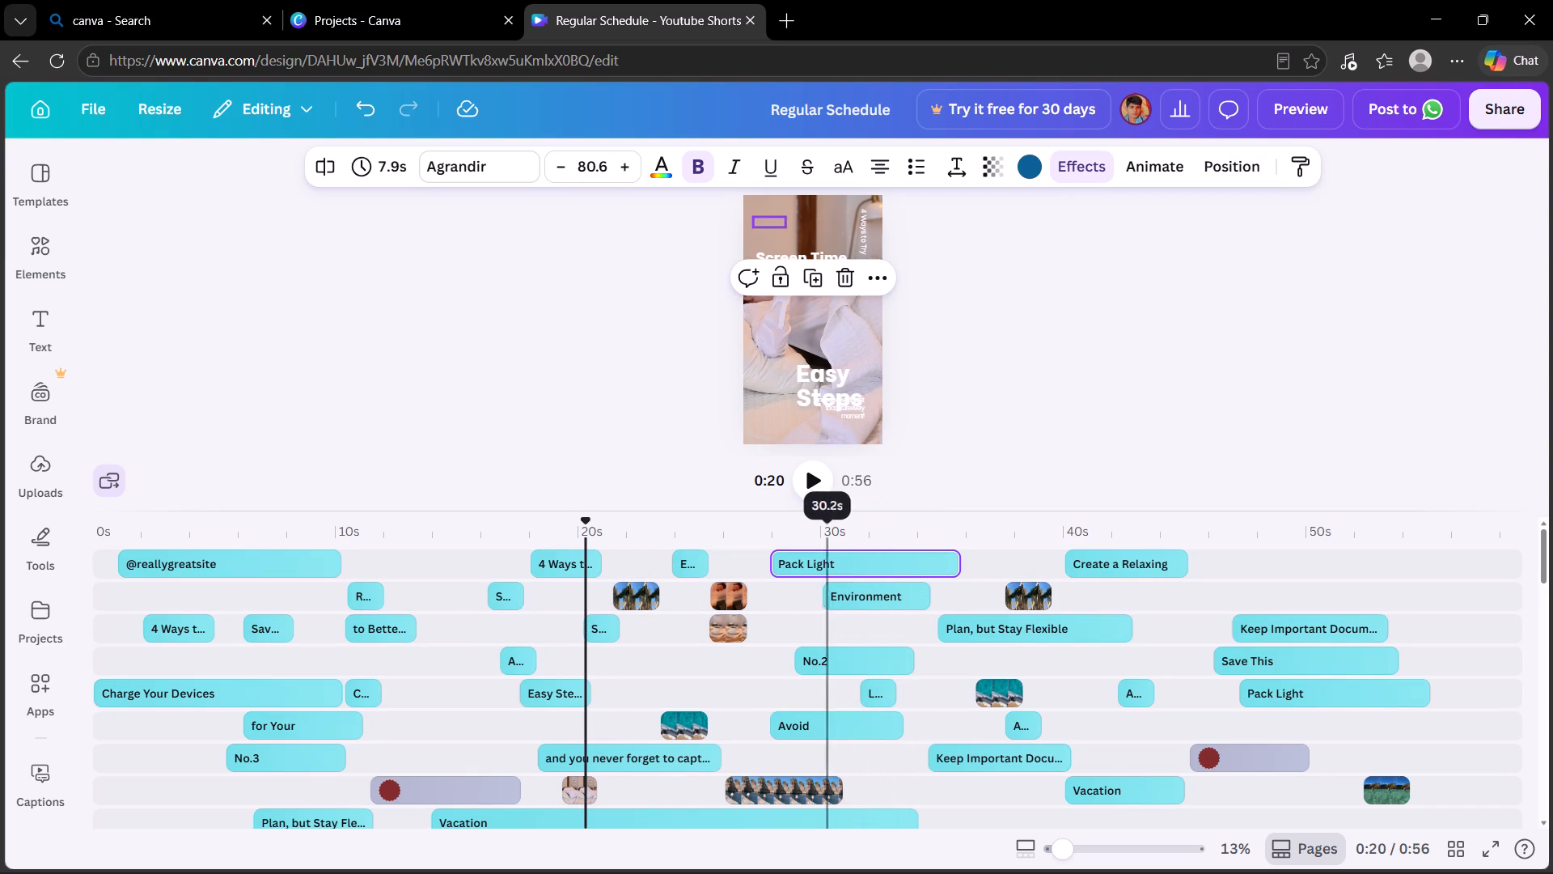
Move "and you never forget to capt..." two tracks up at about 20.5 s, and "No.2" near 29 s three tracks down at about 21 s.
drag(626, 766, 712, 694)
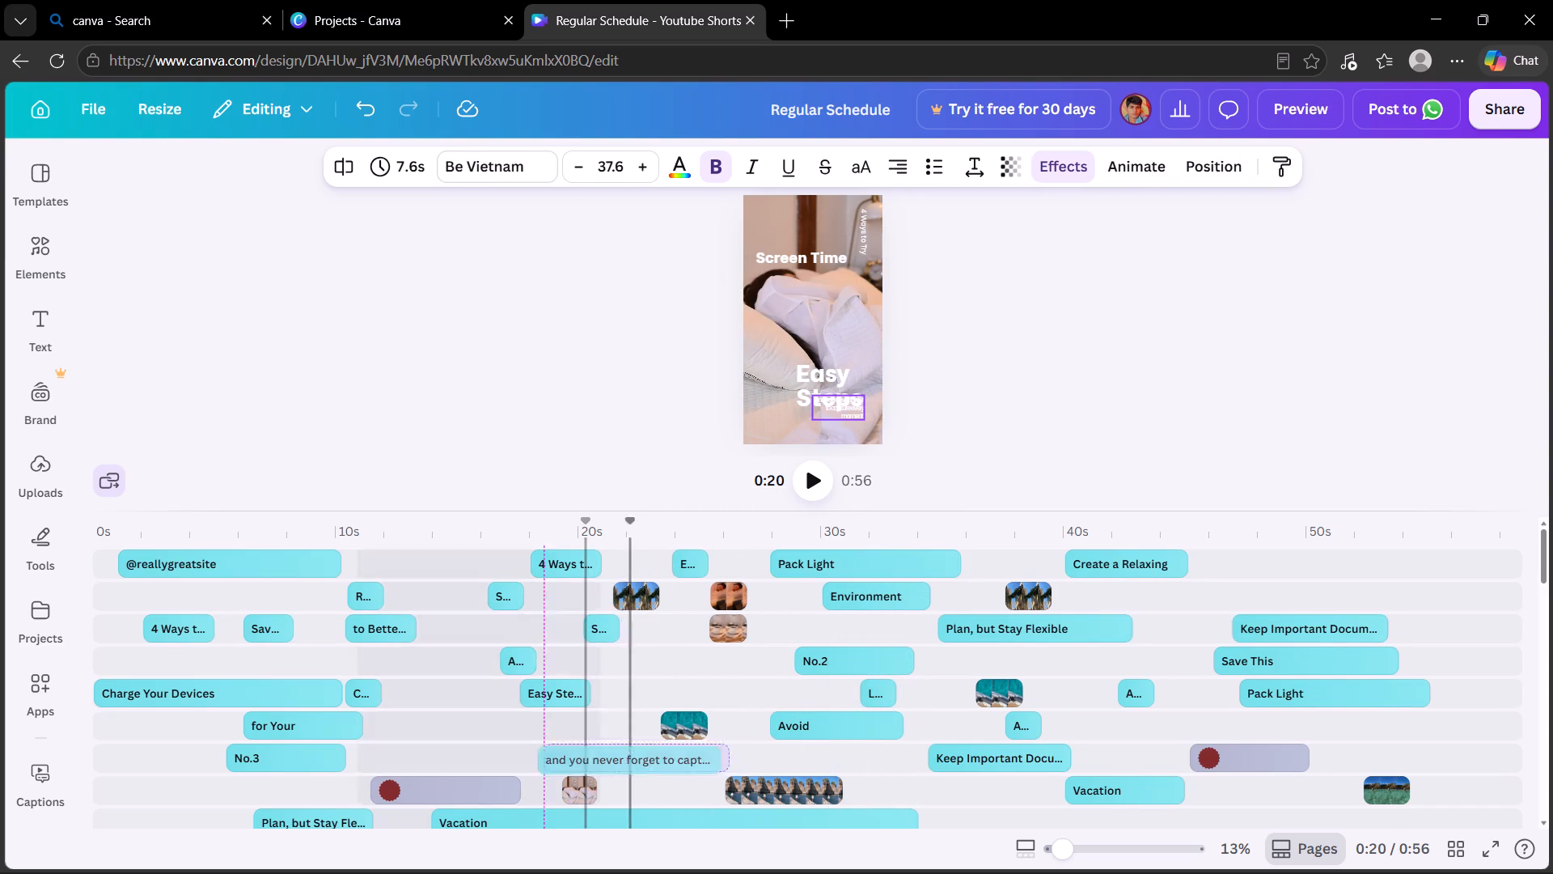
drag(712, 694, 680, 693)
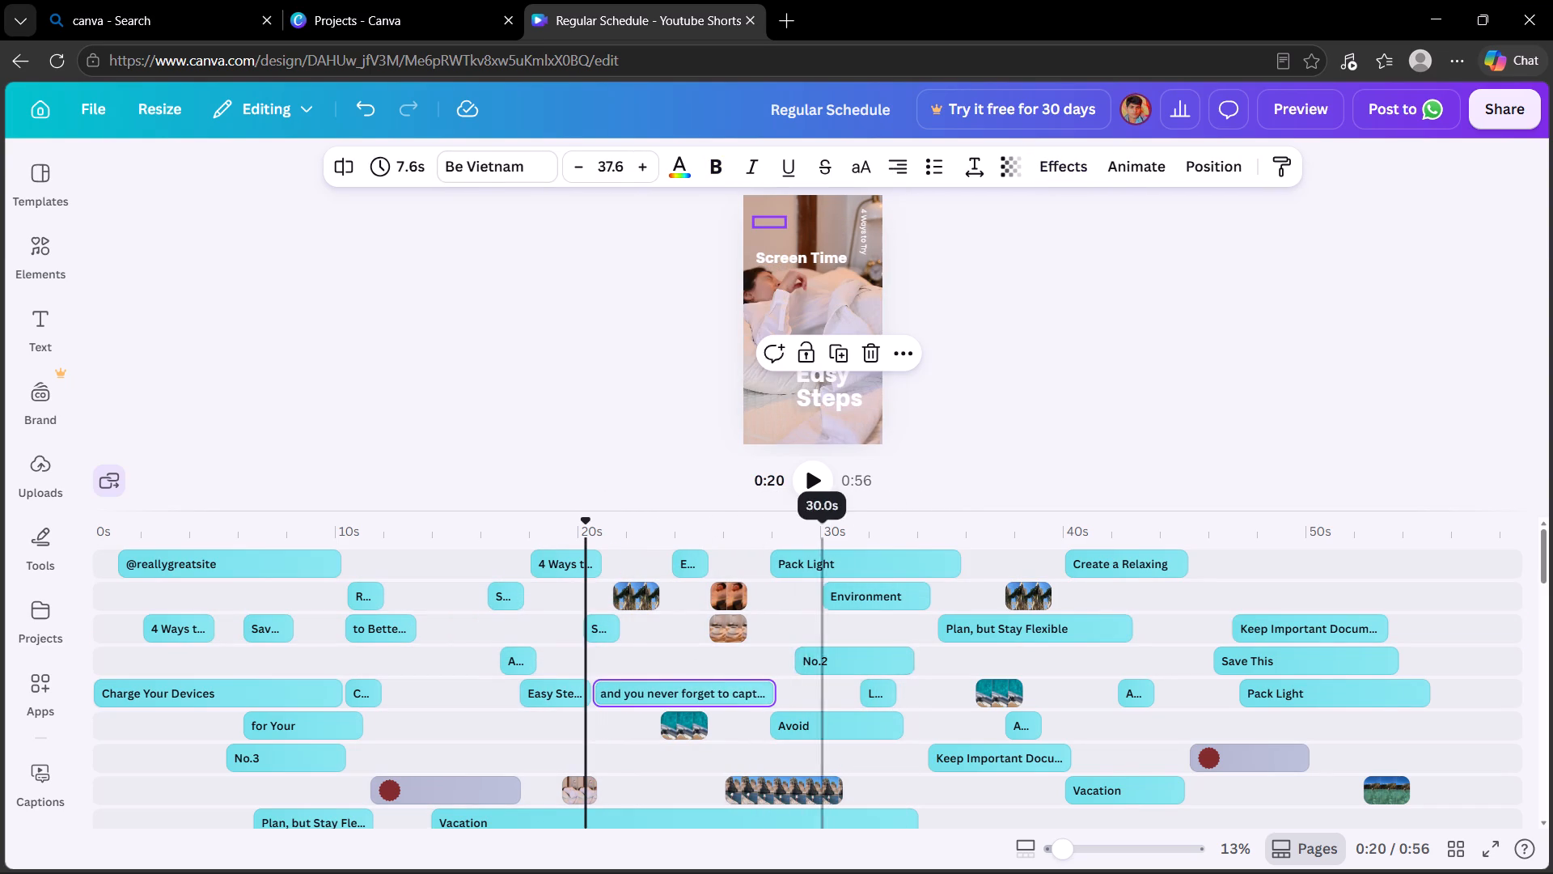
drag(852, 651, 662, 757)
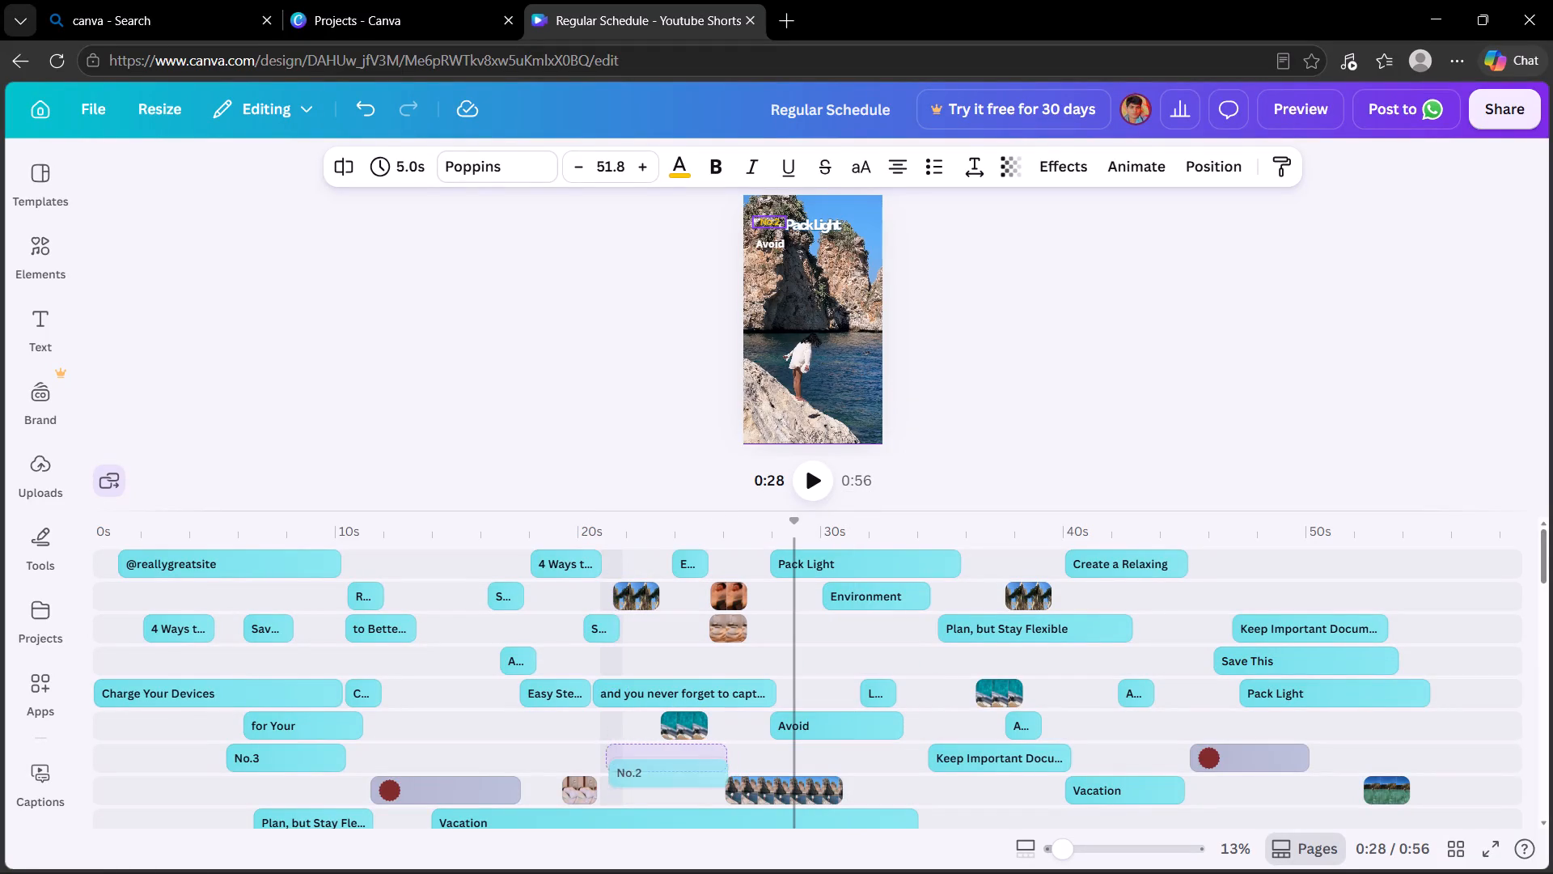
drag(662, 757, 655, 755)
Move "No.3" near 5.5 s one track up at about 12 s, and "for Your" near 6 s two tracks down at about 4 s.
drag(304, 753, 400, 734)
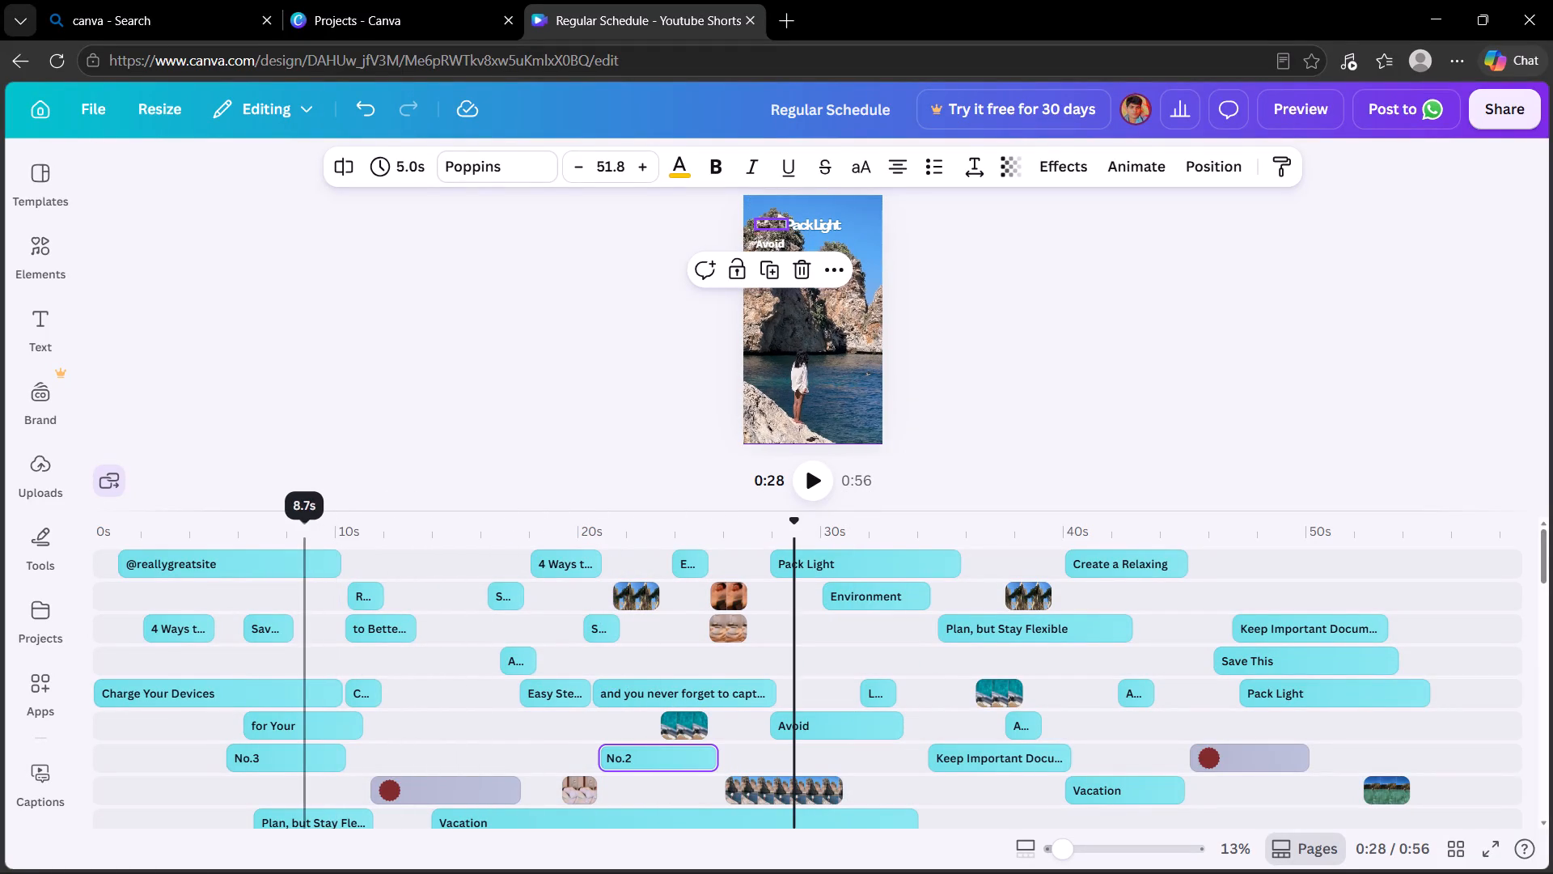
drag(400, 734, 468, 717)
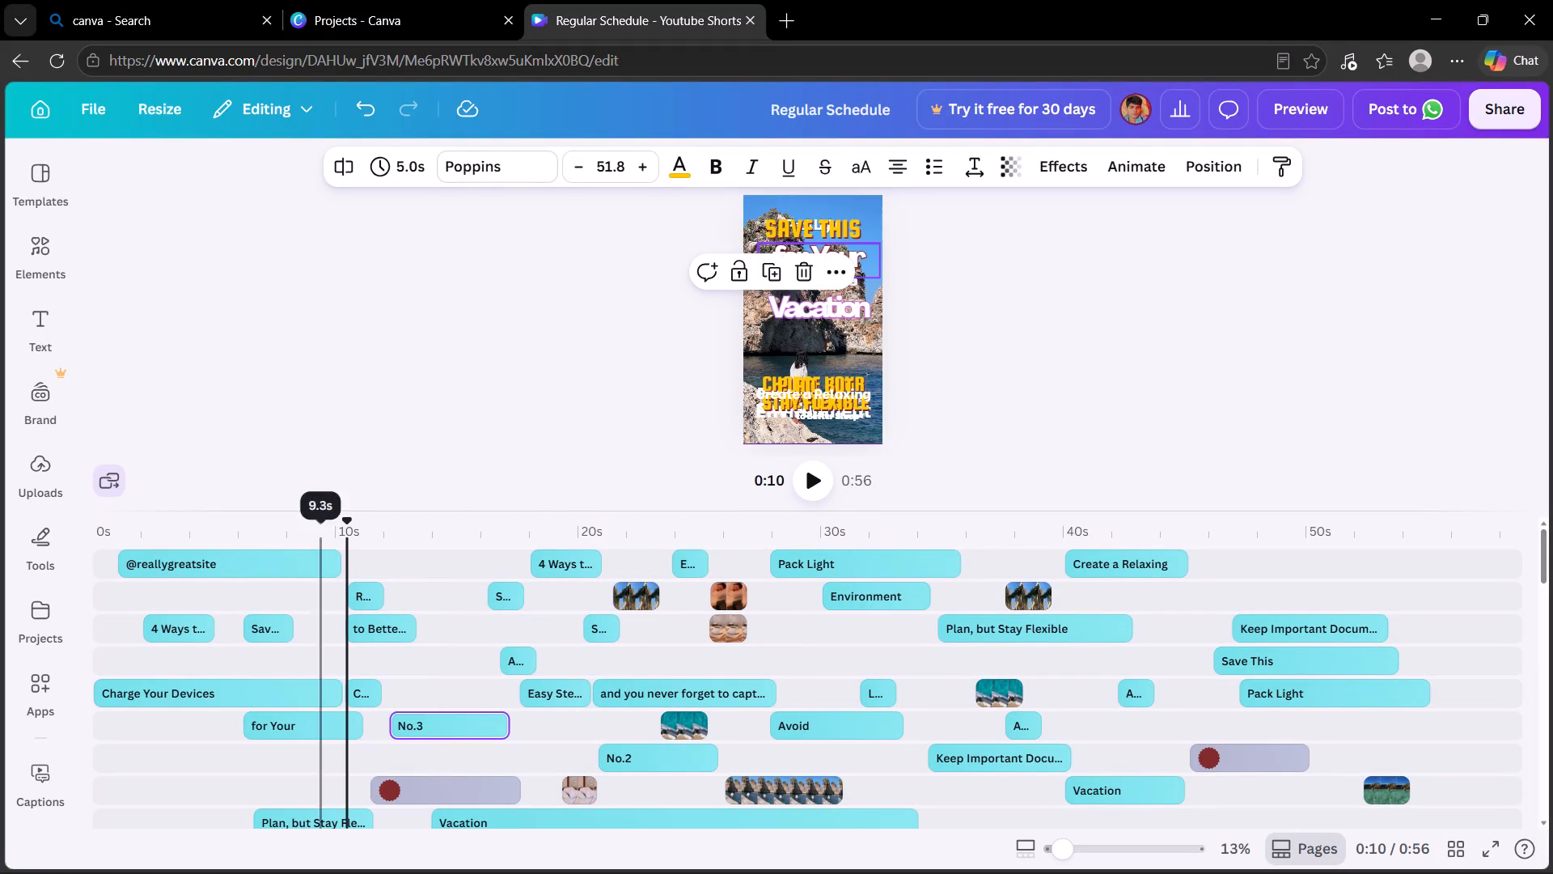
drag(285, 715, 269, 745)
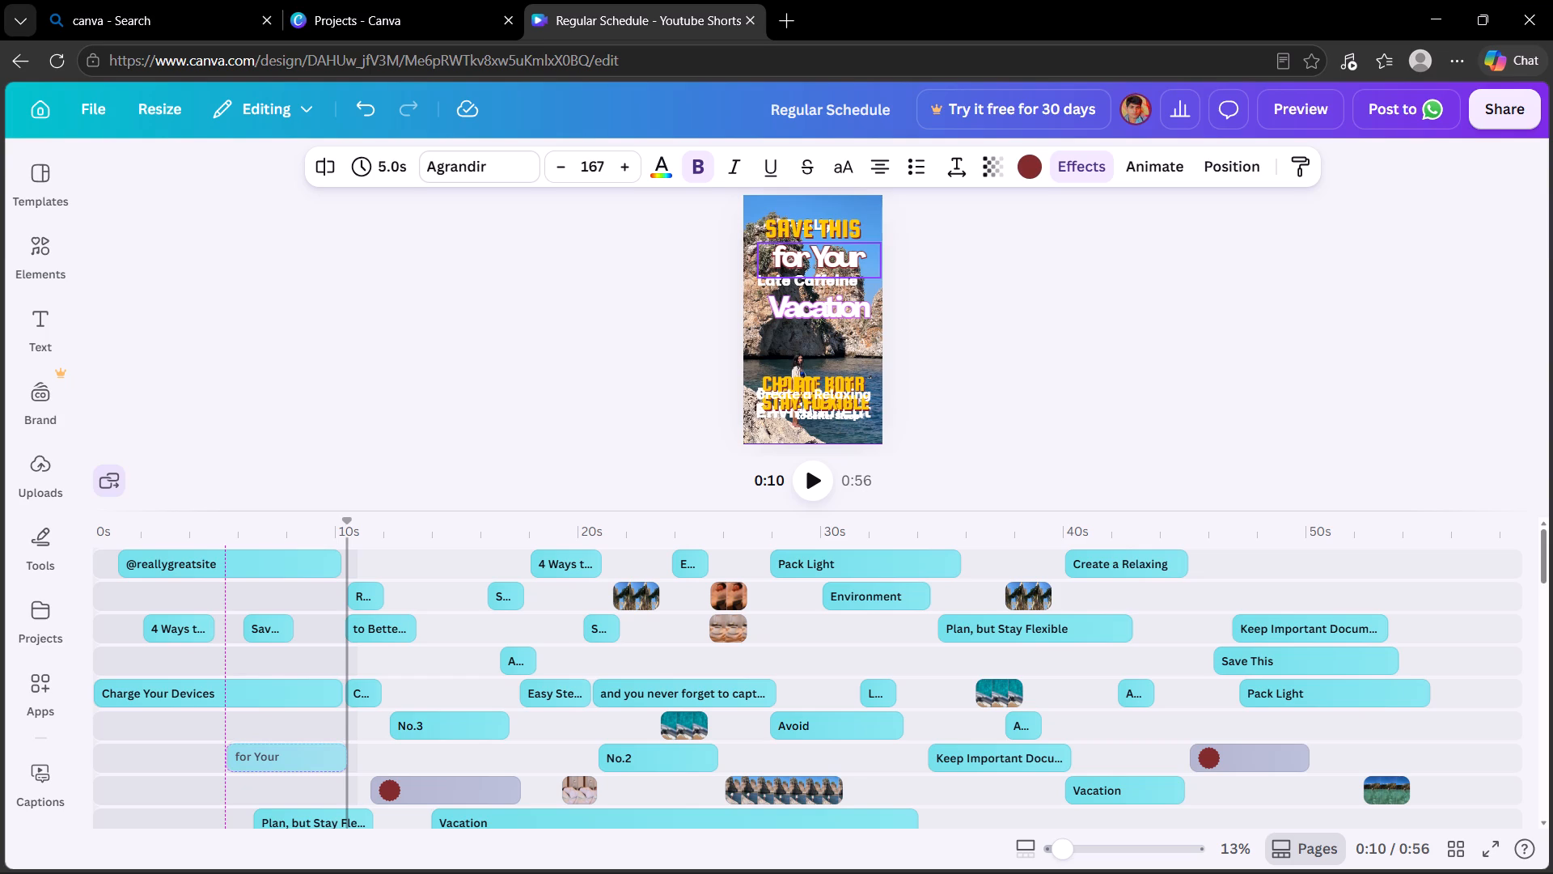
drag(269, 745, 267, 746)
drag(267, 746, 231, 783)
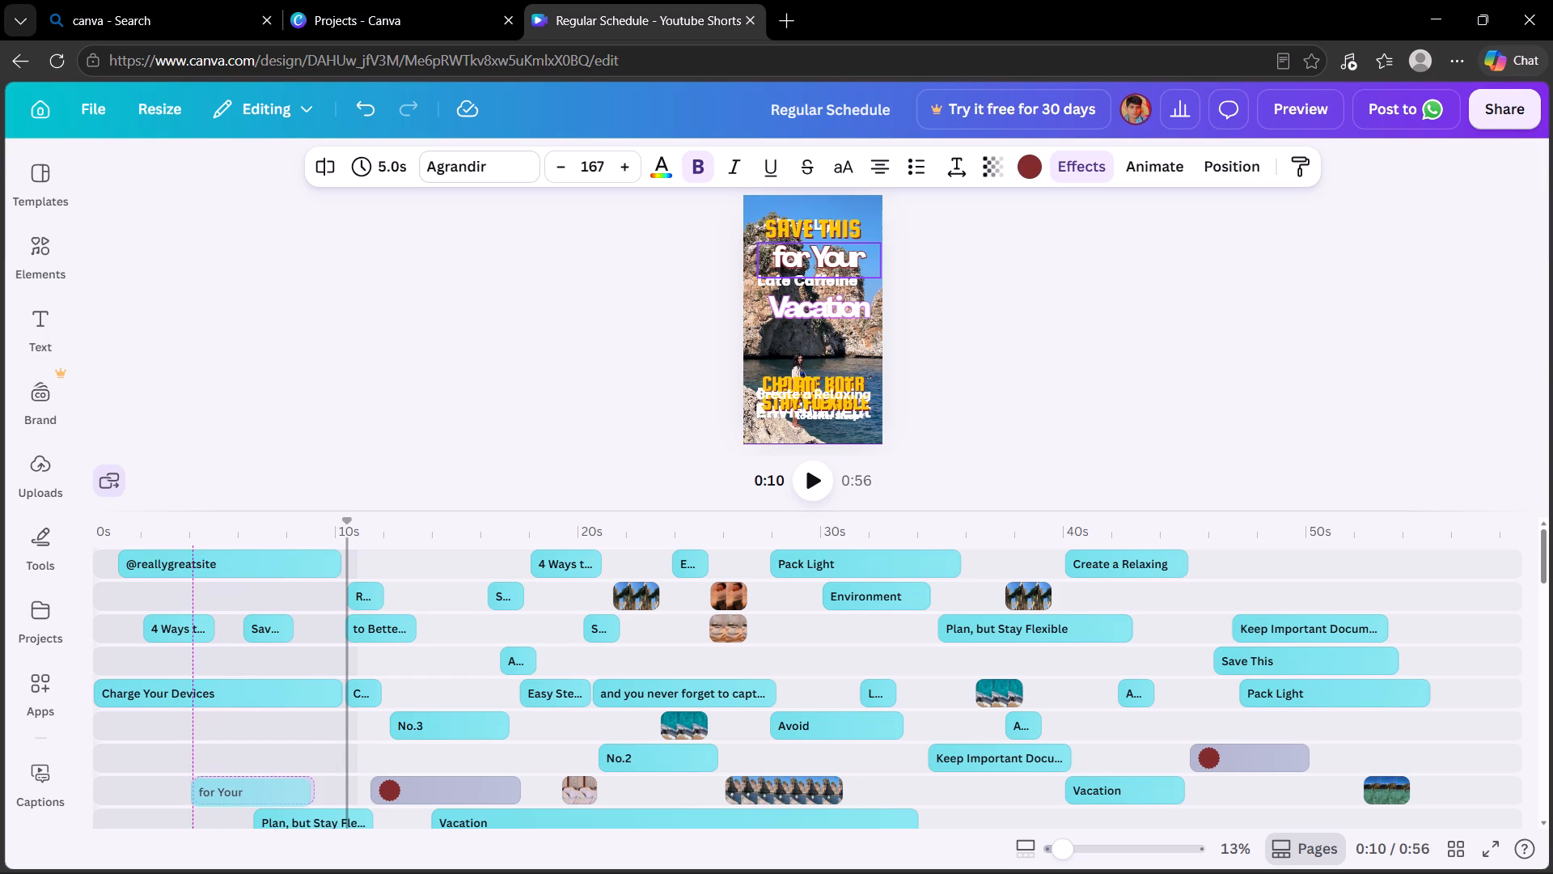
Move "Charge Your Devices" at the timeline's start two tracks down at about 1 s.
drag(248, 699, 277, 751)
drag(360, 678, 360, 681)
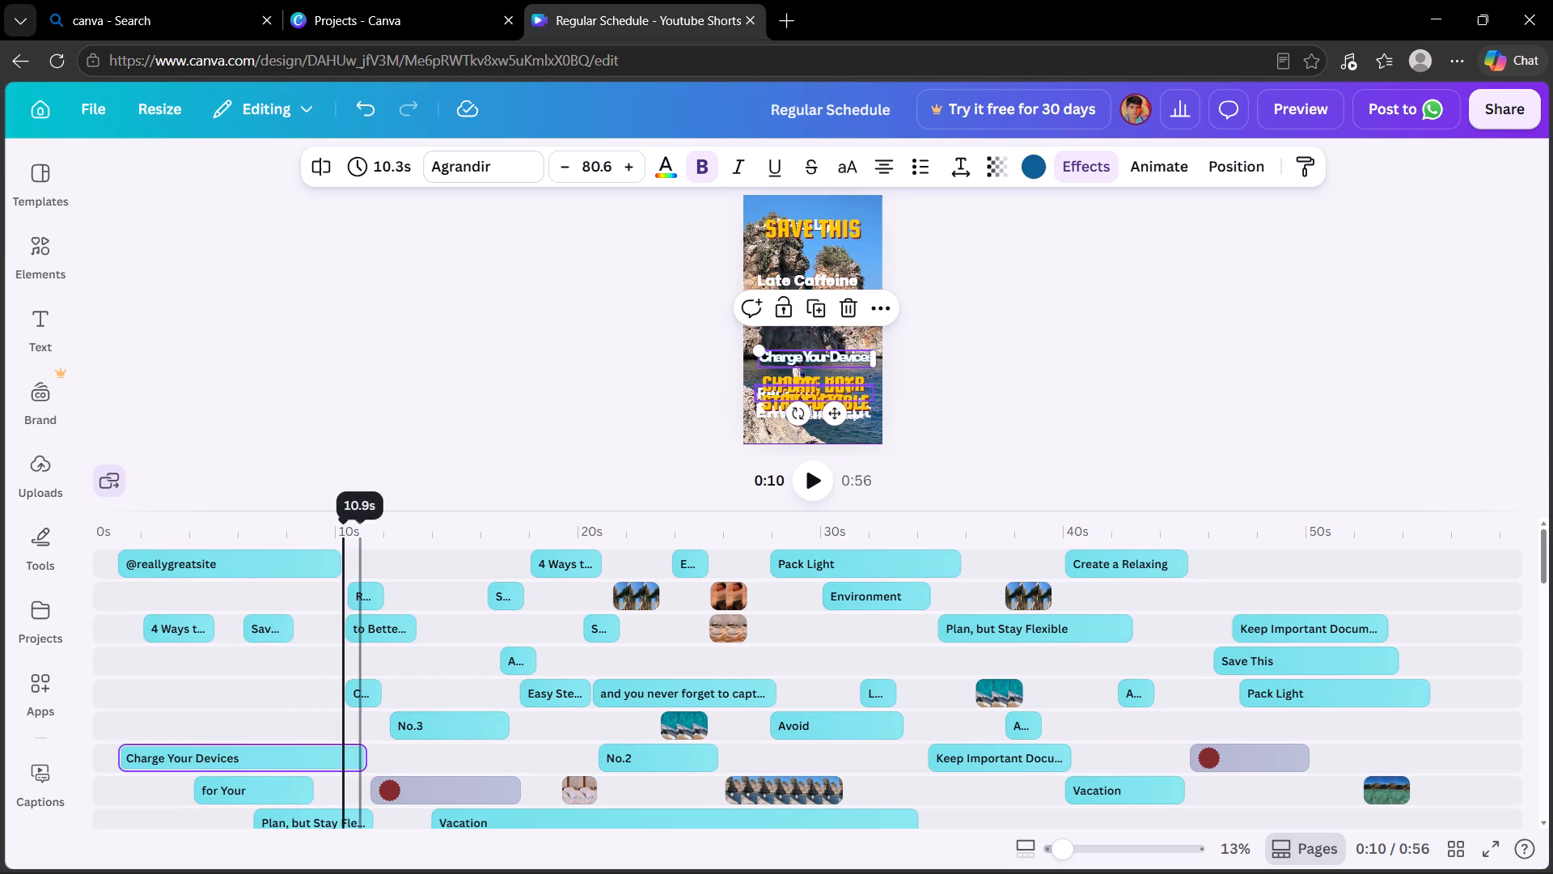
drag(360, 681, 307, 700)
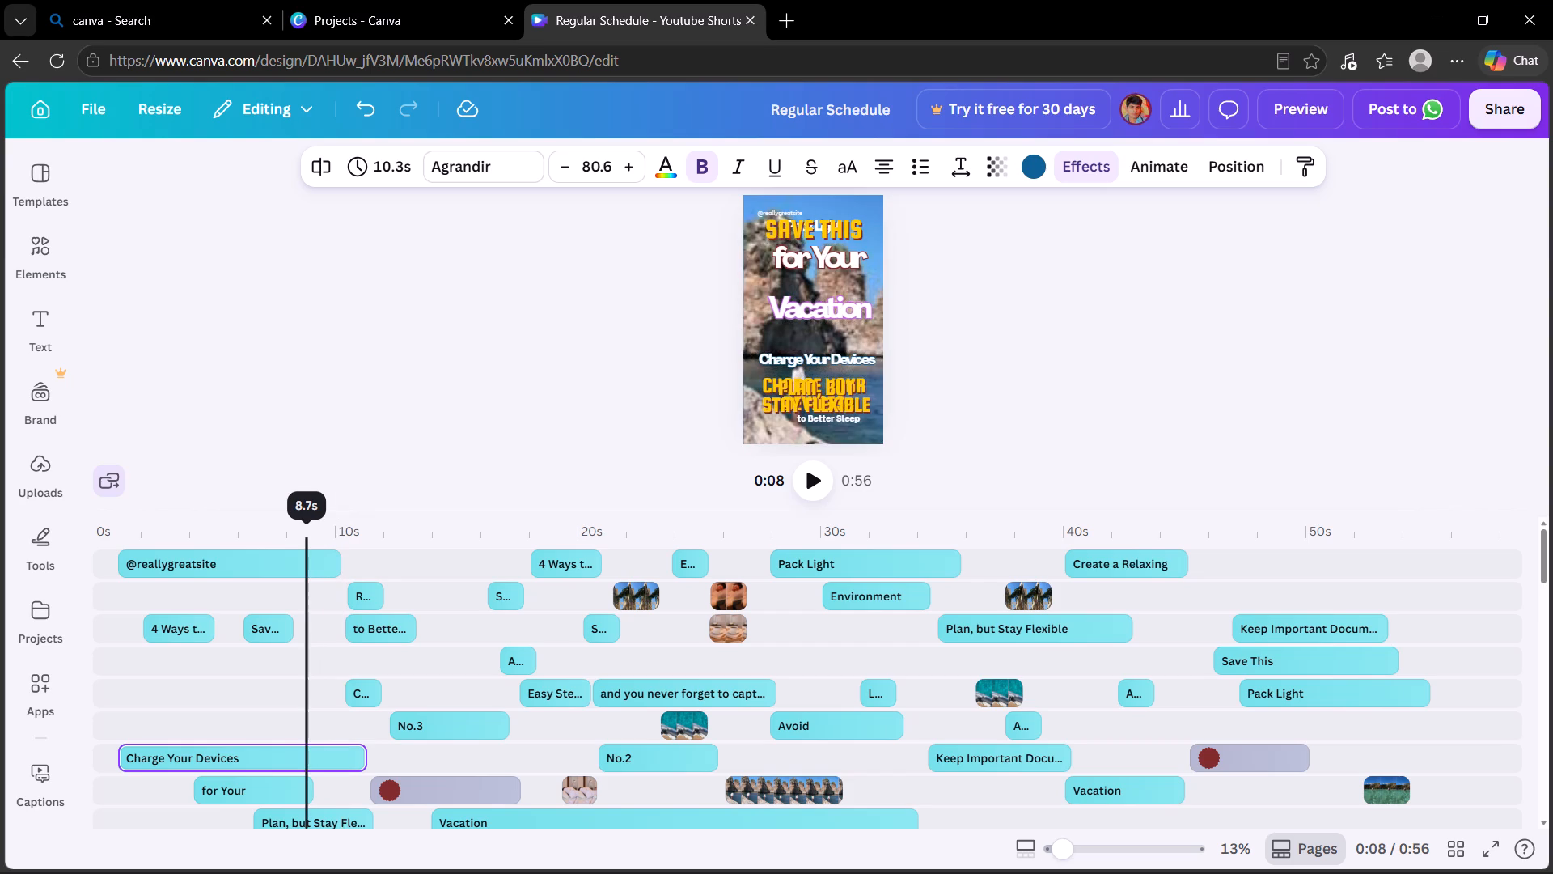
Move "4 Ways t..." near 2 s and "Sav..." near 6 s two tracks down, at about 2 s and 7 s.
drag(185, 634, 183, 667)
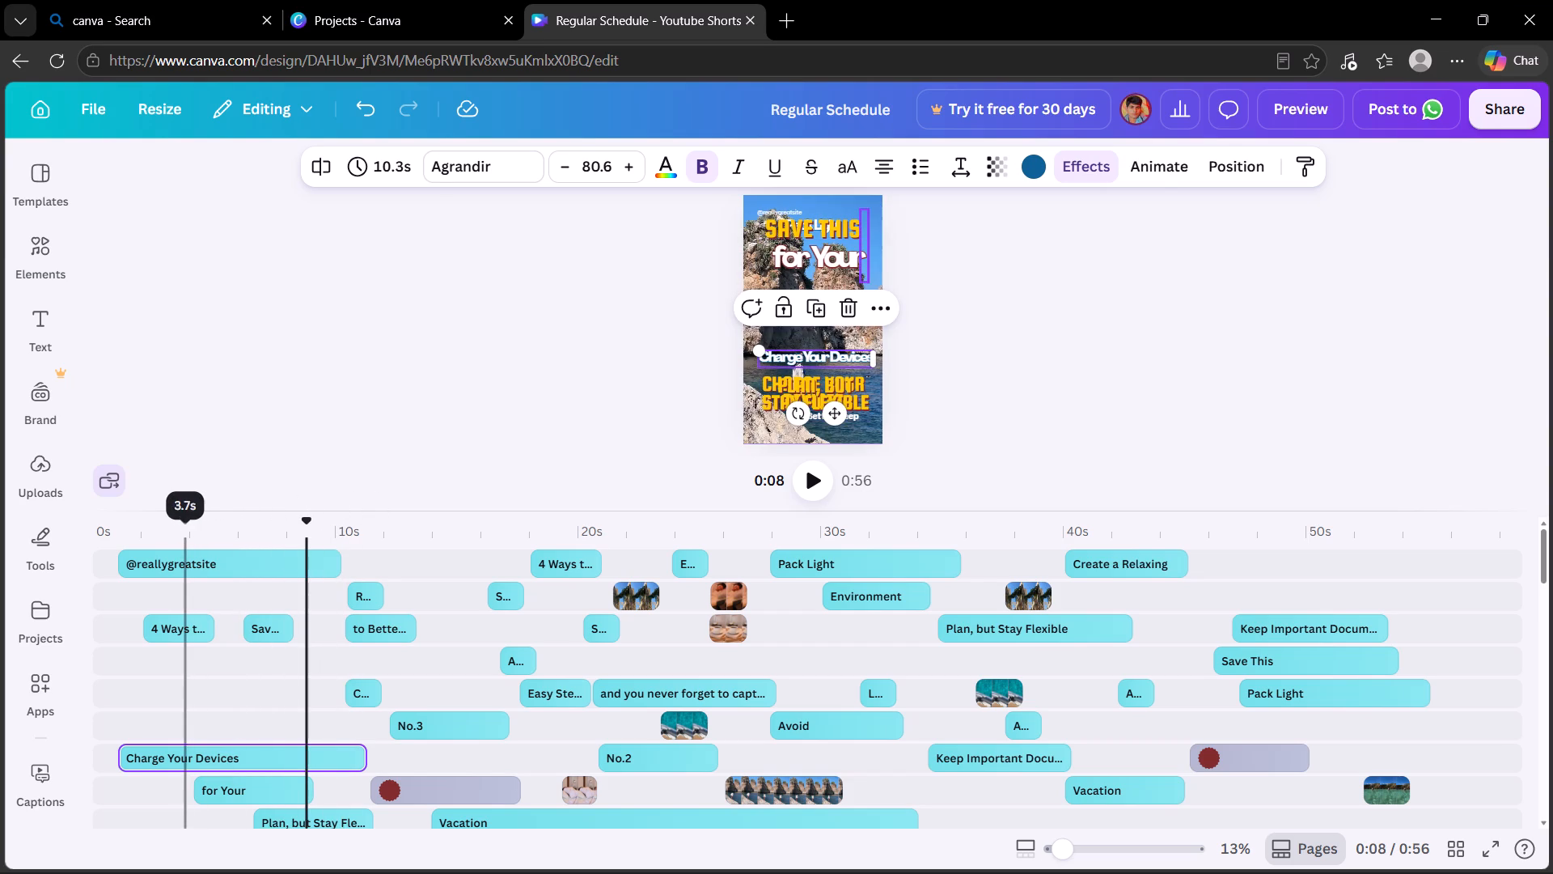
drag(183, 667, 183, 686)
drag(253, 626, 273, 694)
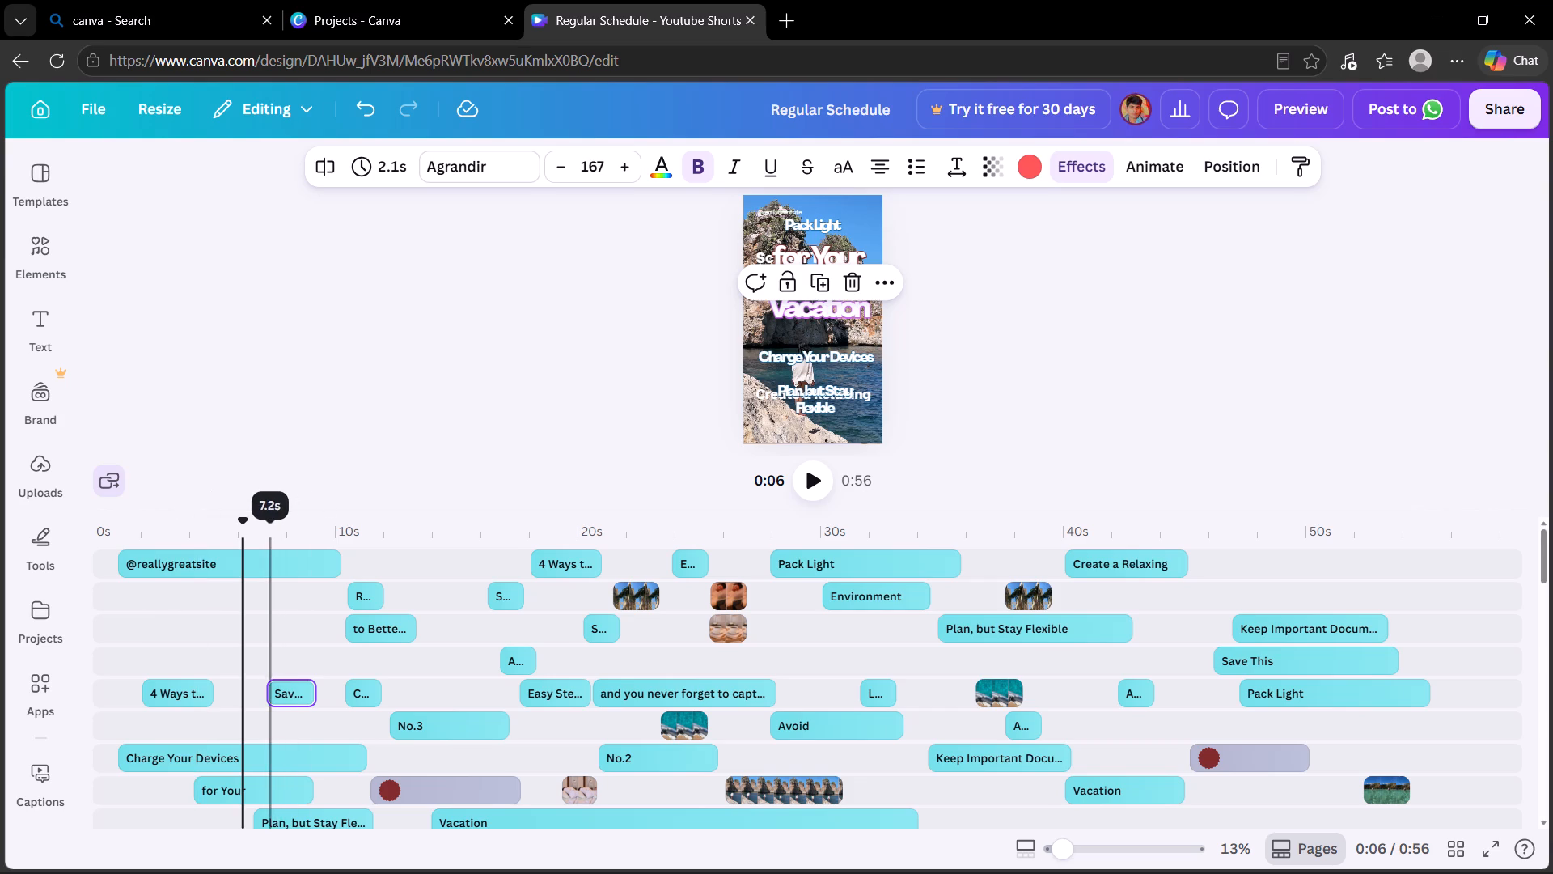
drag(266, 562, 246, 617)
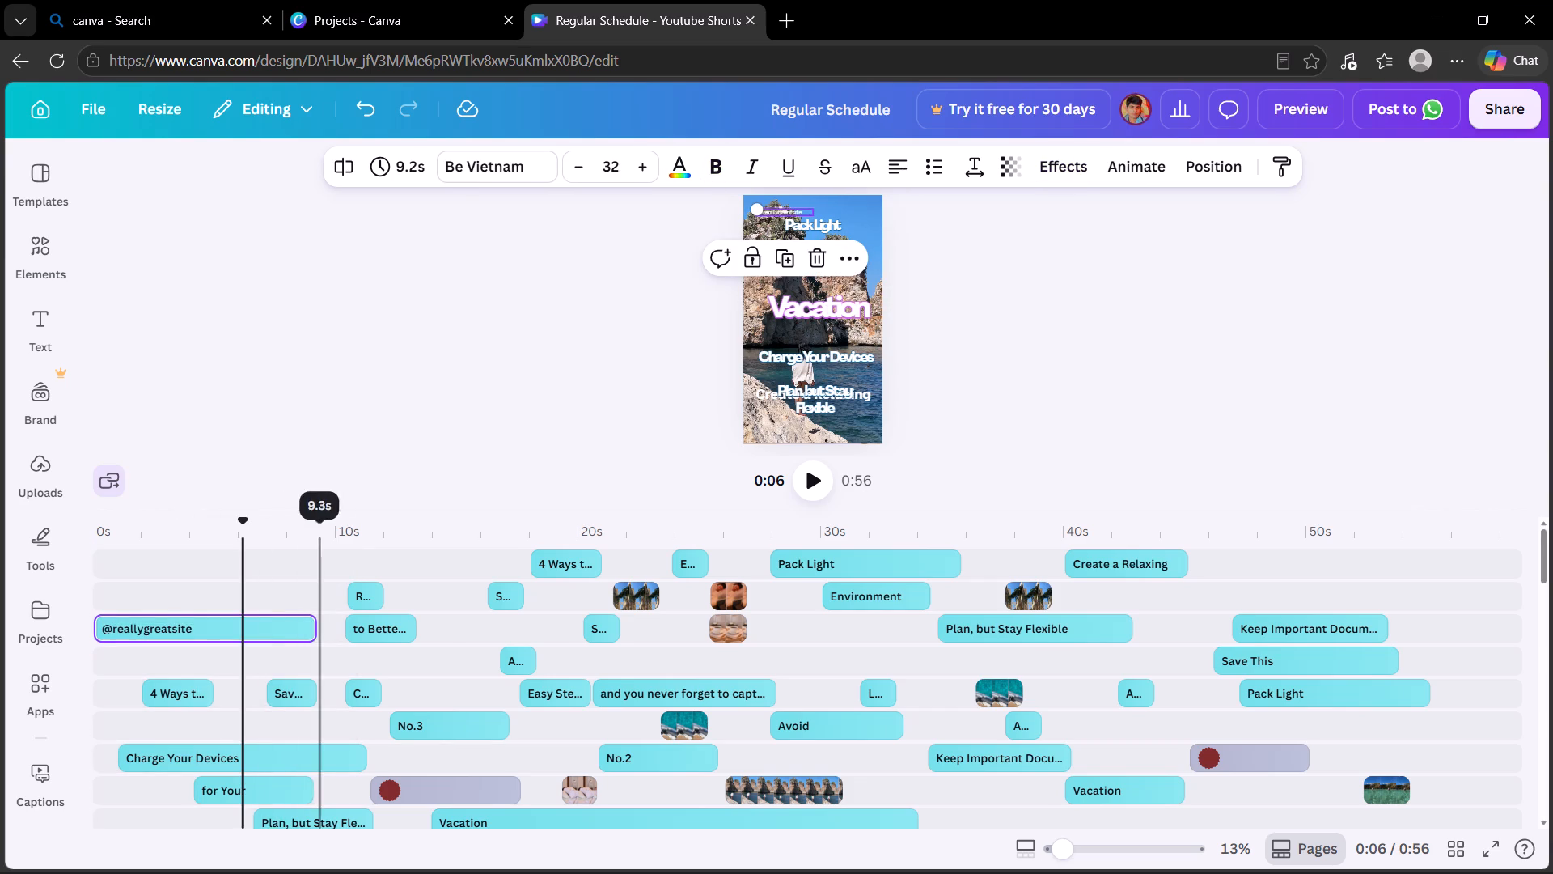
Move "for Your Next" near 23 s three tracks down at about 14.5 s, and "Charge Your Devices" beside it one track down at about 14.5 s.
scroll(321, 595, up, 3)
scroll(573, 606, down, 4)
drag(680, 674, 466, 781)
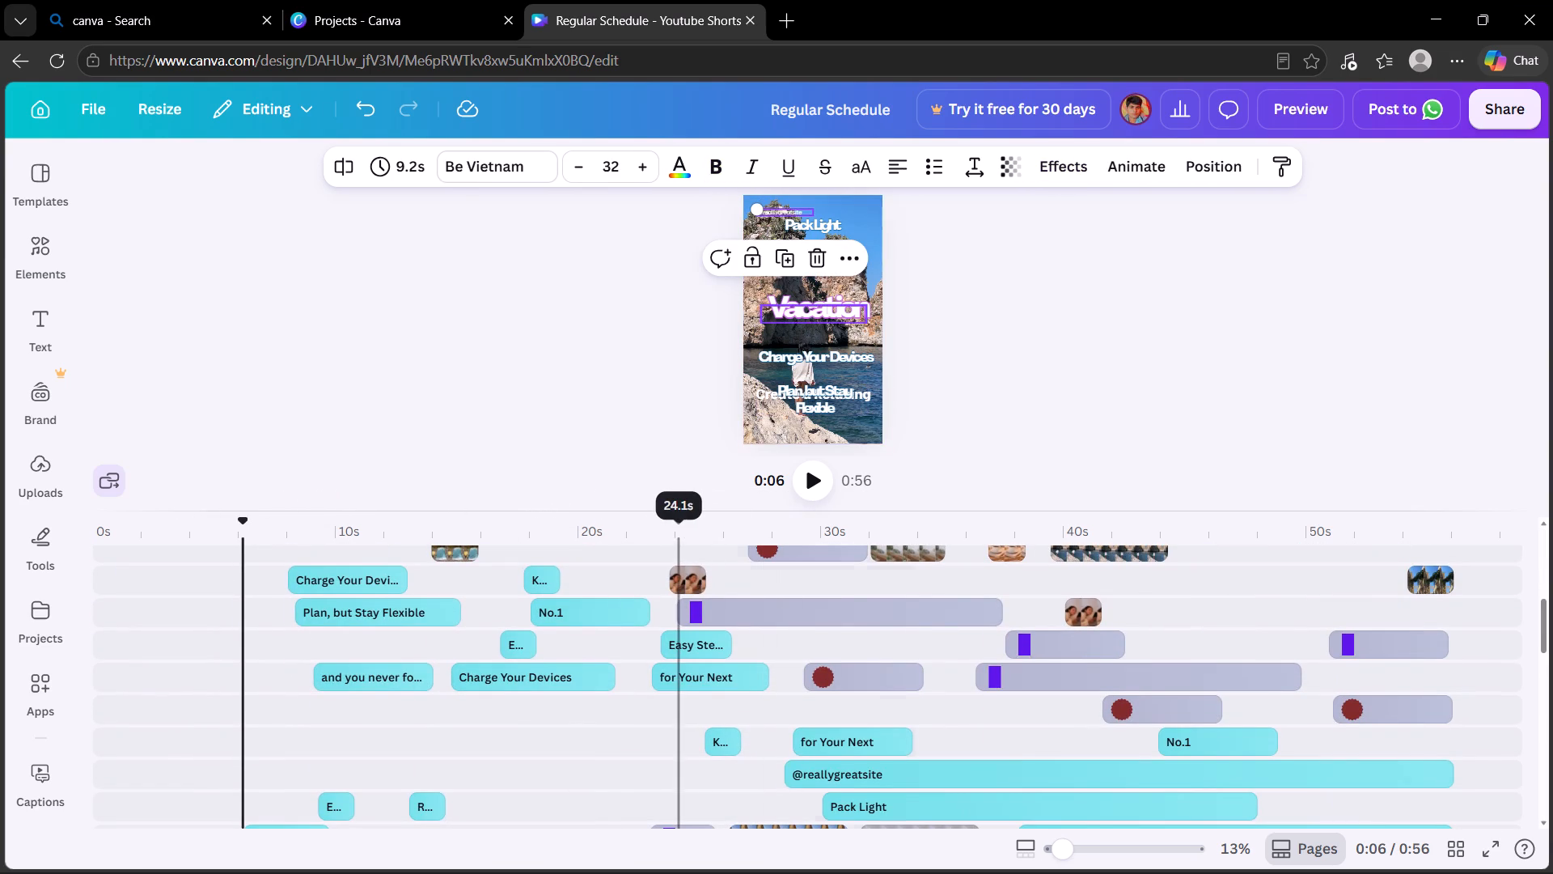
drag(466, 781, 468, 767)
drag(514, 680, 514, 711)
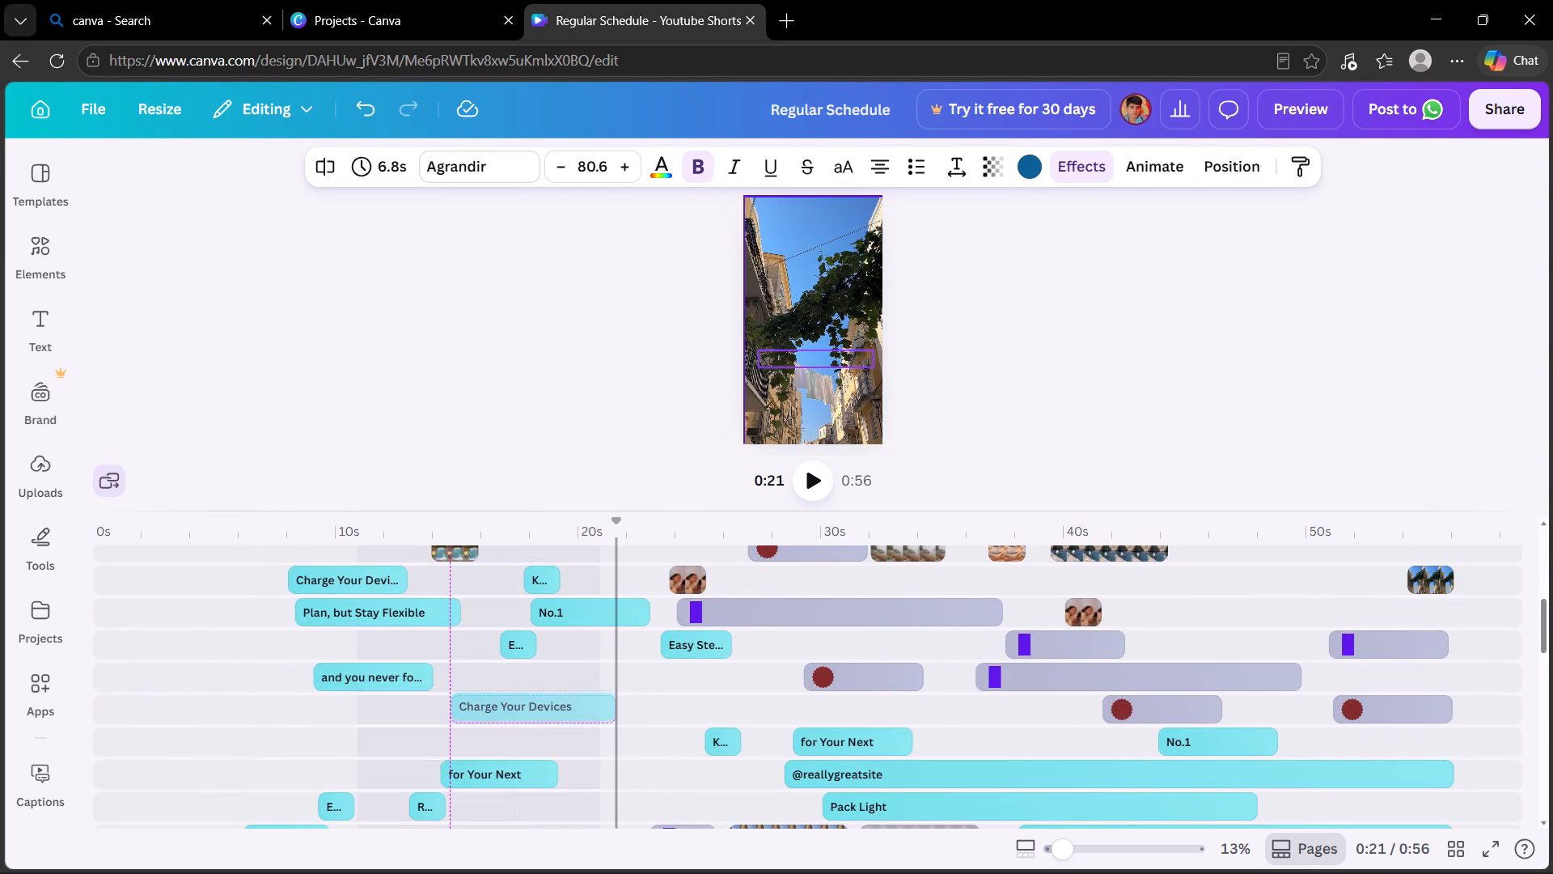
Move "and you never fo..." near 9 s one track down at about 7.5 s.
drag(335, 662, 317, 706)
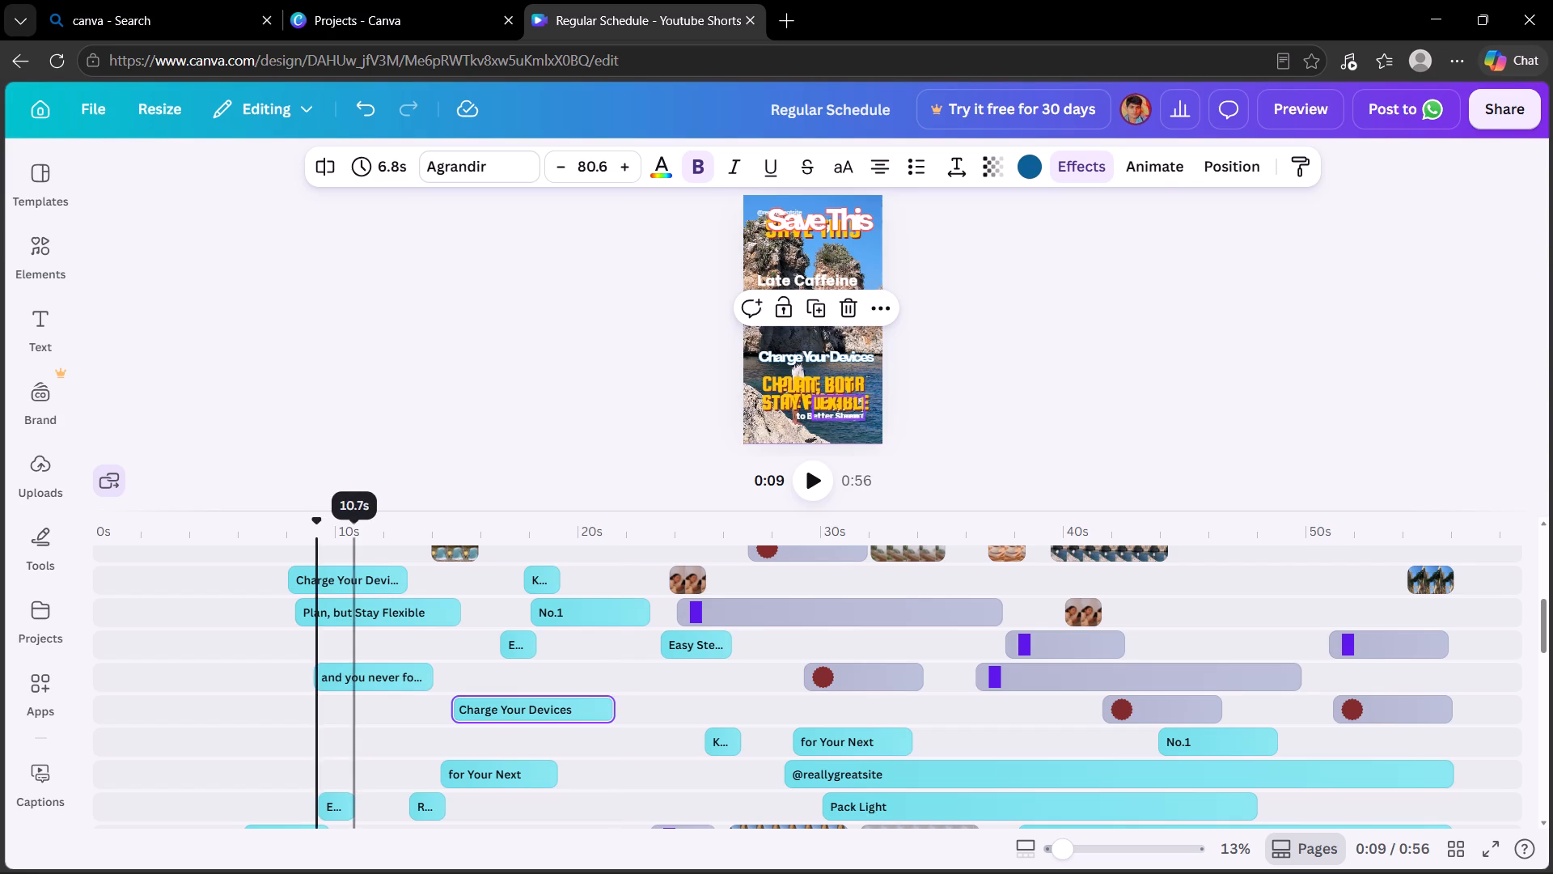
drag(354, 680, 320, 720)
Move "Plan, but Stay Flexible" near 8.5 s and "Charge Your Devi..." near 8 s one track down each, at about 7 s and 7.5 s.
drag(377, 602, 343, 654)
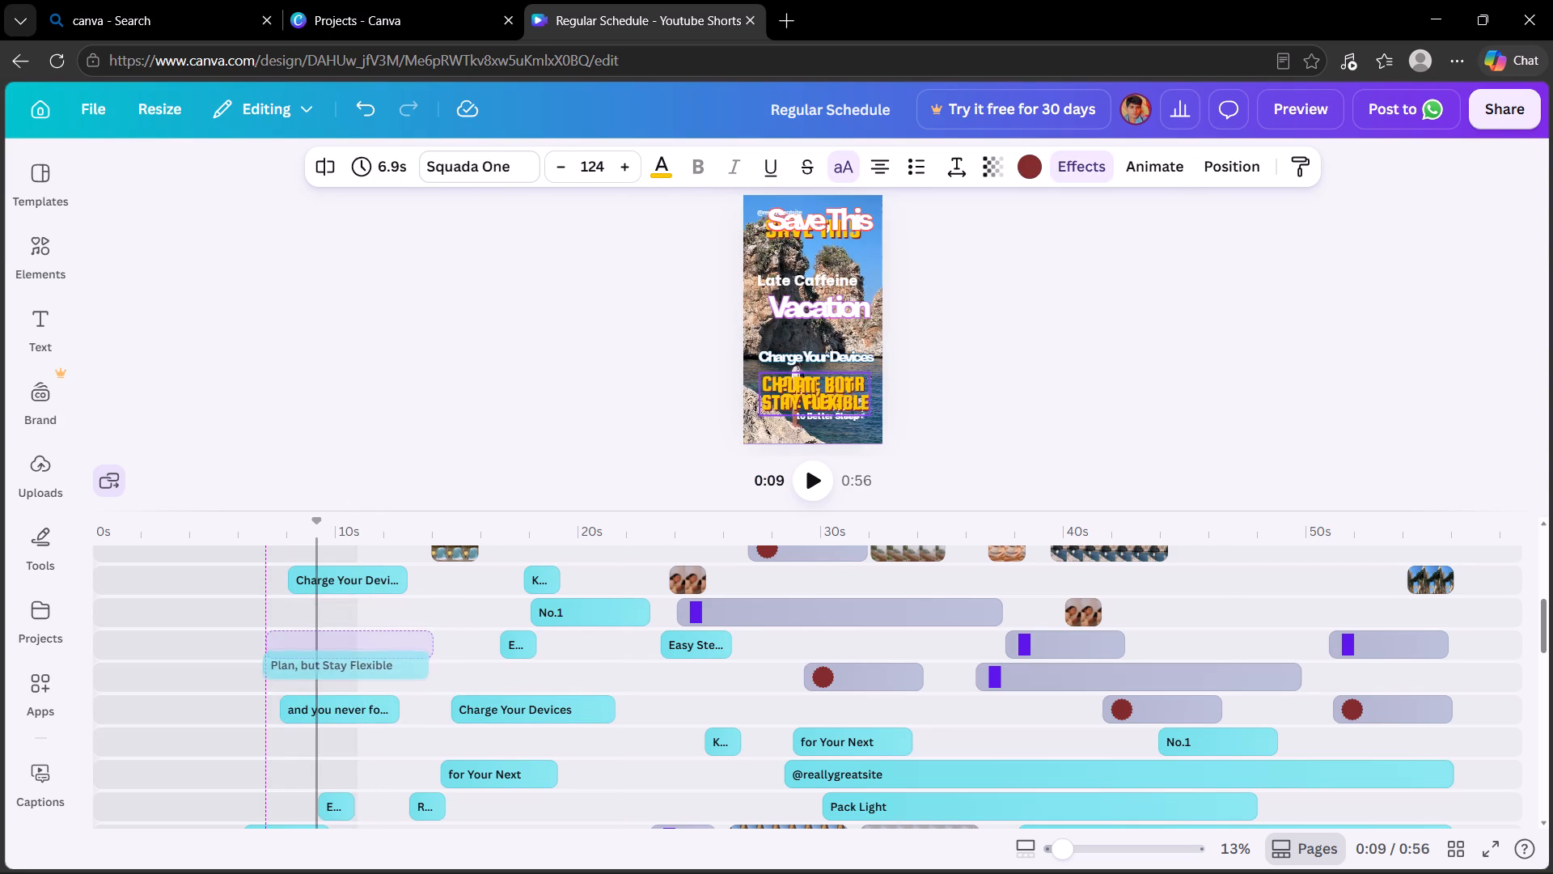
drag(343, 654, 343, 655)
drag(351, 586, 343, 622)
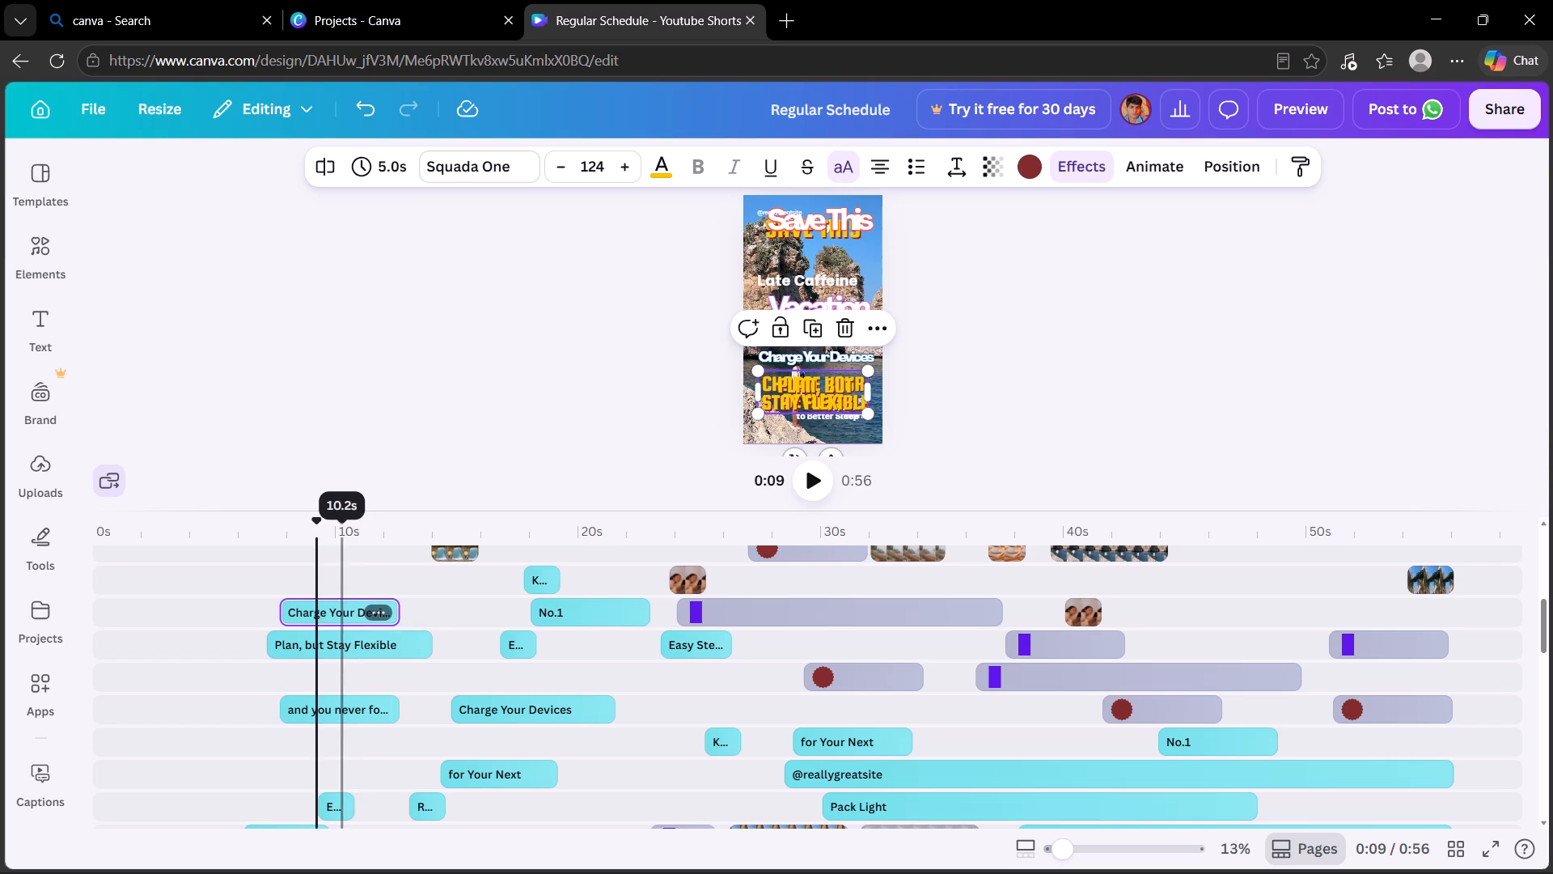
Move "and you never fo..." near 7.5 s one track up at about 9 s.
drag(327, 706, 355, 676)
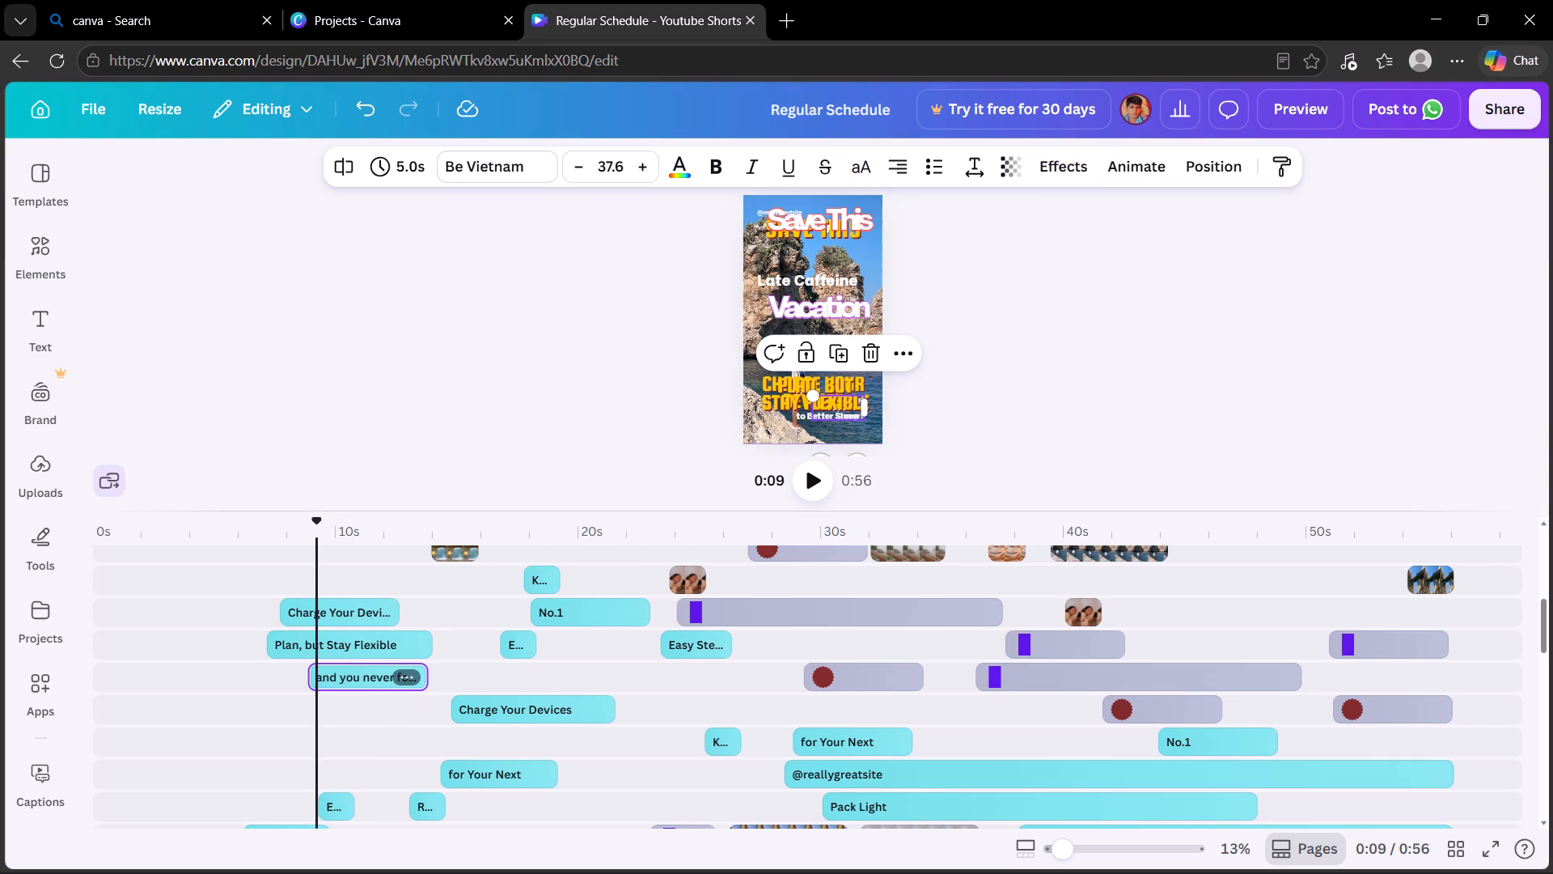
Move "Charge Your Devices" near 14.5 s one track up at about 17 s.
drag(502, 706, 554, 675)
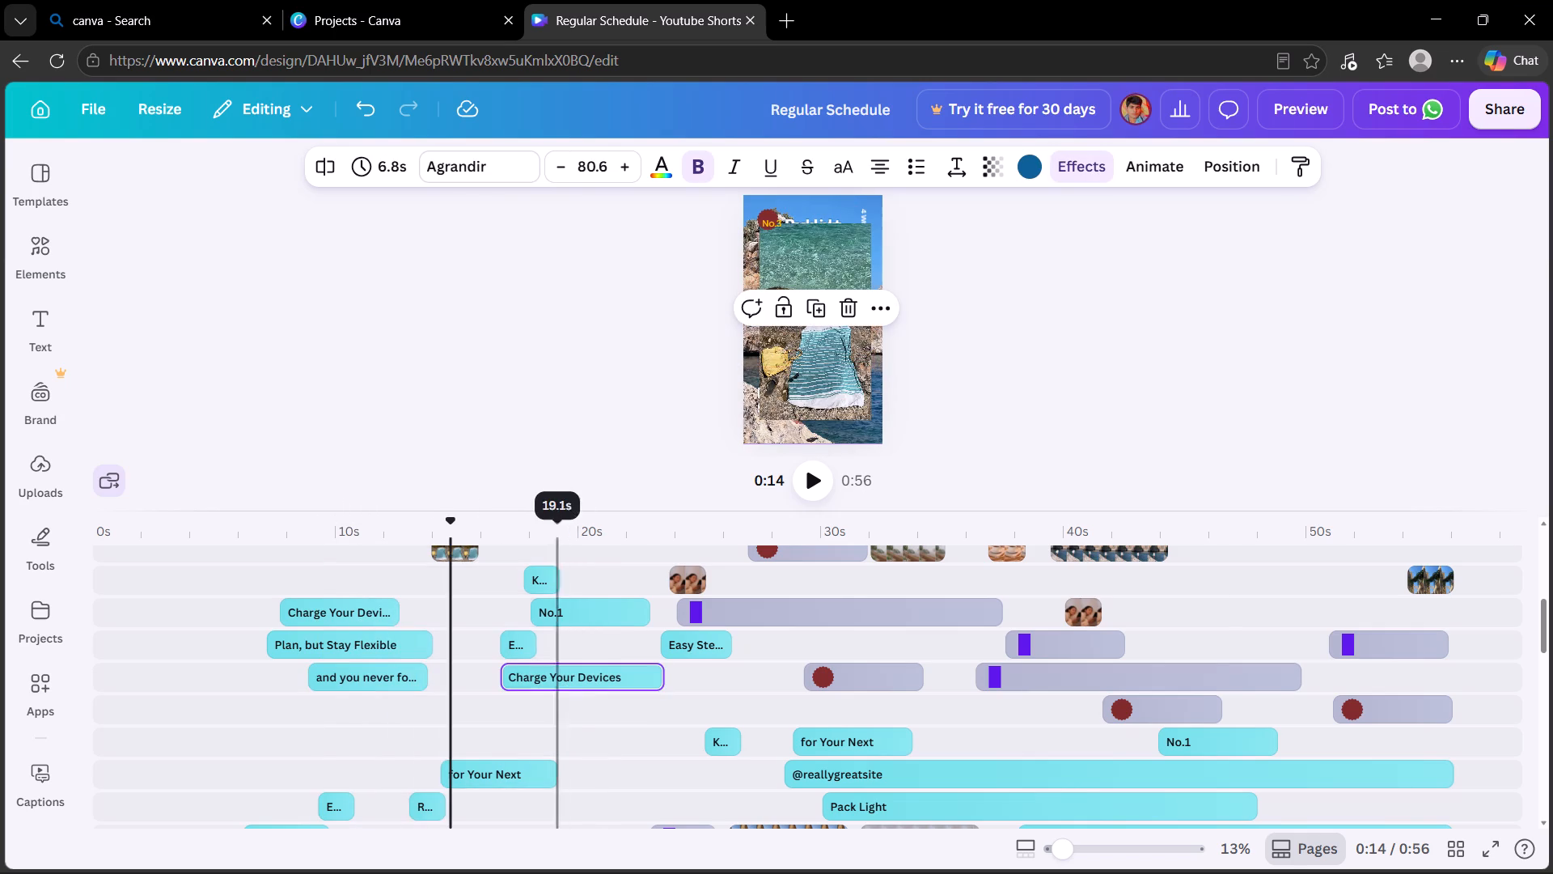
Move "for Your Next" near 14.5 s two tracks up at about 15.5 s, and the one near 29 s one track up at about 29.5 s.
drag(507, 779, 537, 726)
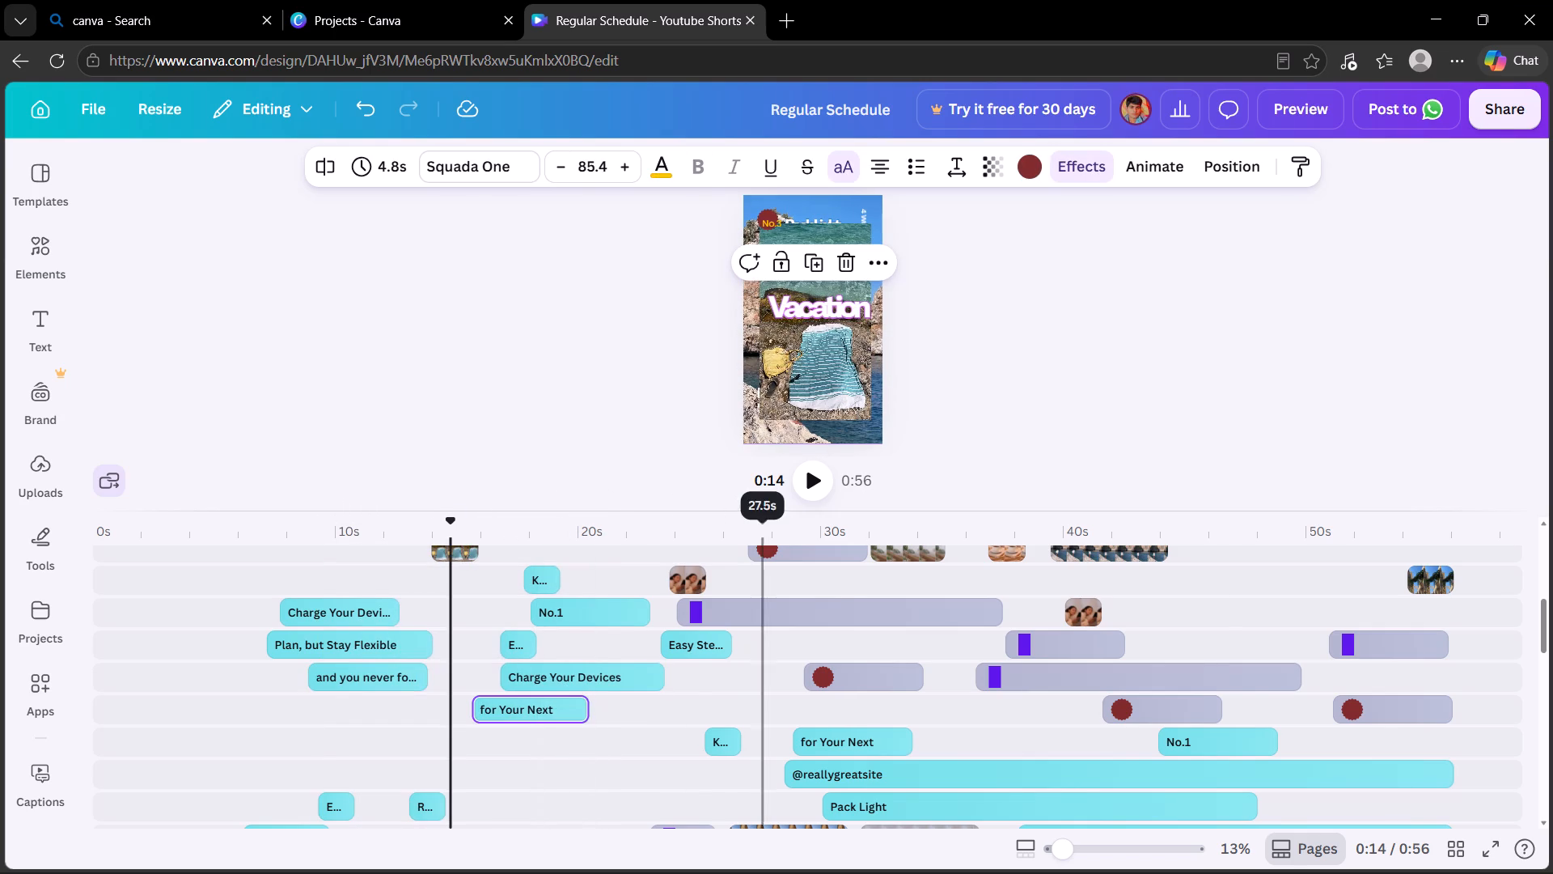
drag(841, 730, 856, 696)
drag(844, 761, 500, 774)
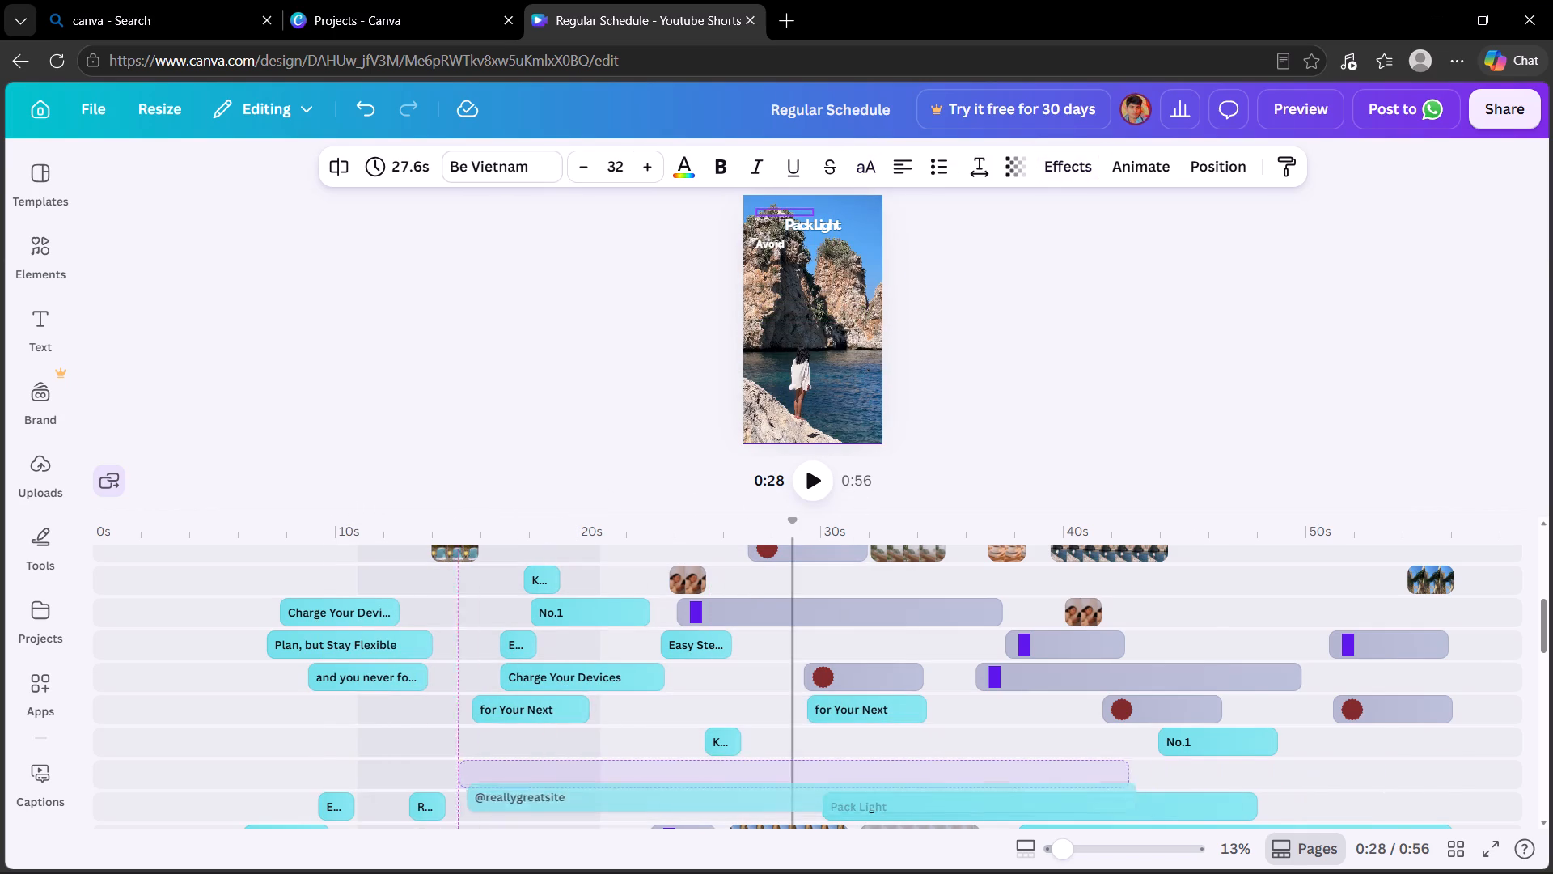
drag(500, 774, 459, 740)
drag(979, 804, 721, 783)
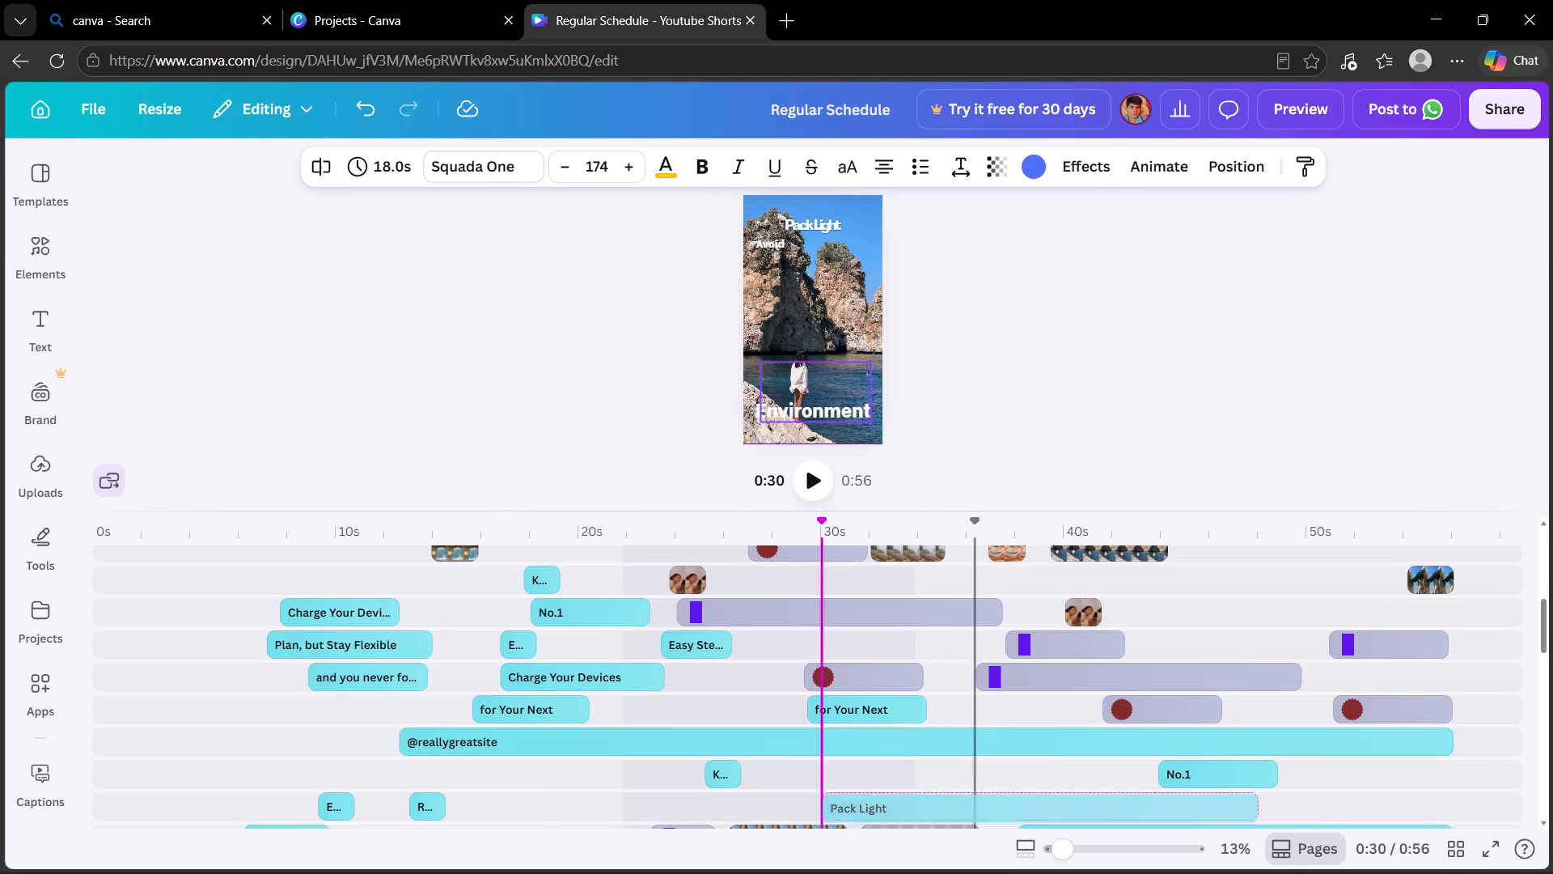
drag(721, 783, 652, 799)
Move "R..." near 13 s and "E..." near 9.5 s one track up each, at about 13.5 s and 10 s.
drag(430, 796, 445, 764)
drag(320, 796, 343, 764)
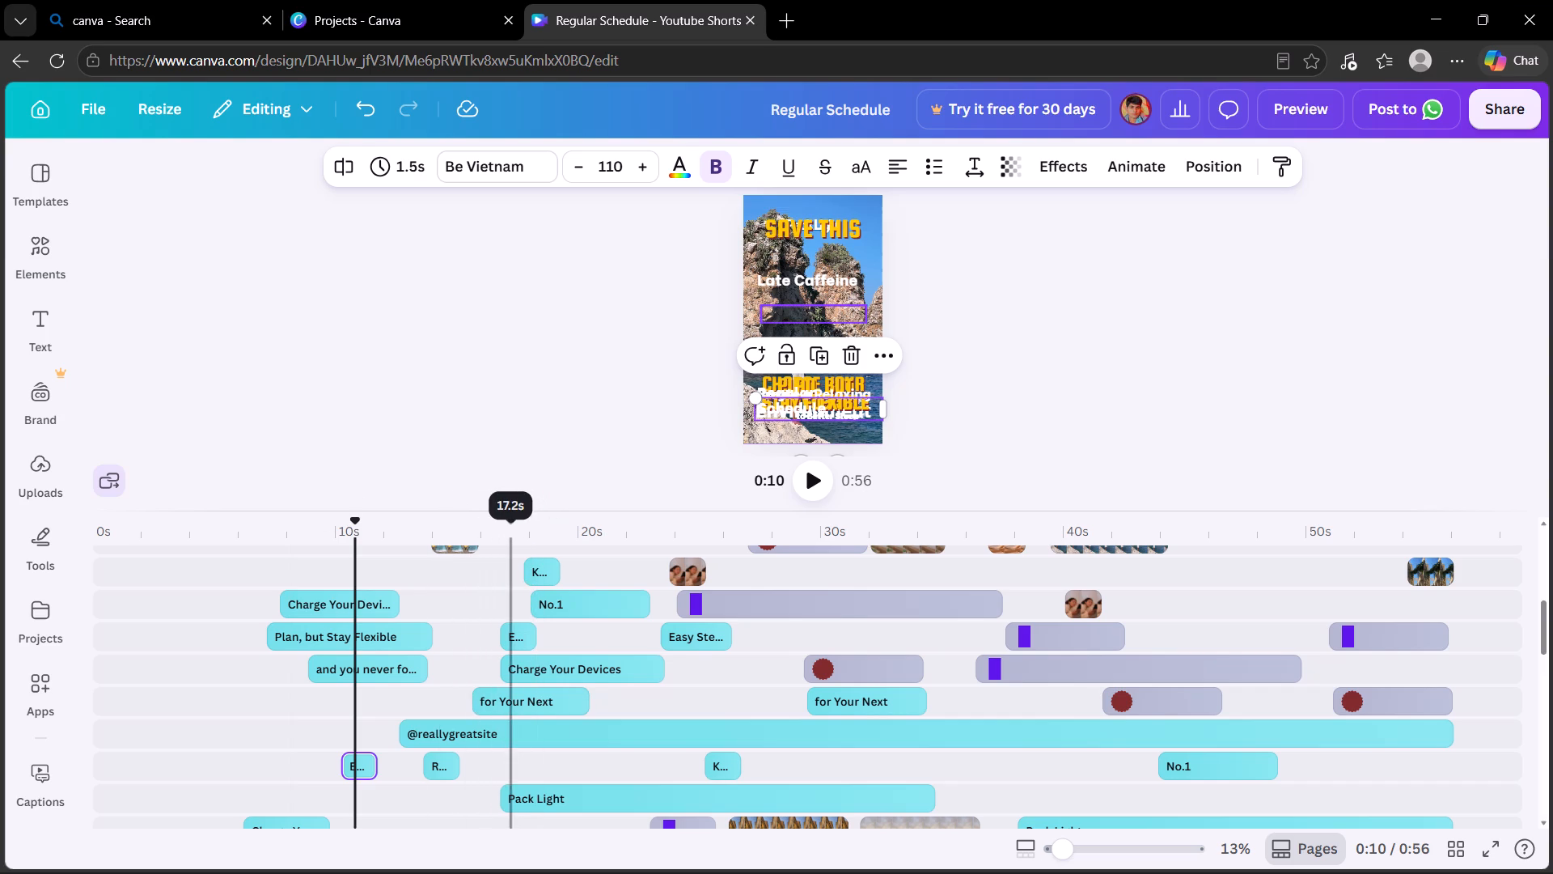
Move "for Your Next" near 15.5 s one track down at about 6 s, and "Charge Your Devices" near 17 s one track down at about 14.5 s.
drag(518, 696, 292, 736)
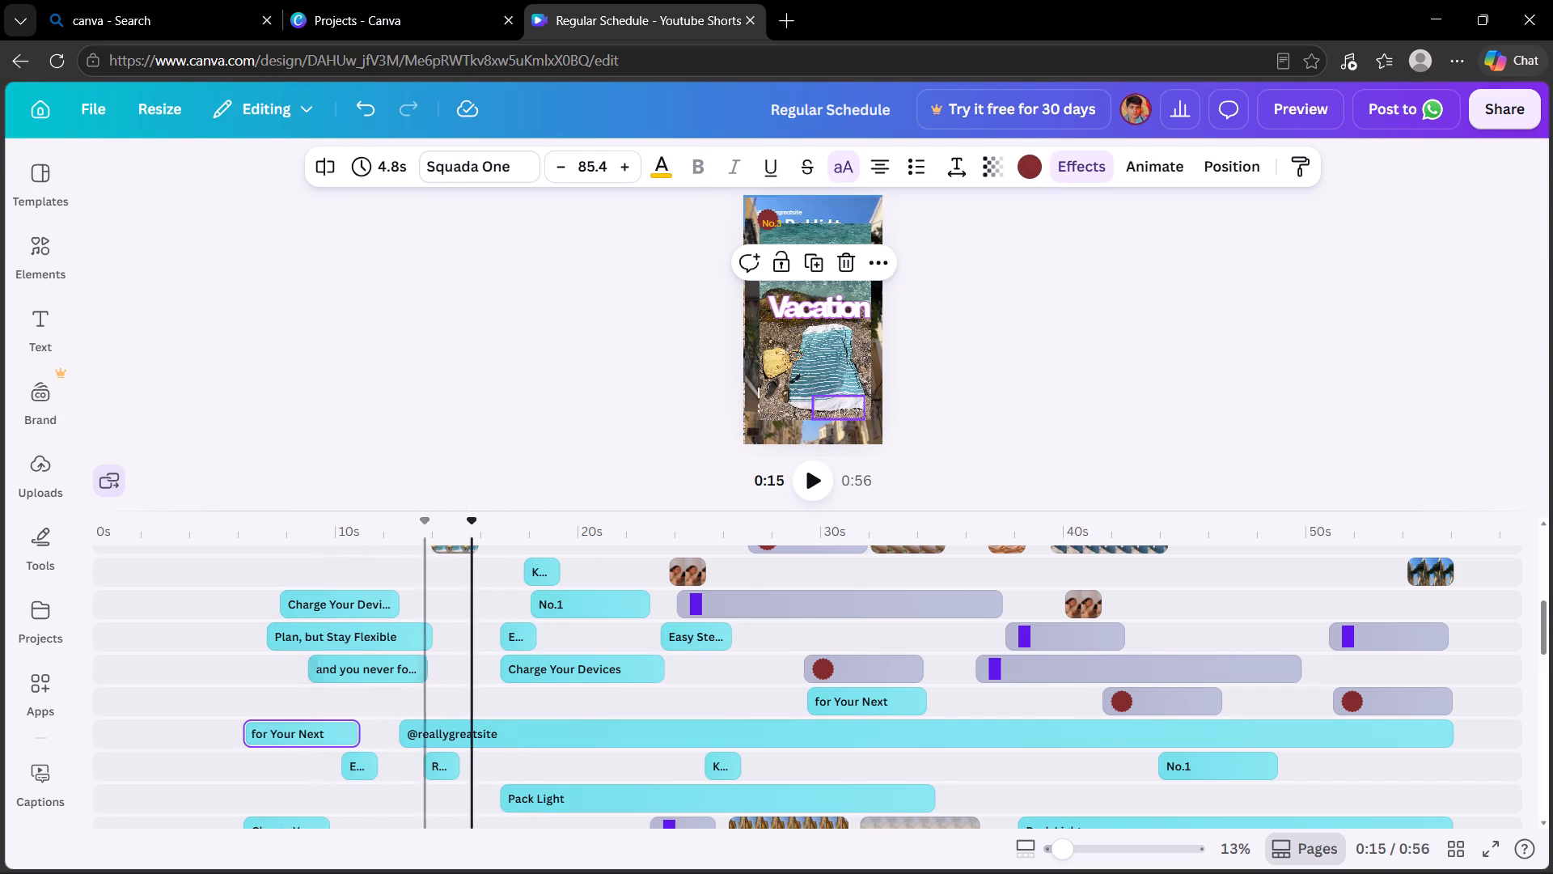
drag(585, 668, 537, 723)
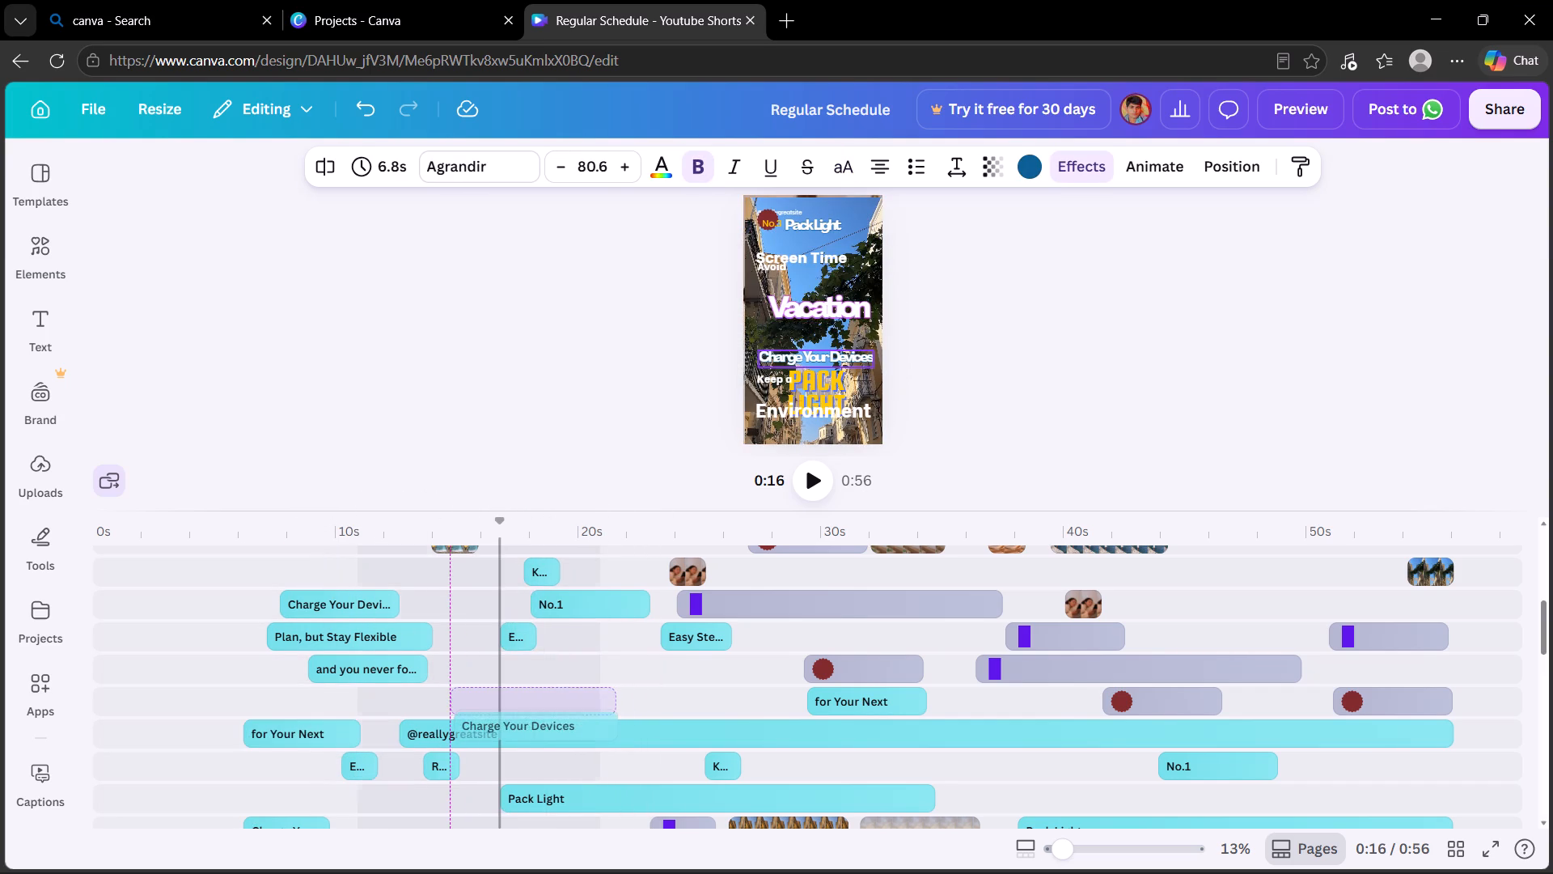
Move "E..." near 17 s one track down at about 23 s, and "Easy Ste..." near 23.5 s two tracks down at about 24 s.
drag(525, 638, 672, 685)
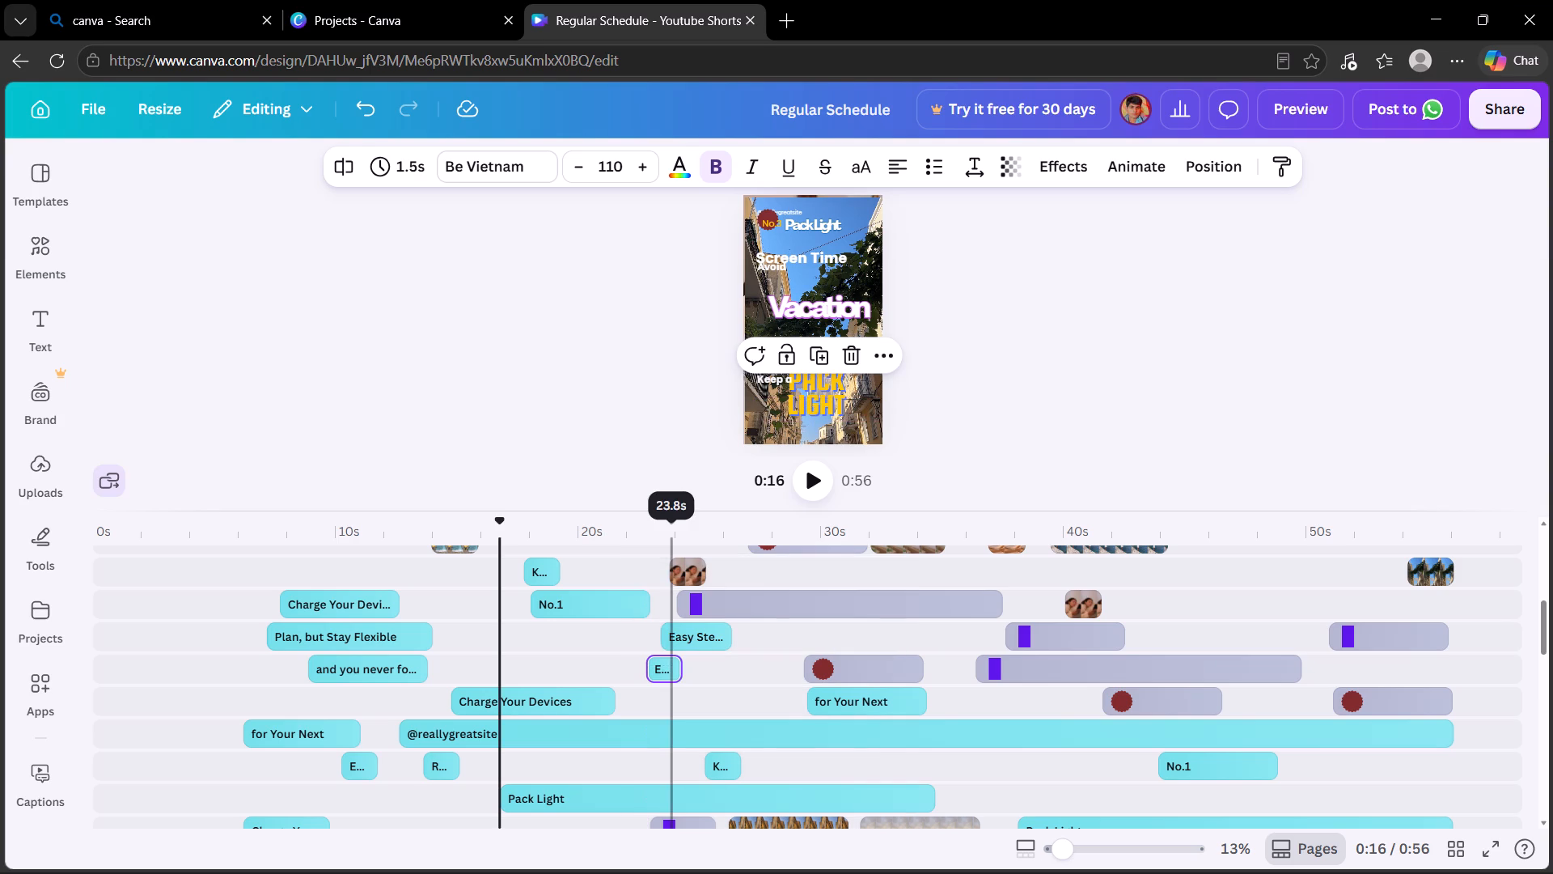
drag(697, 637, 699, 642)
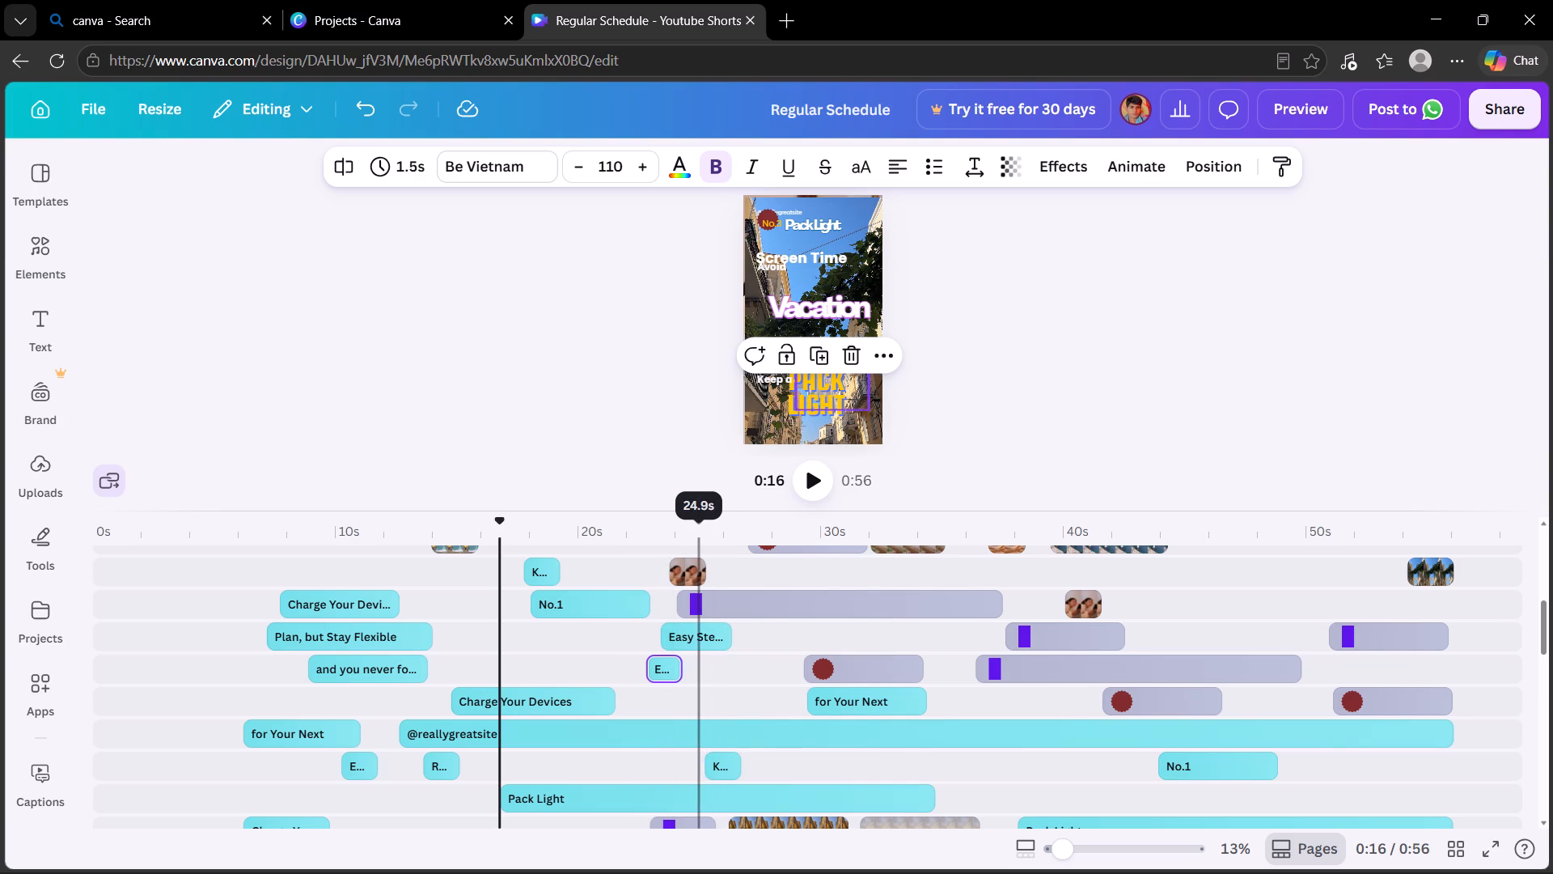
drag(699, 642, 709, 711)
Move "for Your Next" near 29.5 s two tracks up at about 27.5 s, and "No.1" near 44 s five tracks up at about 44.5 s.
drag(843, 701, 802, 641)
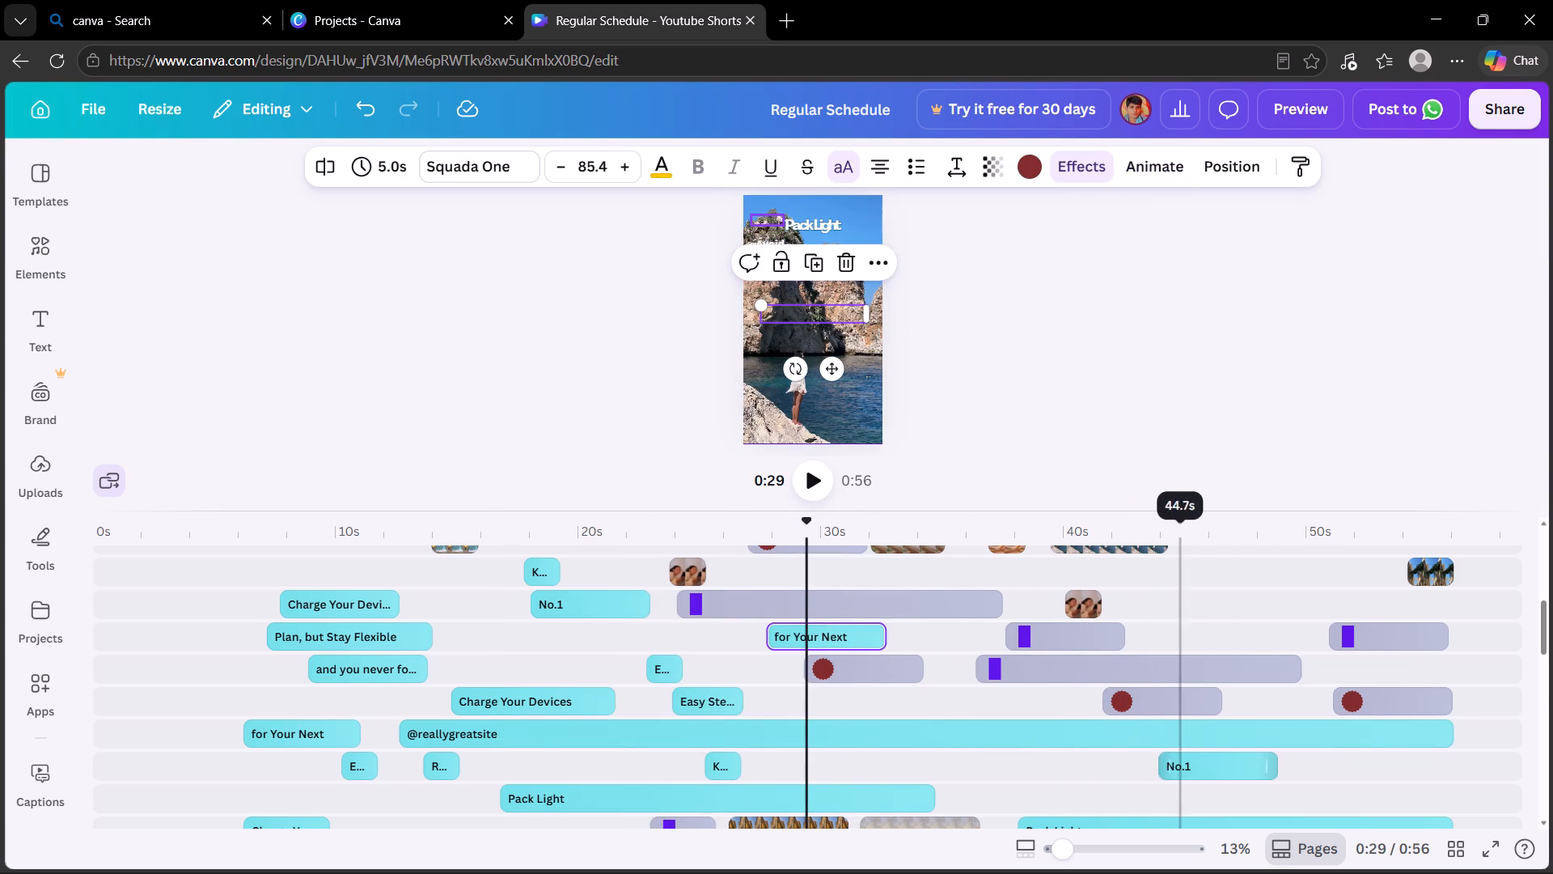
drag(1185, 770, 1208, 606)
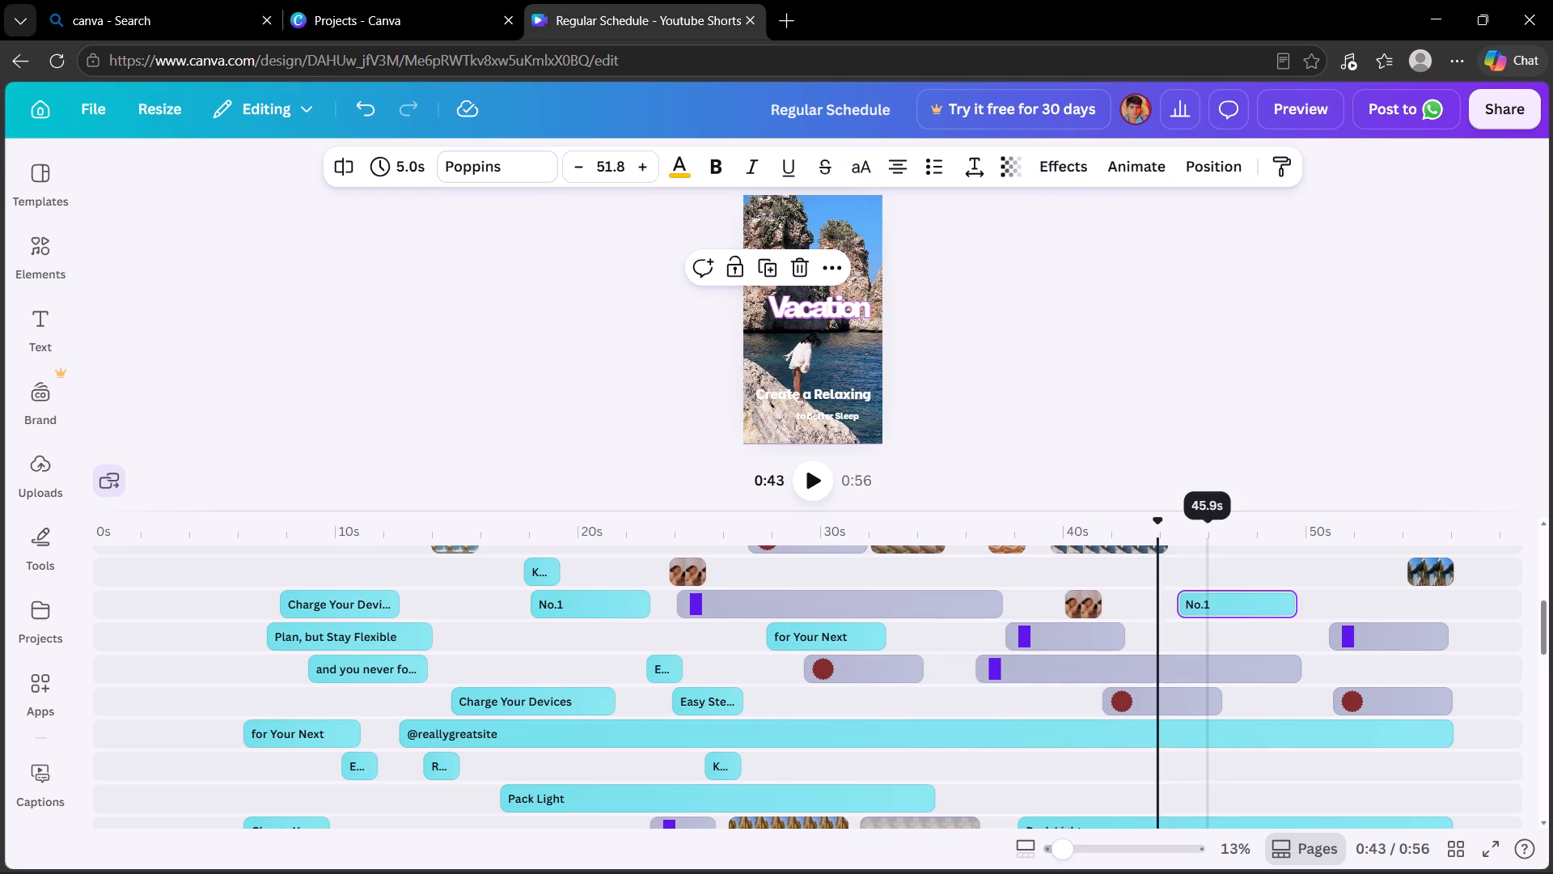
Move "K..." near 25.5 s four tracks up at about 17.5 s.
drag(719, 761, 709, 741)
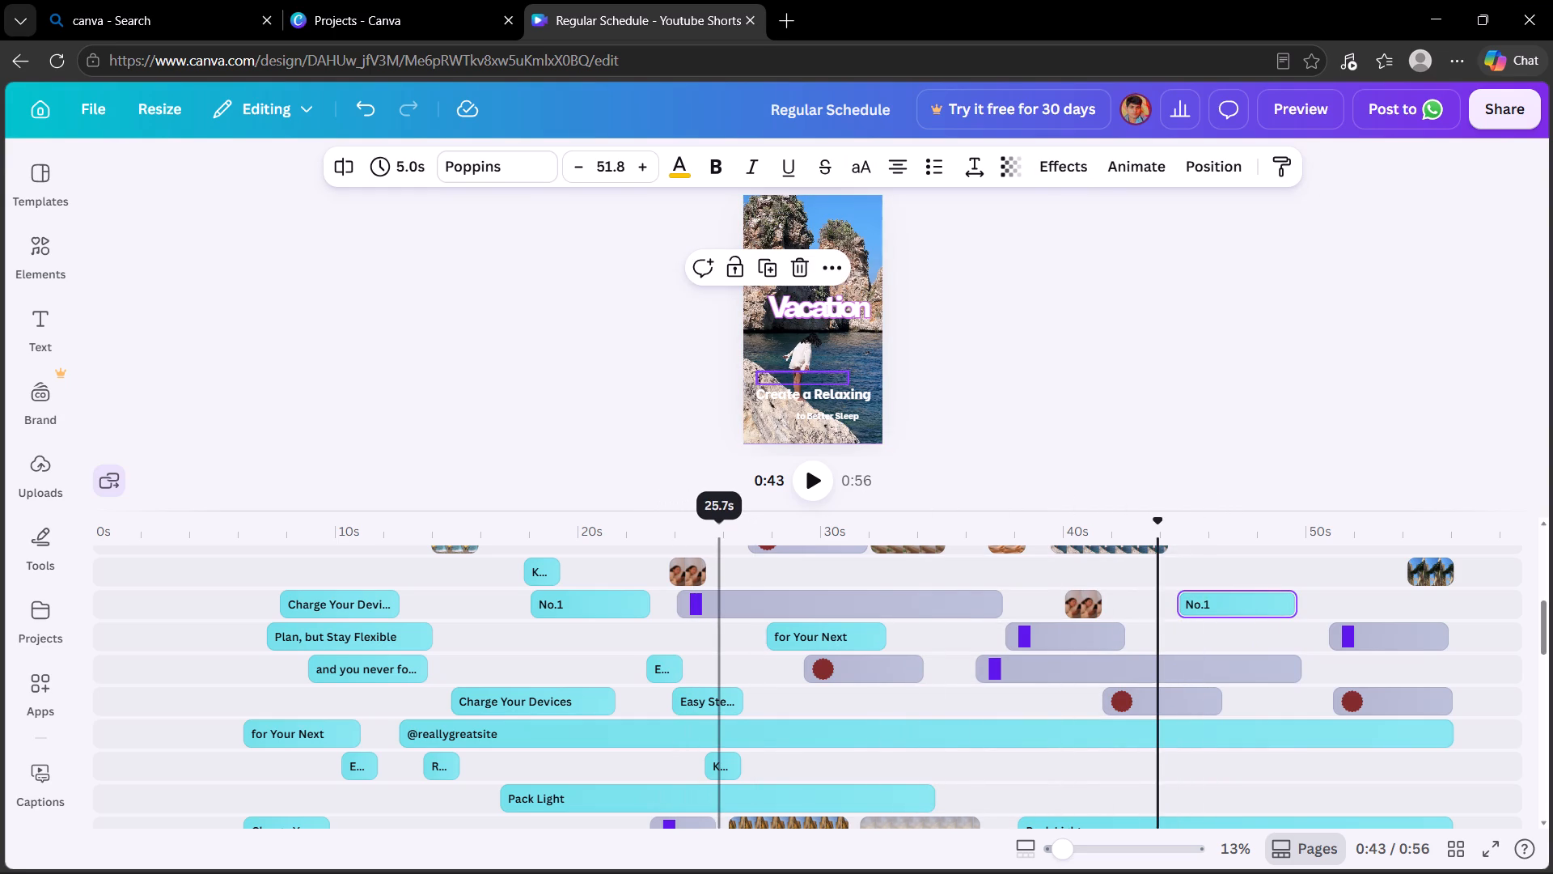
drag(709, 741, 539, 642)
Move "Charge Your Devices" near 14.5 s four tracks up, and "Charge Your Devi..." near 7.5 s three tracks down, both at about 6 s.
drag(484, 697, 280, 568)
drag(329, 591, 325, 611)
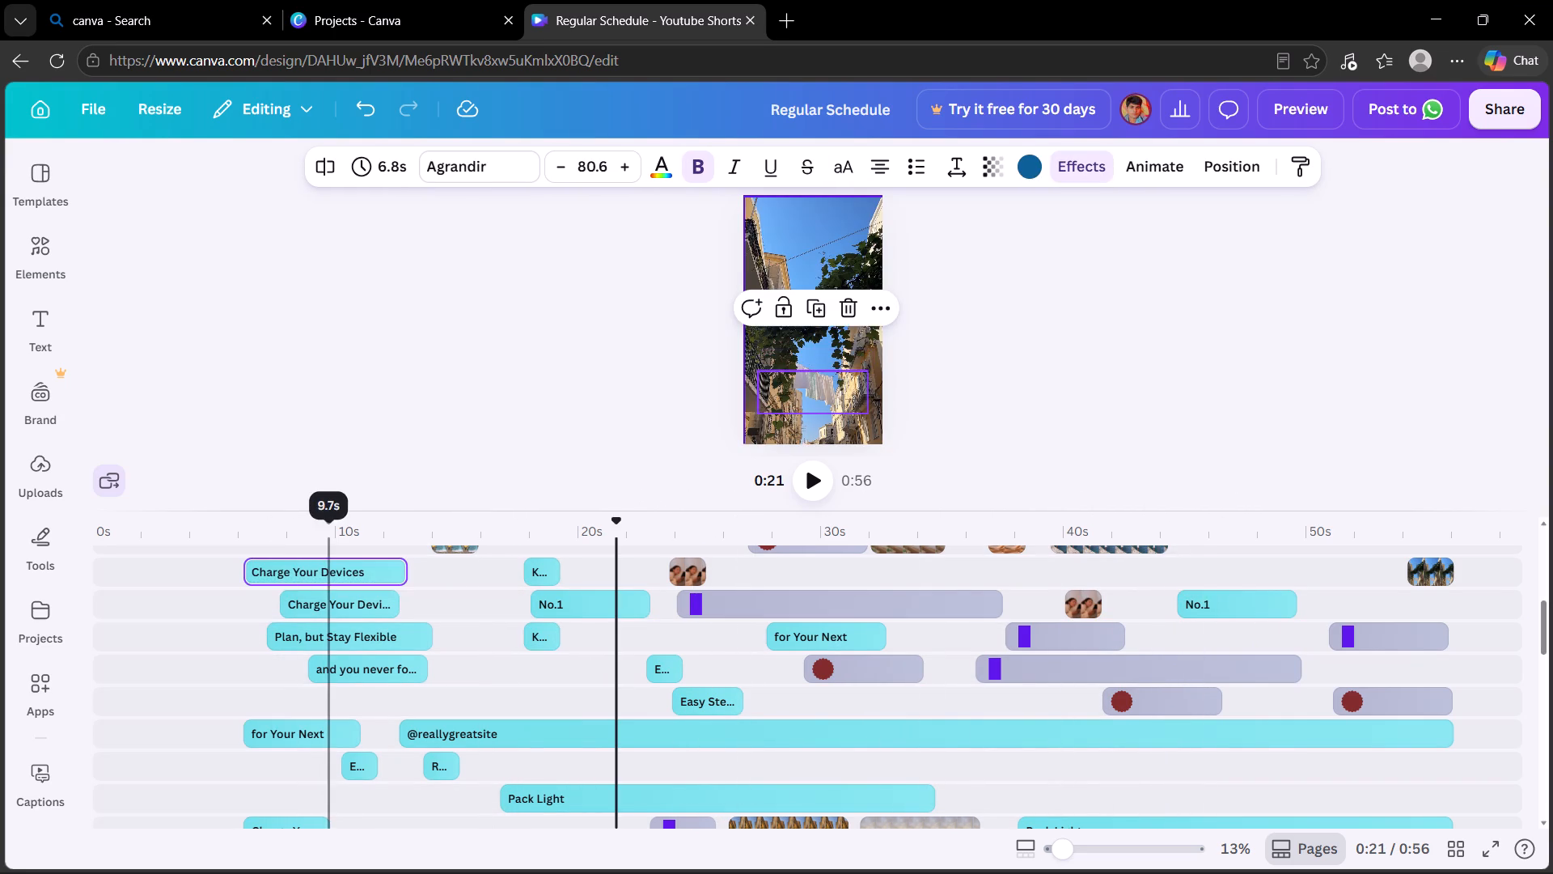
drag(325, 611, 281, 699)
Move "Plan, but Stay Flexible" near 7 s and "and you never fo..." near 9 s one track up each, at about 11 s and 10 s.
drag(358, 634, 446, 593)
drag(400, 671, 433, 624)
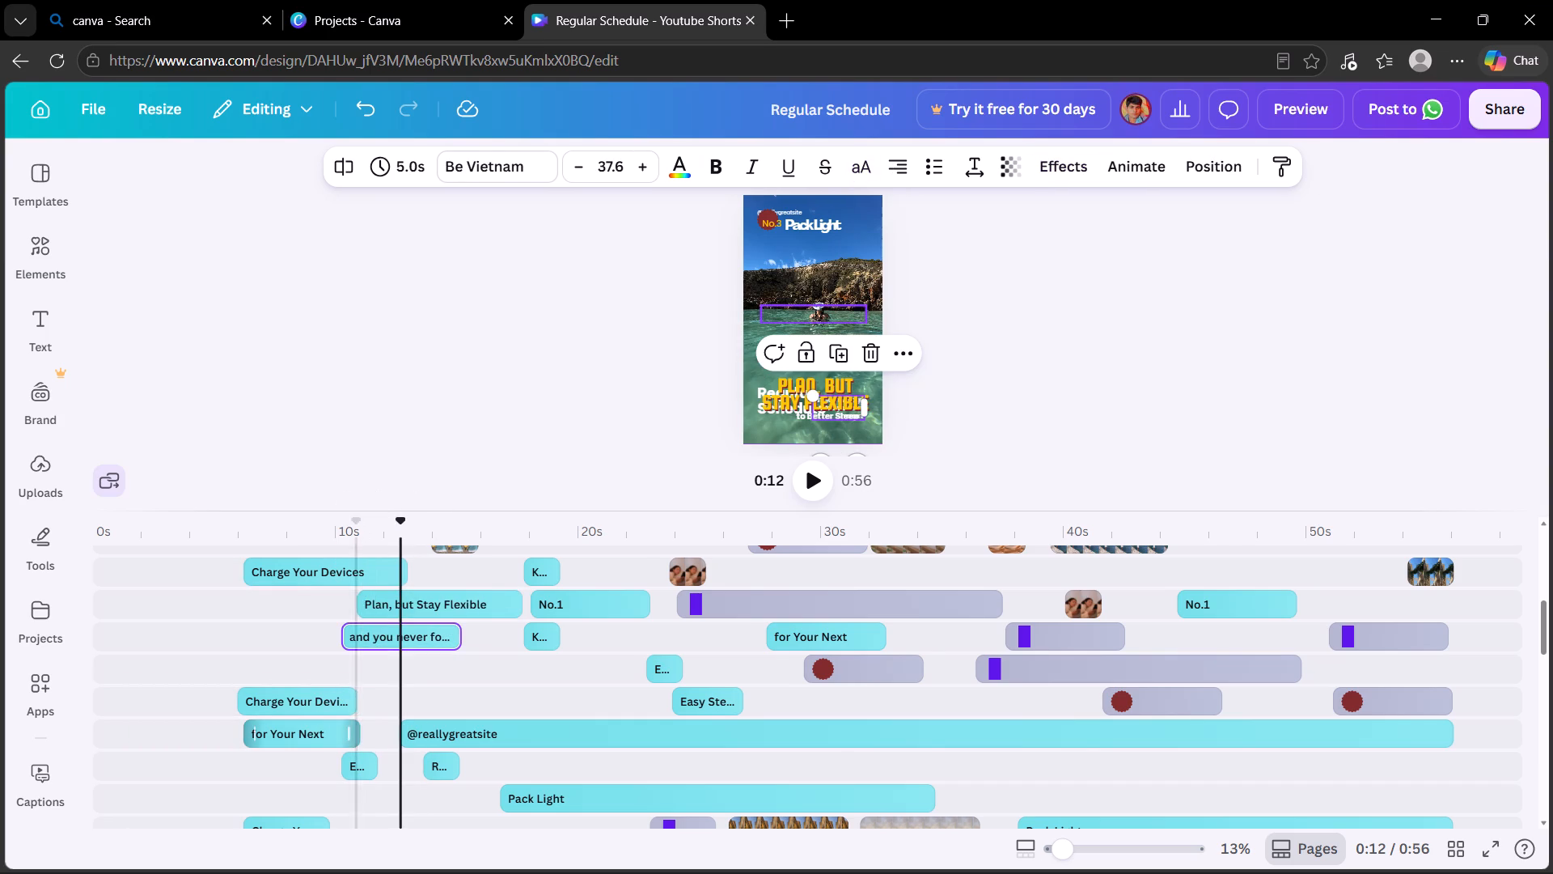
Move "Charge Your Devi..." and "for Your Next" near 6 s together to about 12 s, directly above and below "and you never fo...".
drag(311, 751, 438, 675)
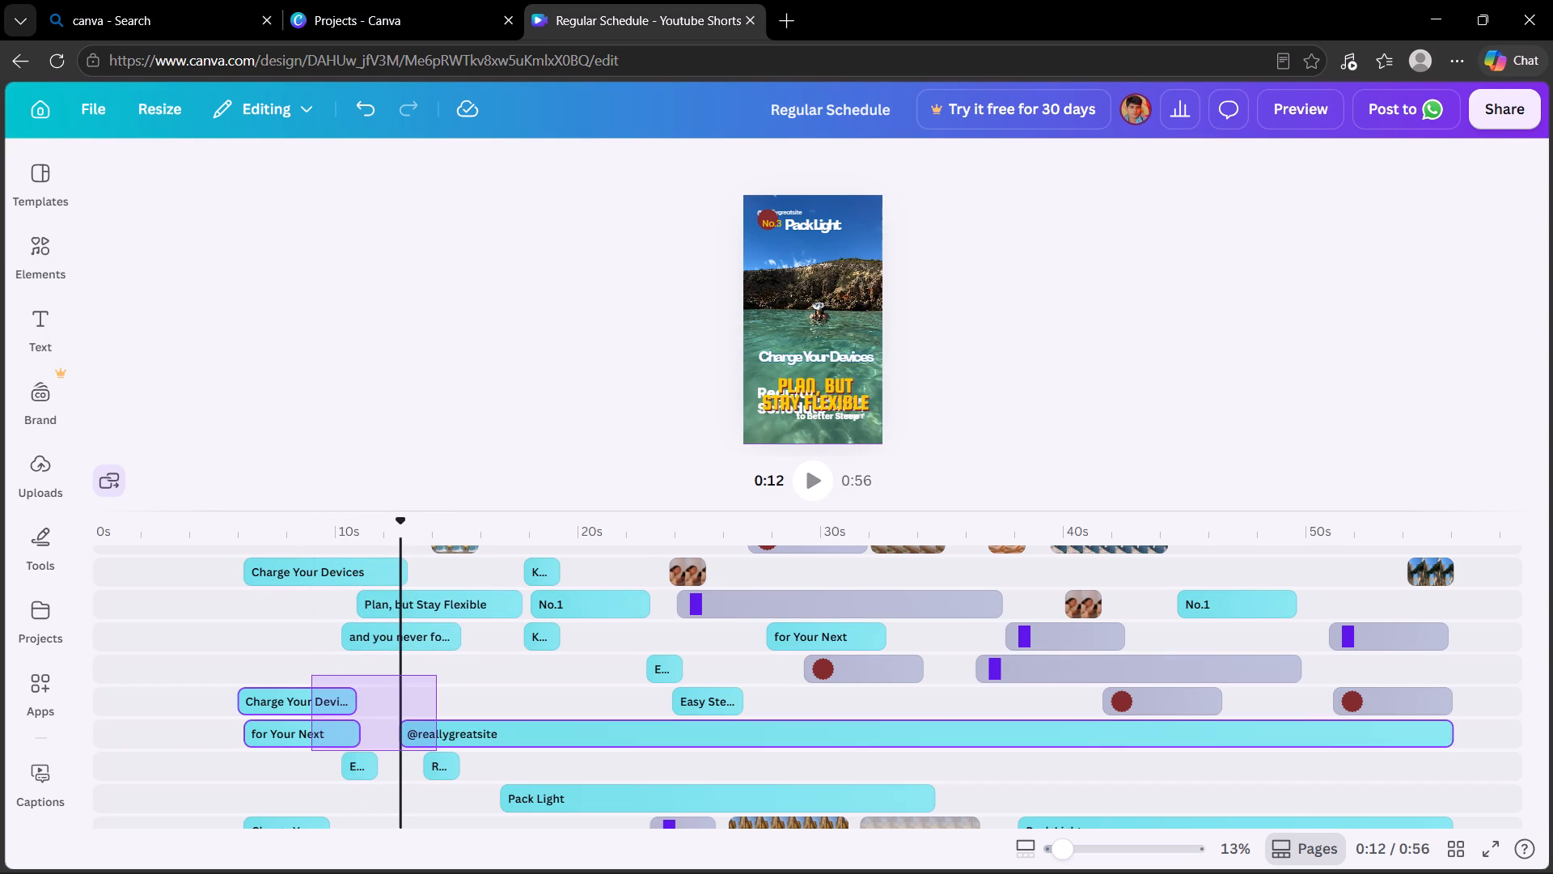
drag(438, 675, 387, 707)
drag(291, 734, 430, 671)
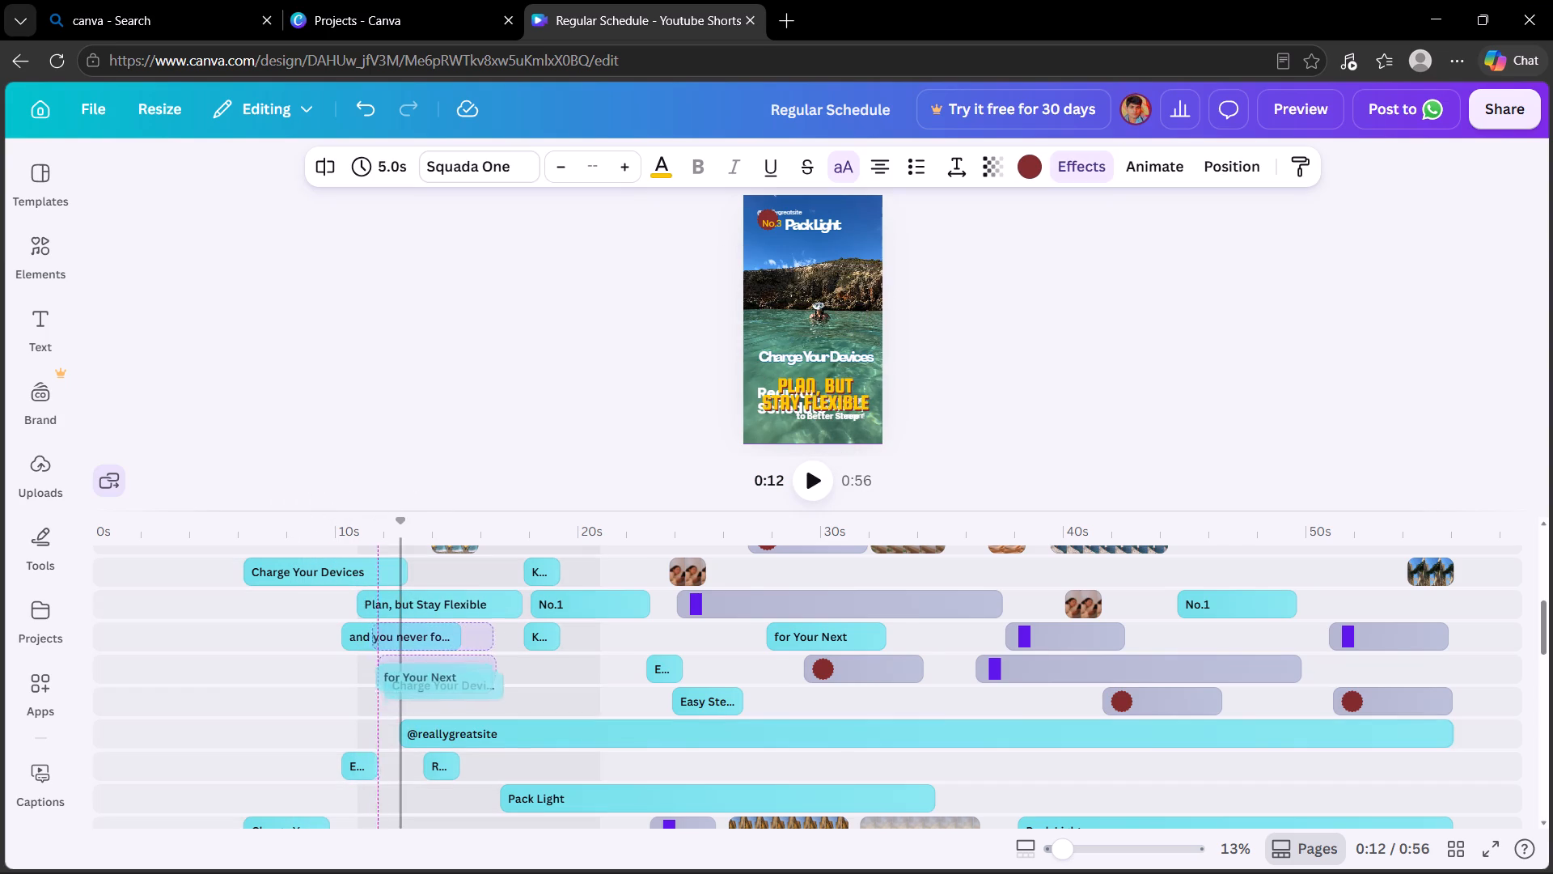
drag(430, 671, 438, 666)
drag(576, 754, 599, 764)
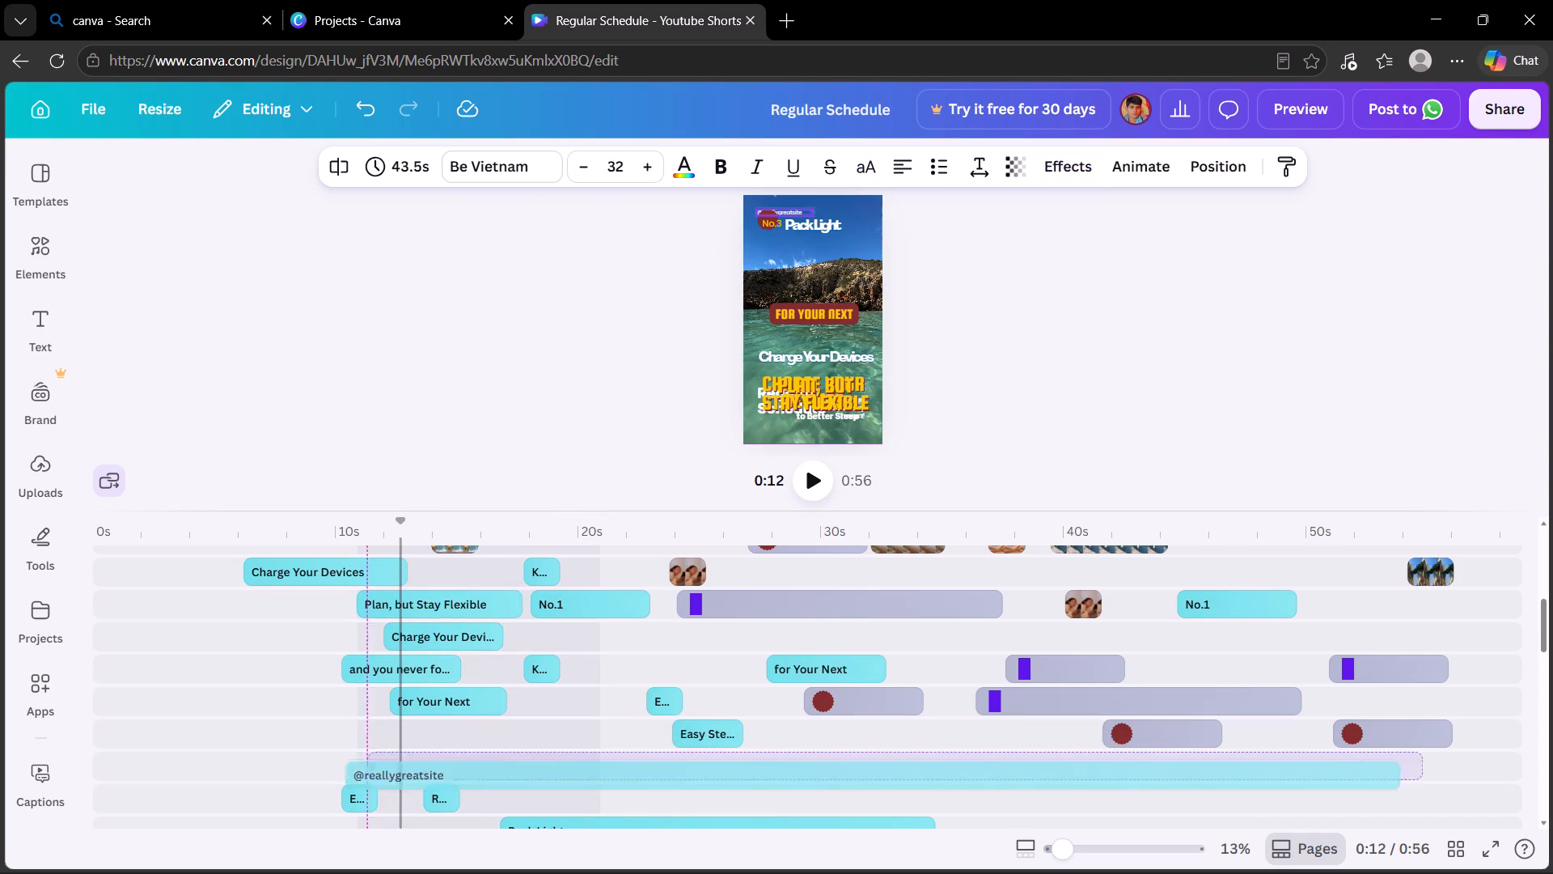
drag(599, 764, 694, 782)
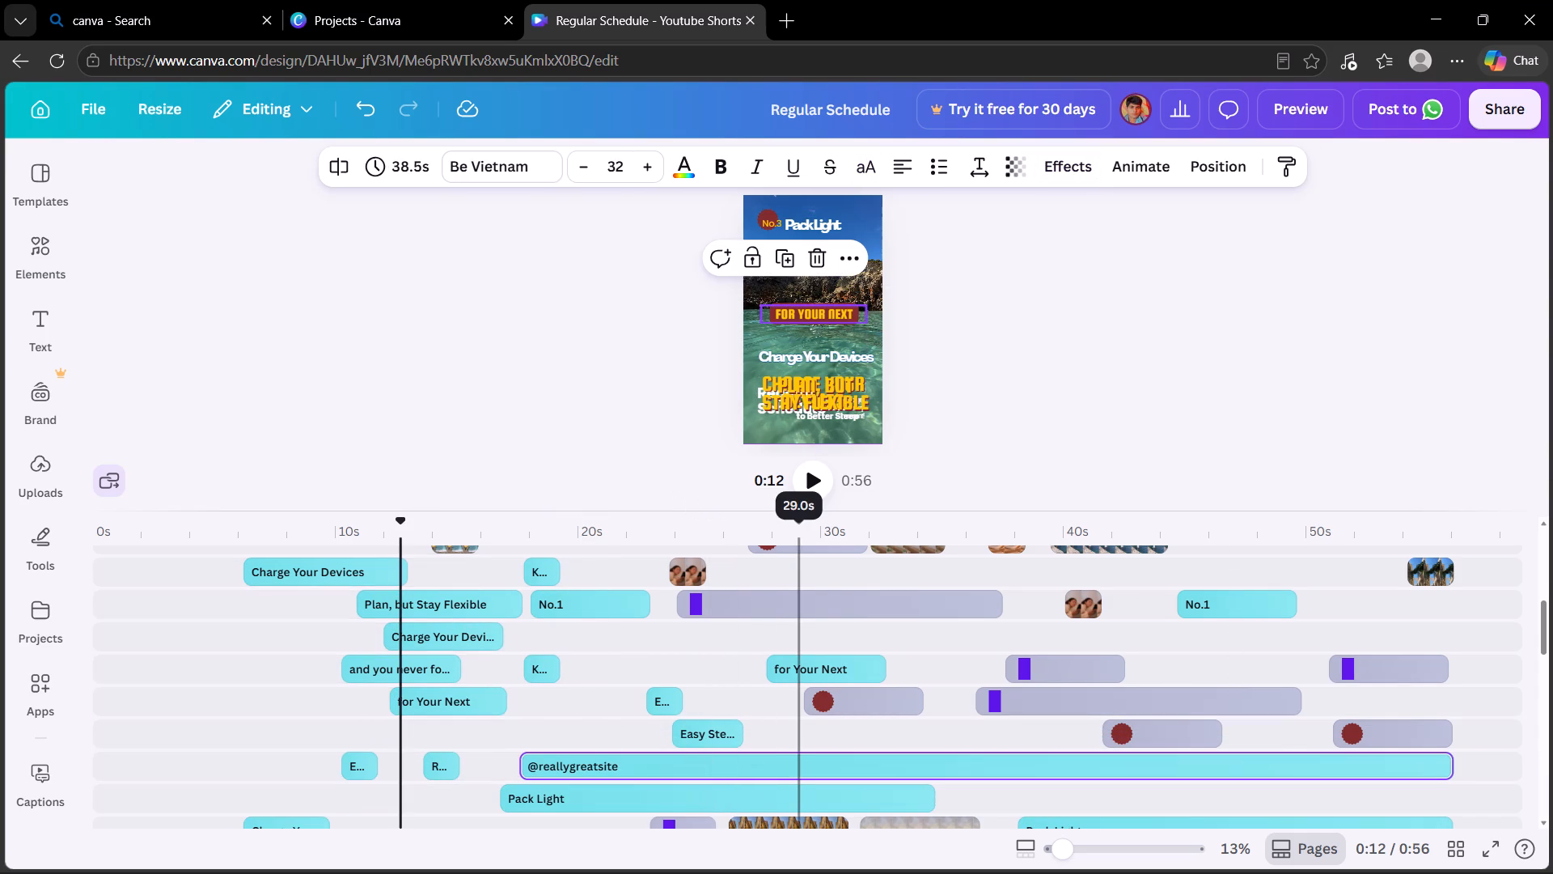
Move "for Your Next" near 27.5 s two tracks down at about 13.5 s, and "and you never fo..." near 10 s down at about 5.5 s.
drag(802, 662, 453, 728)
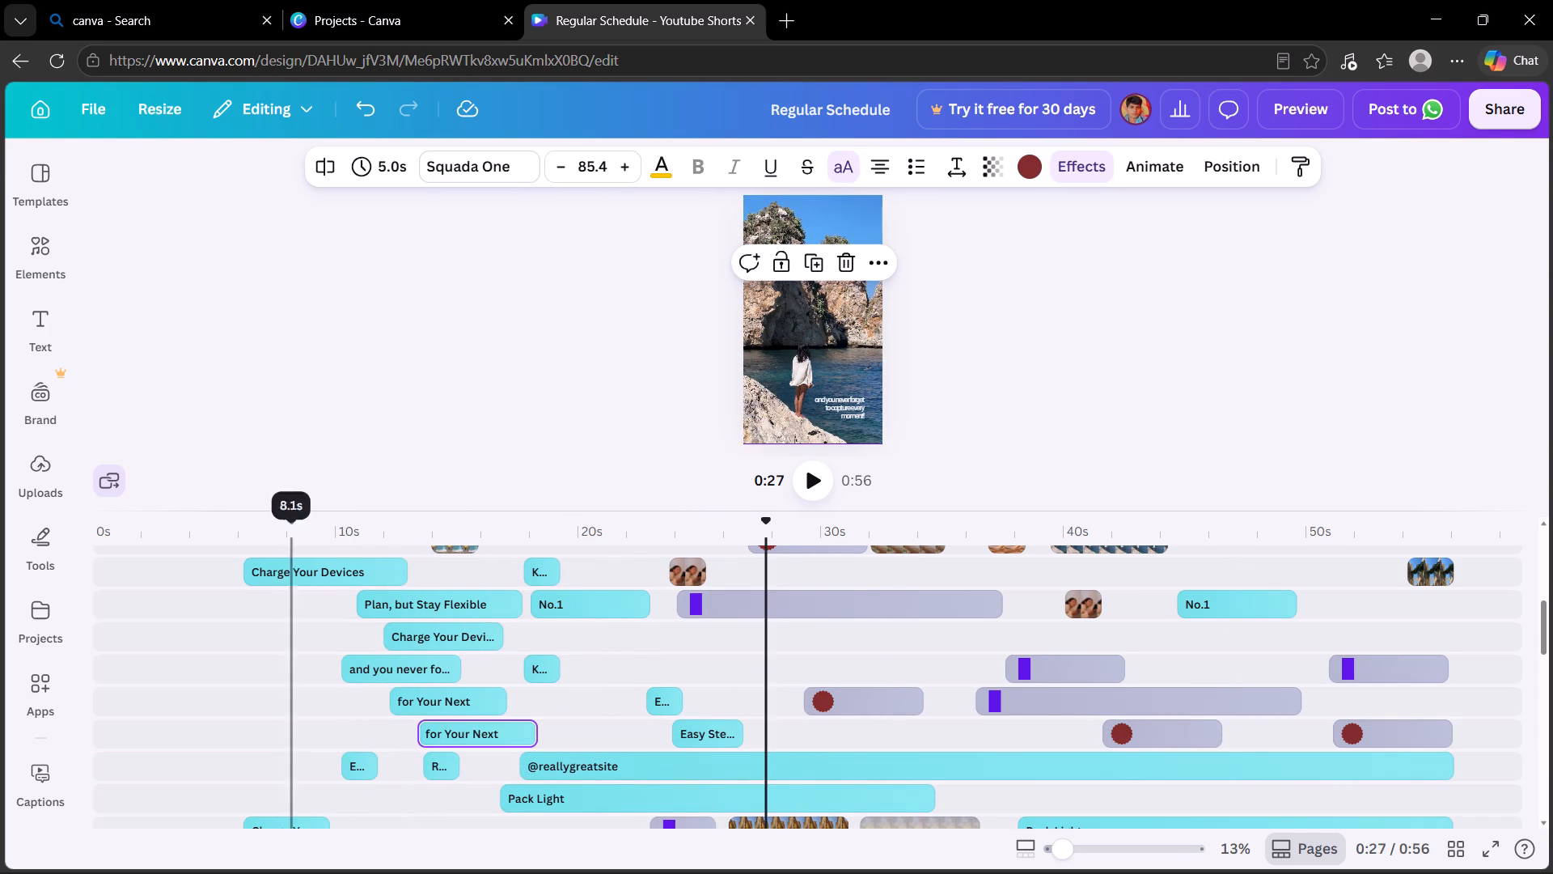
drag(416, 665, 305, 717)
Move "and you never forget to capt..." near 20.5 s one track up at about 23.5 s, and "Plan, but Stay Flexible" near 35 s one track down at about 32 s.
scroll(559, 654, up, 4)
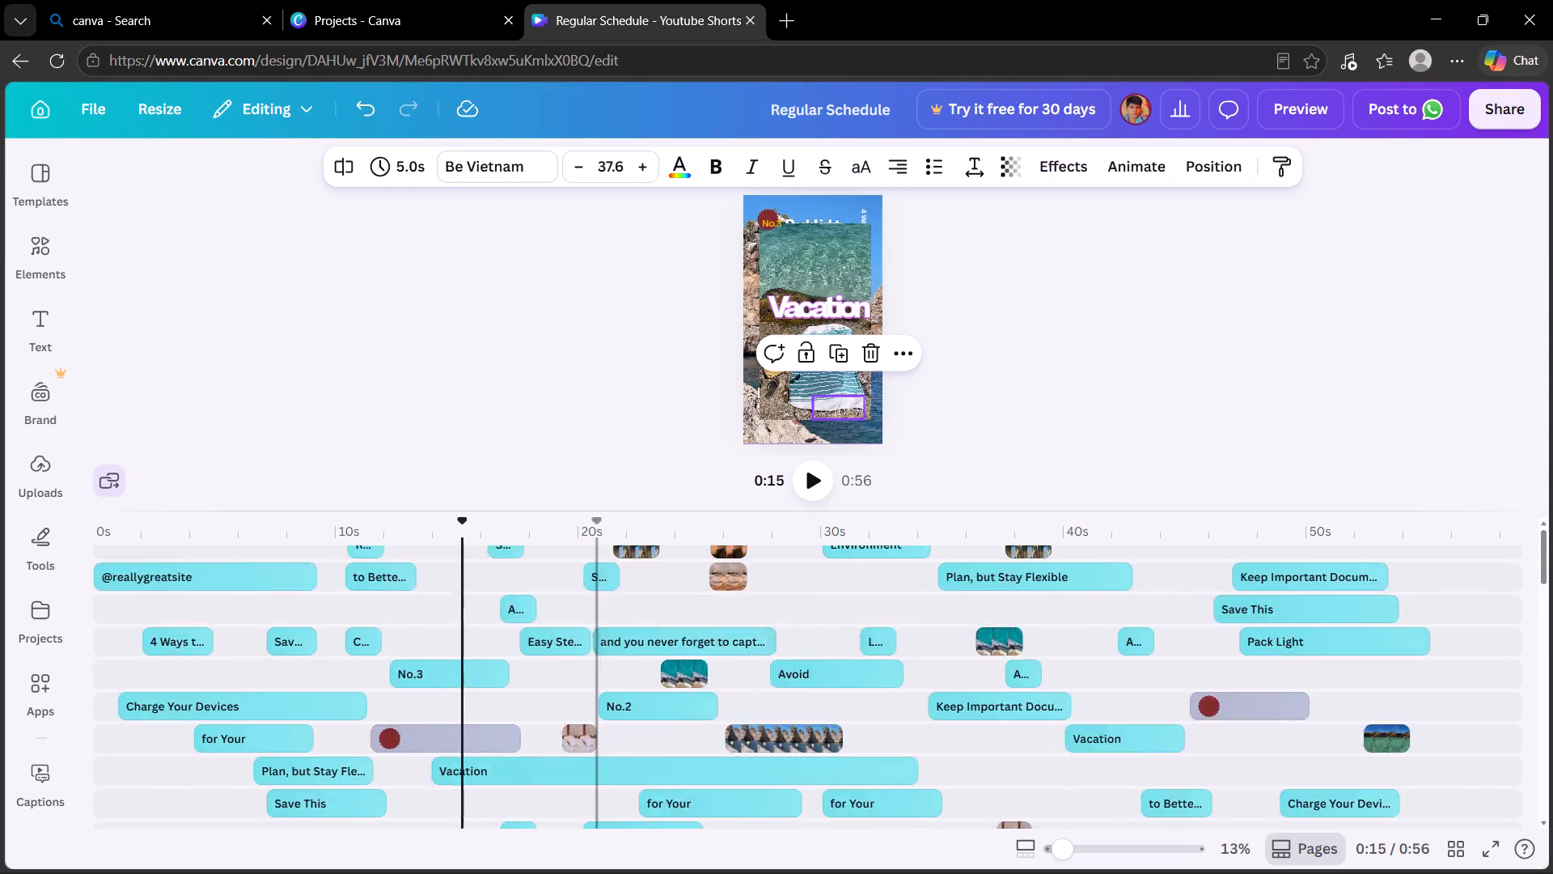
drag(633, 677, 698, 640)
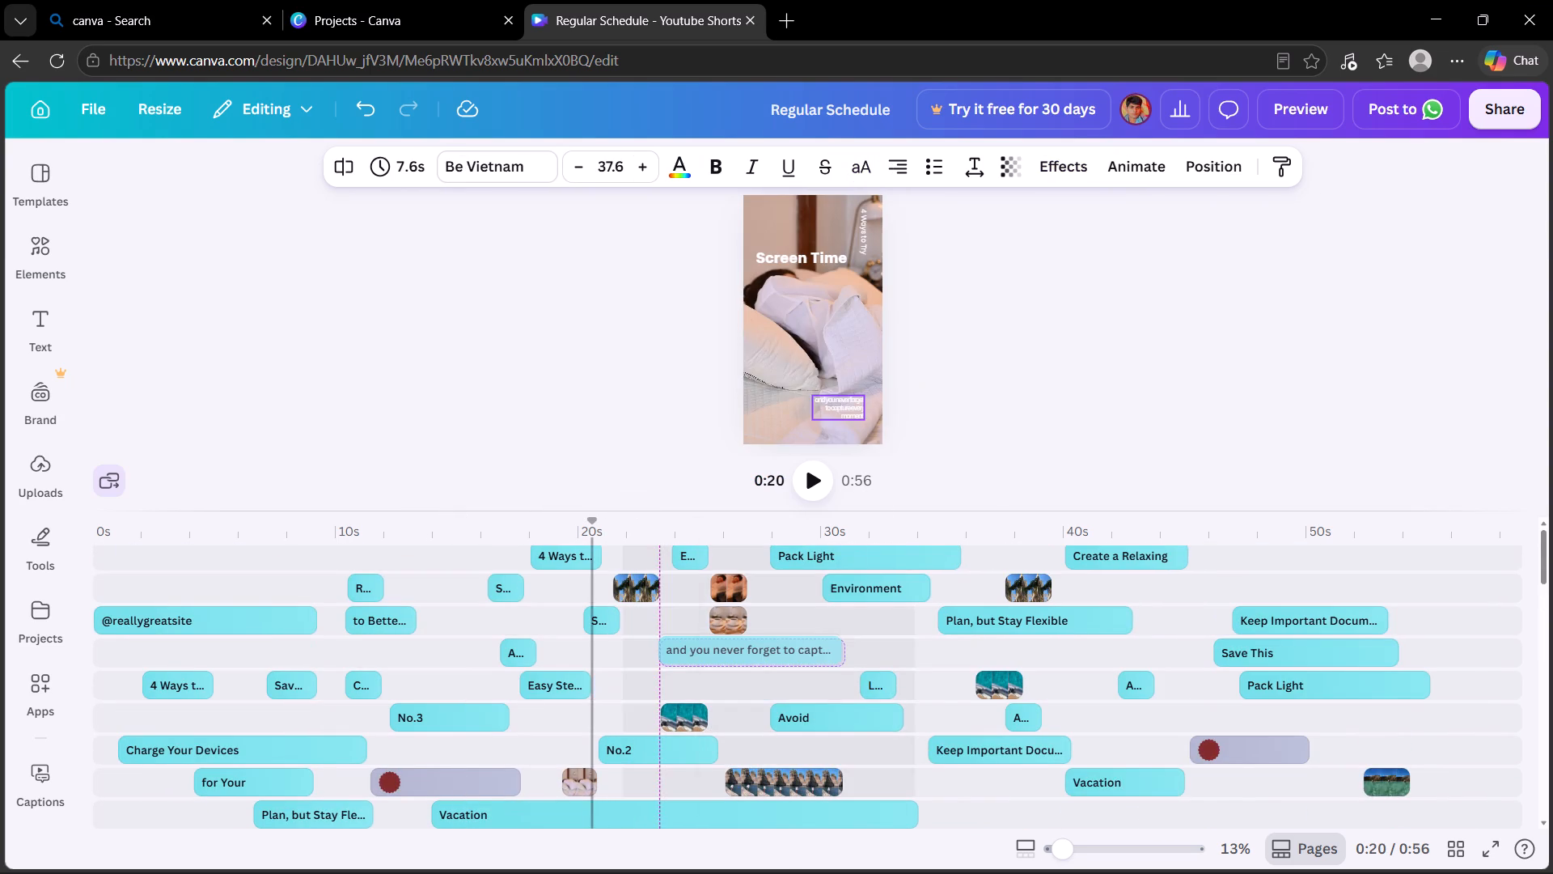
drag(986, 622, 922, 678)
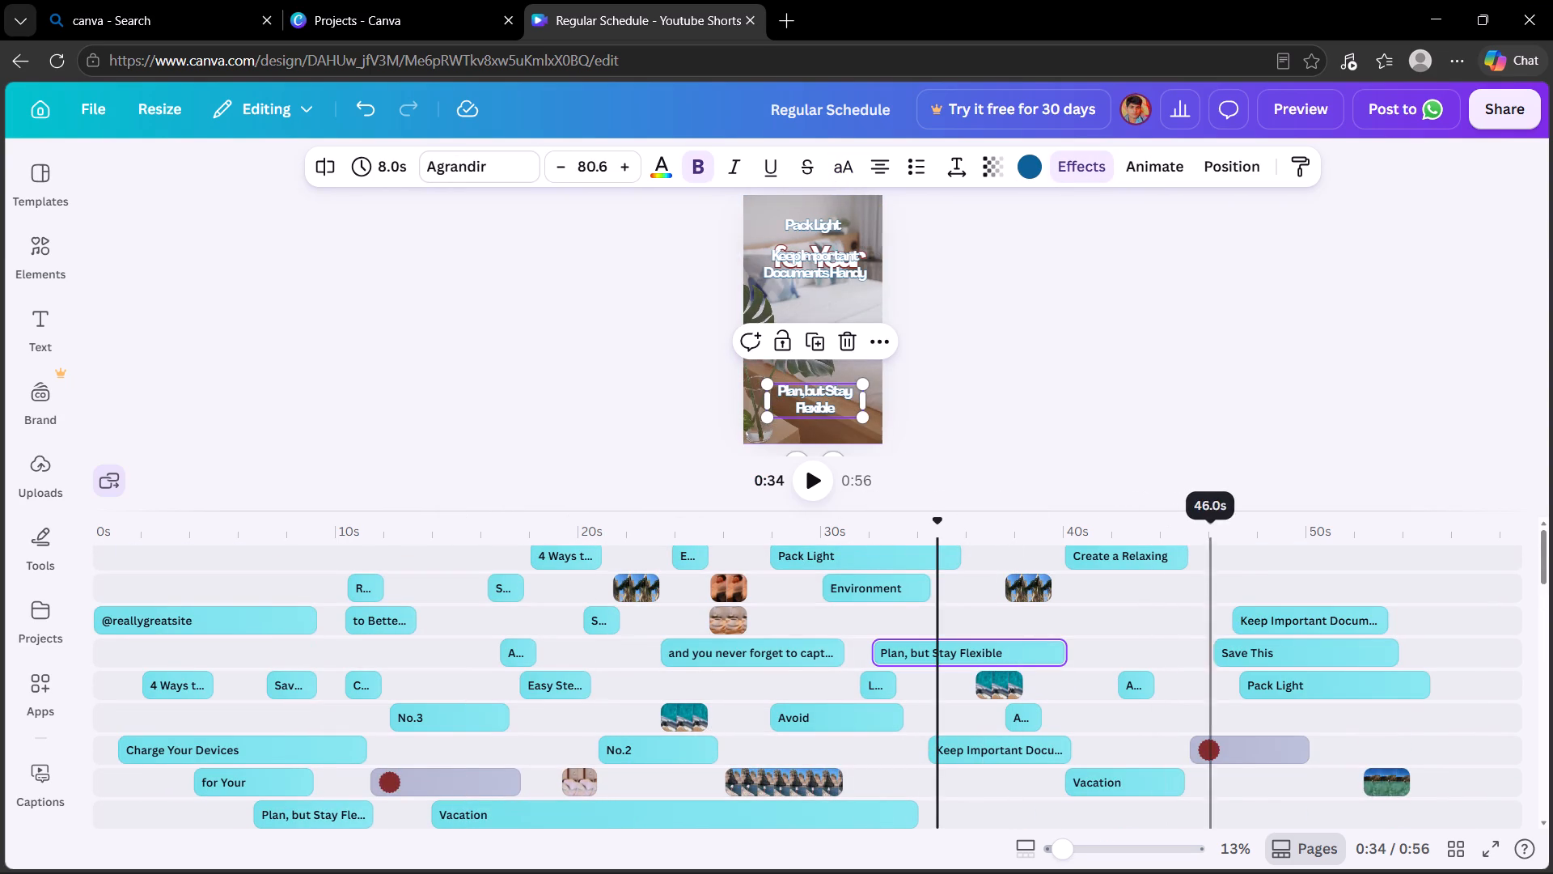
Move "Save This" near 46 s two tracks up and "Pack Light" near 47 s one track up, both at about 46.5 s.
drag(1250, 647, 1259, 609)
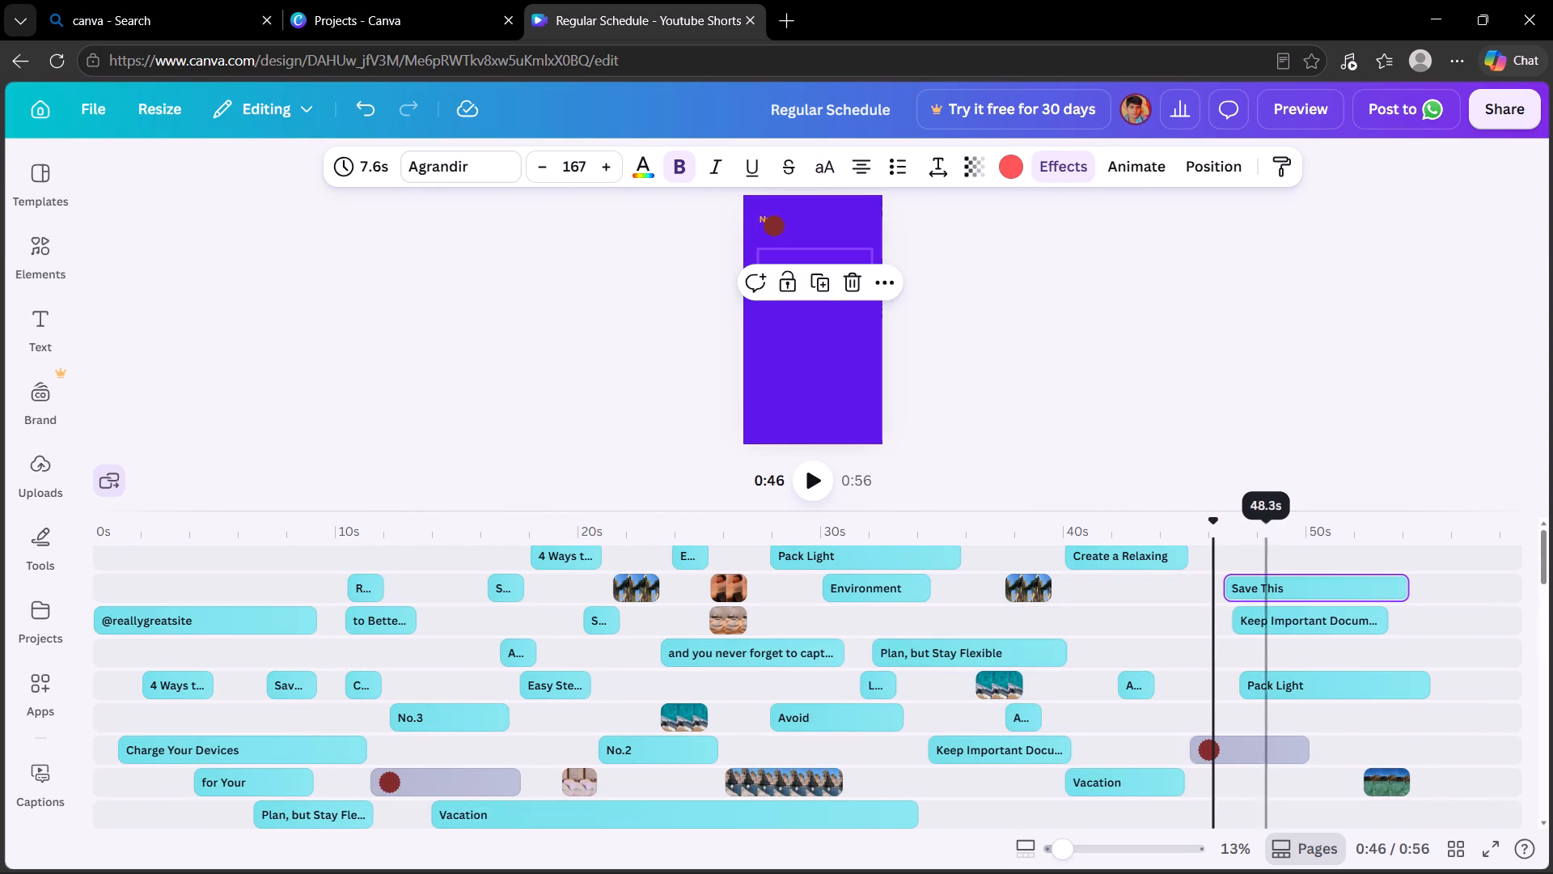
drag(1279, 681, 1258, 655)
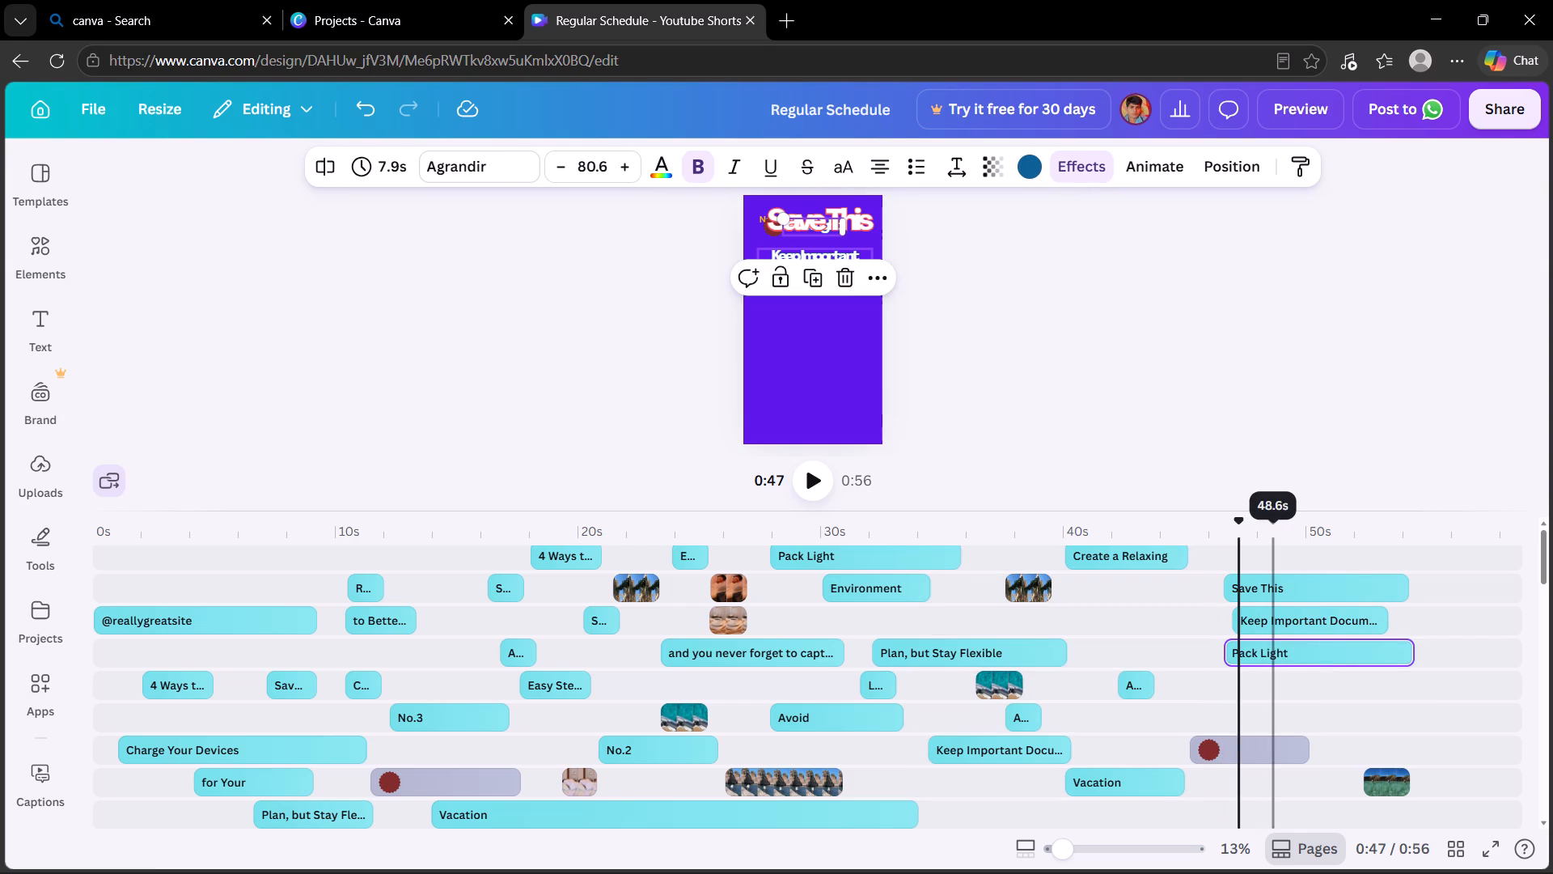
Move "Keep Important Docum..." near 47 s two tracks down at about 45 s, and "Plan, but Stay Flexible" near 32 s one track up at about 34.5 s.
drag(1273, 620, 1235, 683)
drag(975, 639, 1035, 614)
Move "Avoid" near 28 s two tracks up at about 35 s, and "Keep Important Docu..." near 34.5 s one track up at about 28 s.
drag(827, 708, 1000, 639)
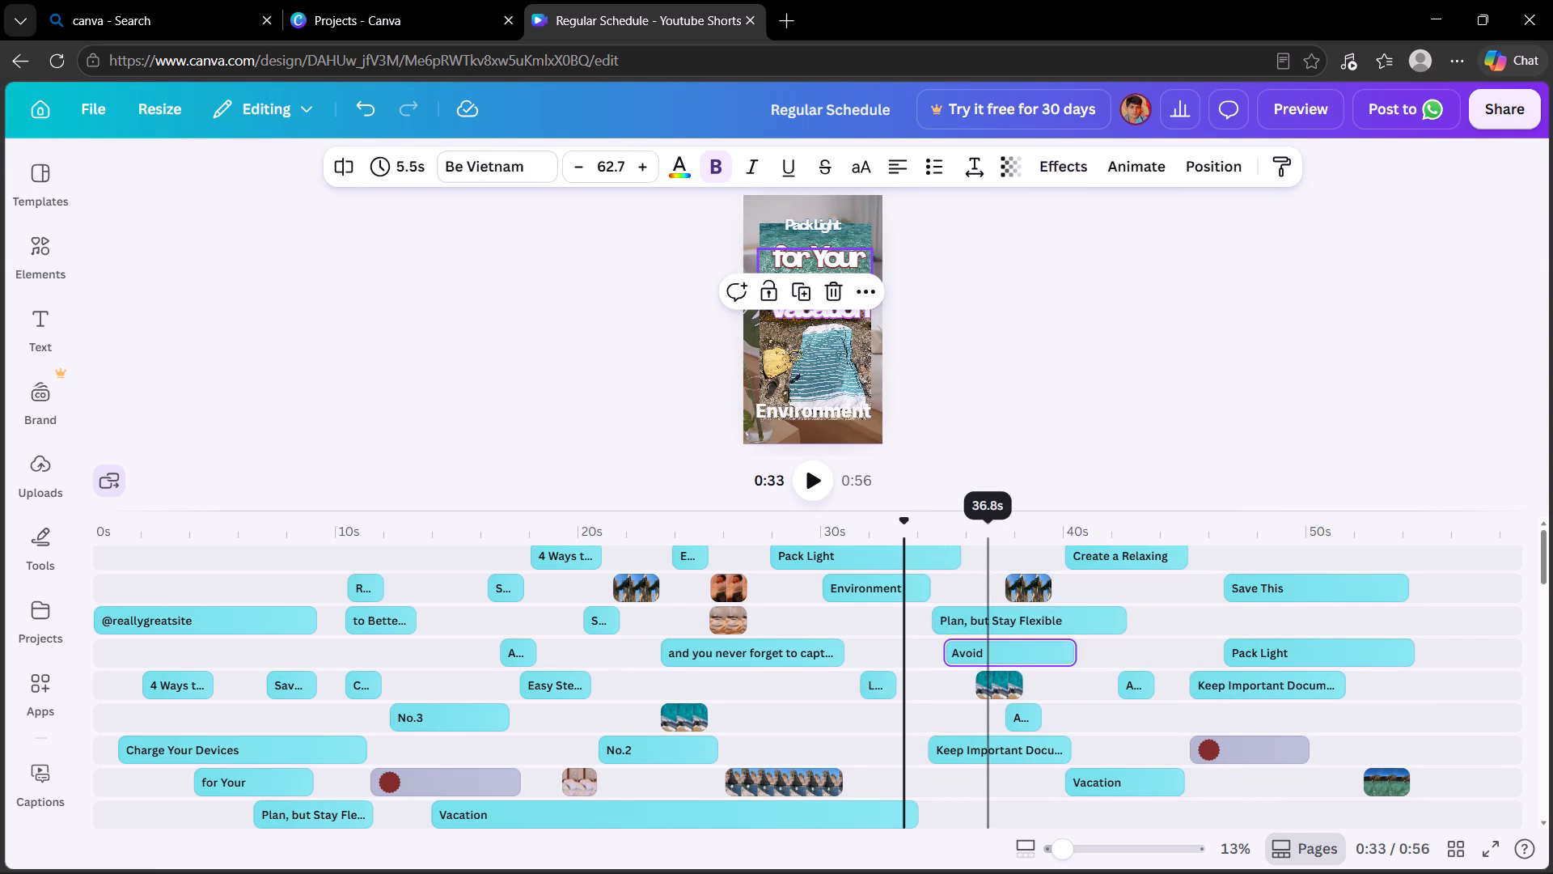
drag(989, 753, 835, 722)
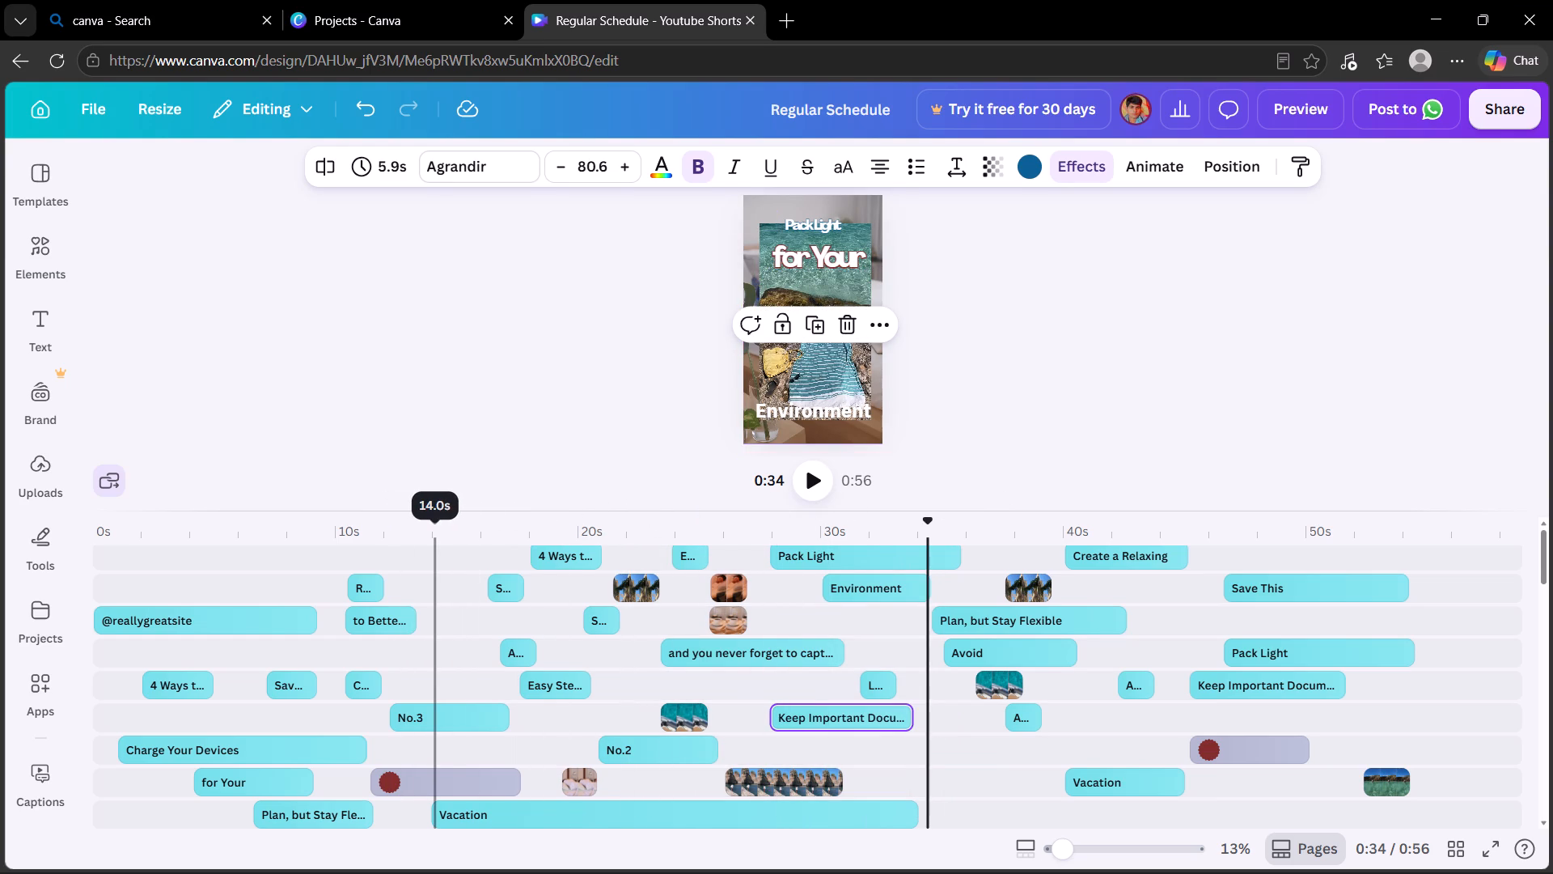
Move "No.3" near 12 s up to the top track at about 4 s.
drag(438, 708, 397, 579)
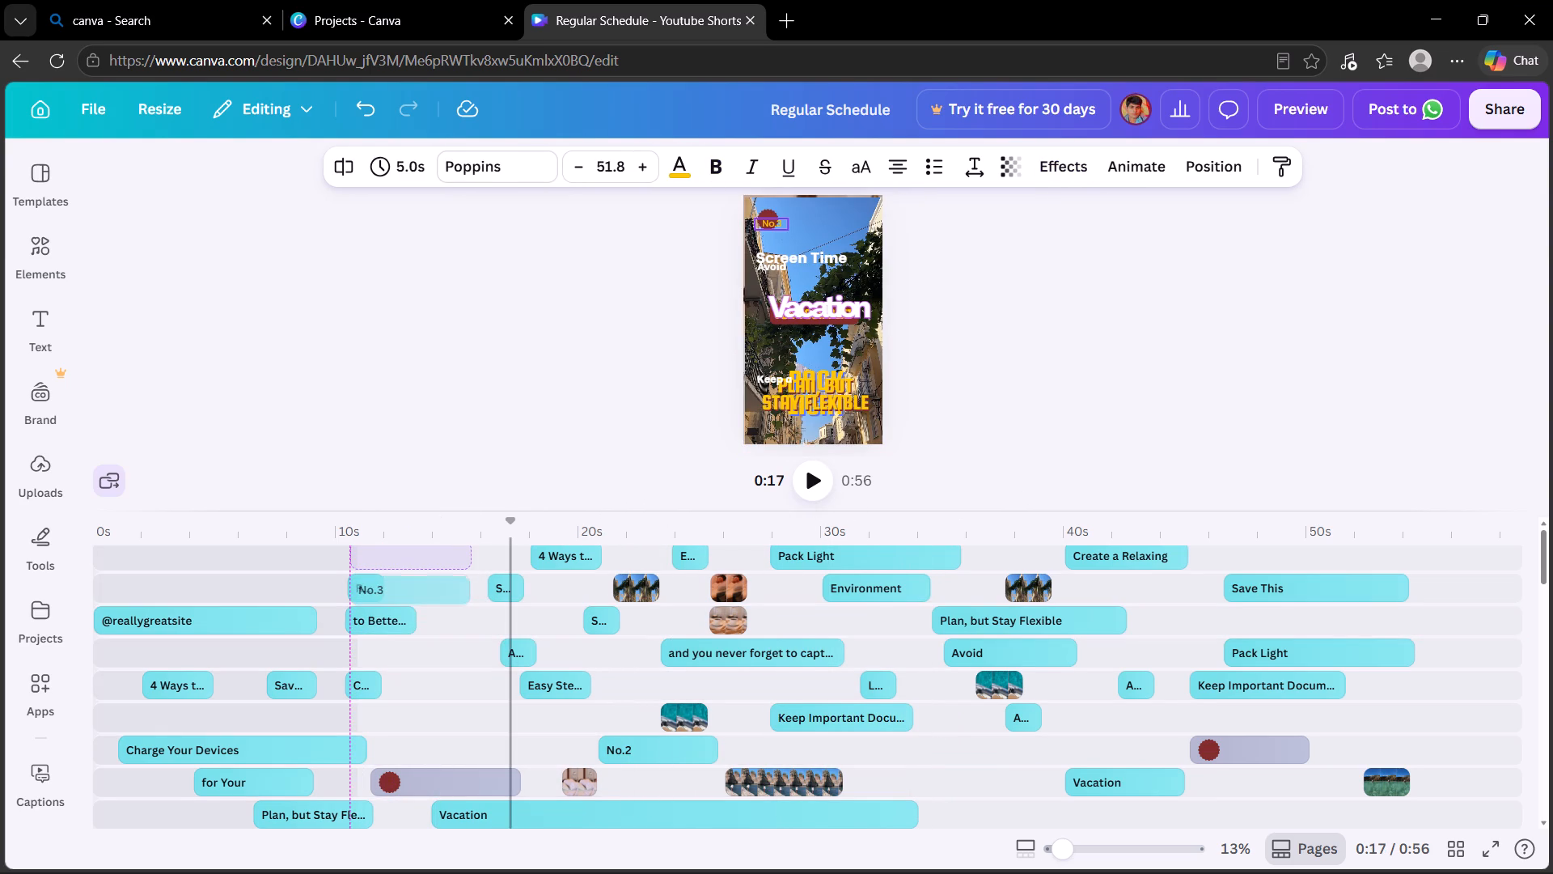
drag(397, 579, 343, 548)
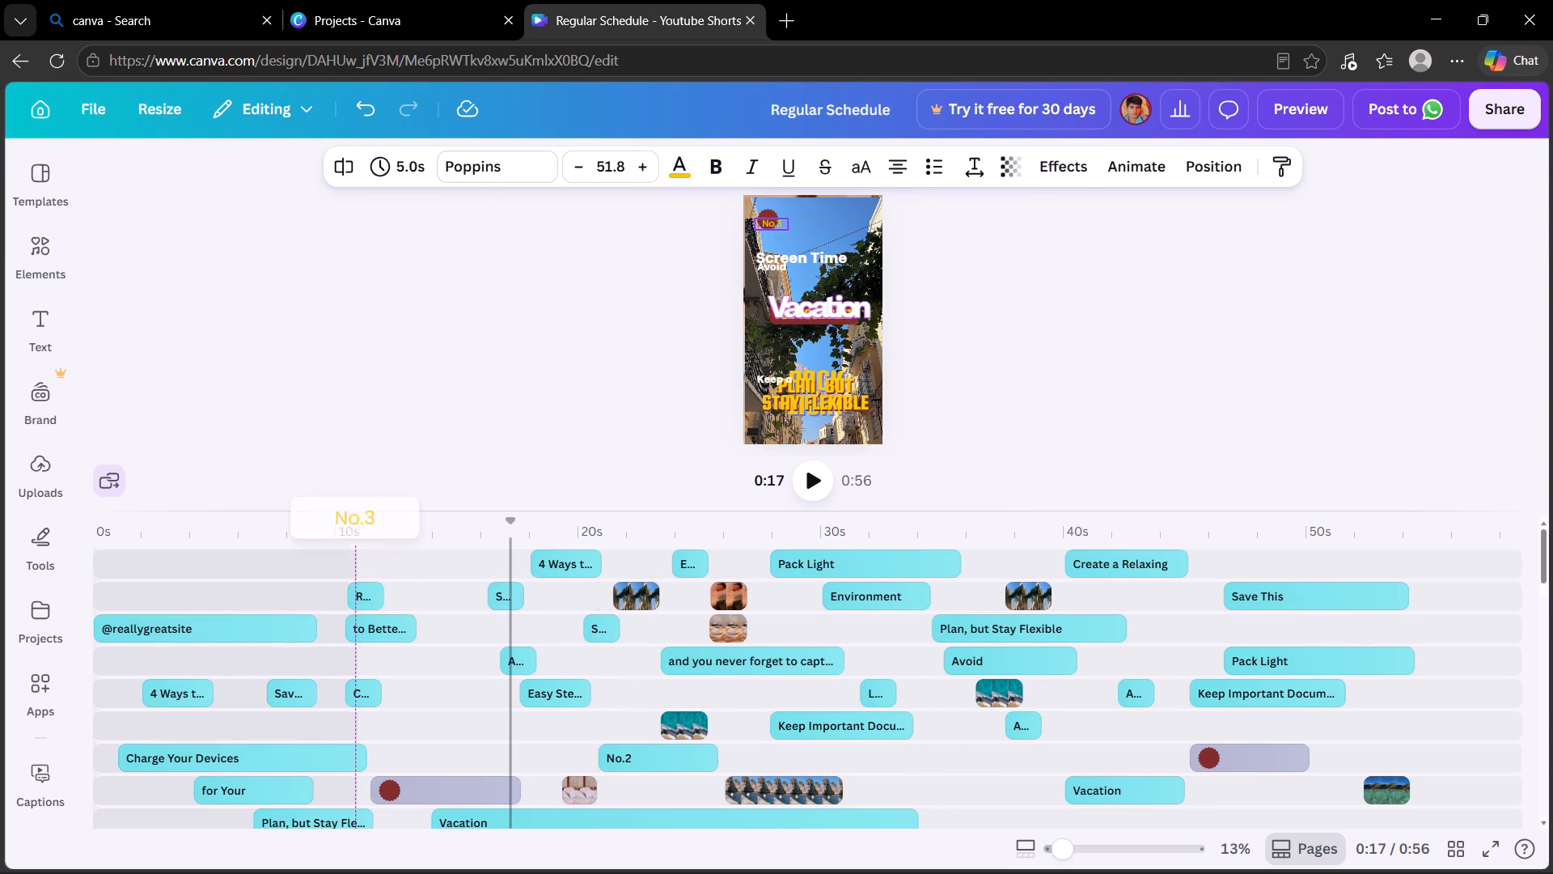
drag(343, 548, 238, 574)
drag(233, 630, 259, 579)
drag(171, 685, 229, 594)
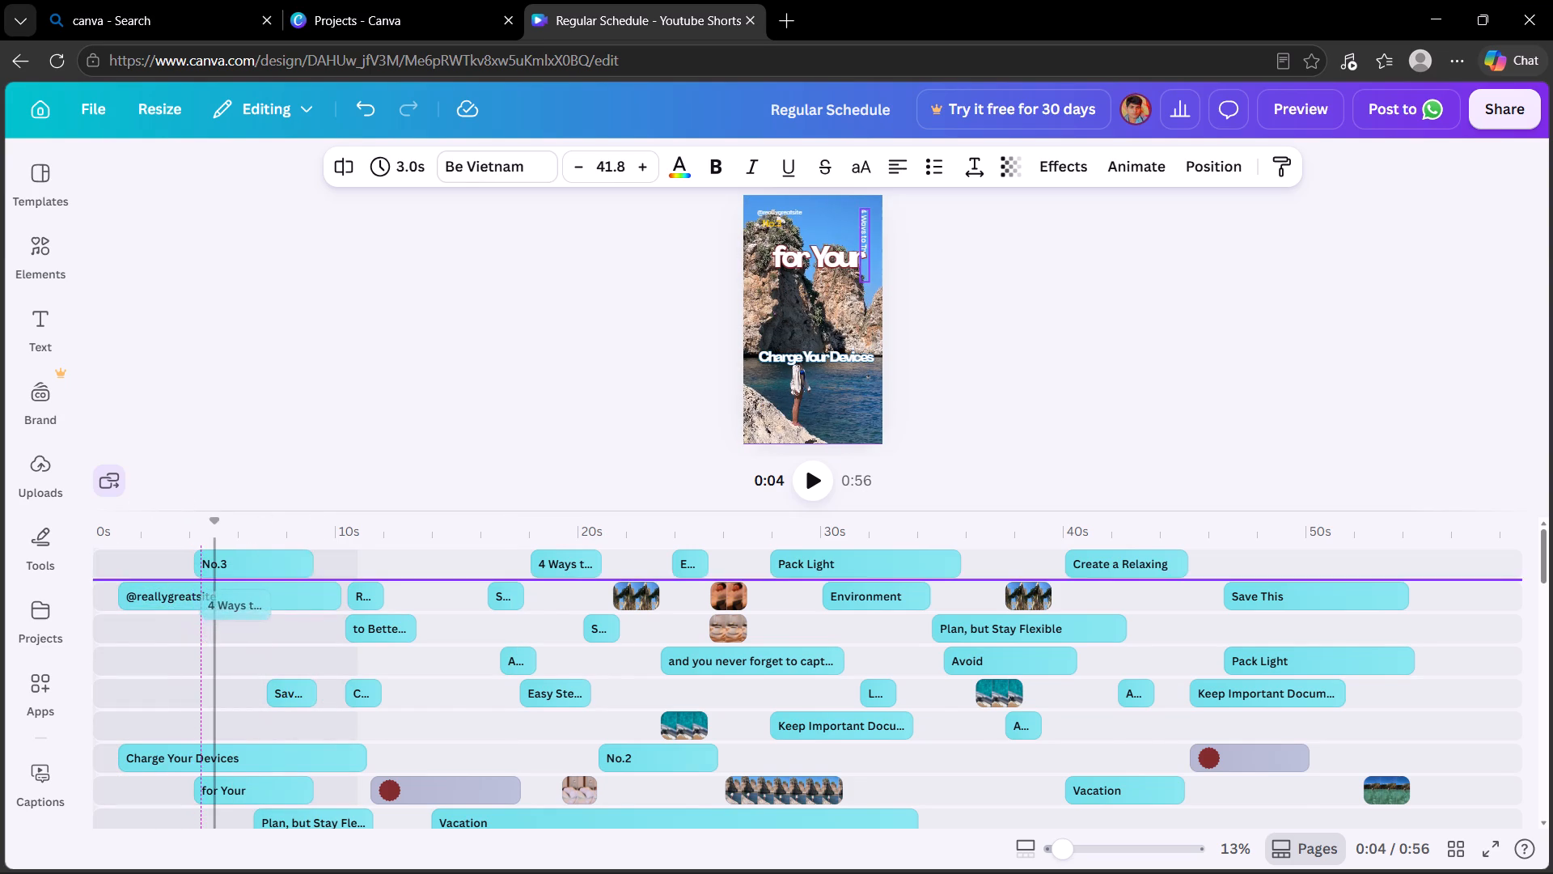
Move "Charge Your Devices" near 1 s three tracks up at 0 s, and "Sav..." near 7 s two tracks up at about 14 s.
drag(221, 782, 198, 681)
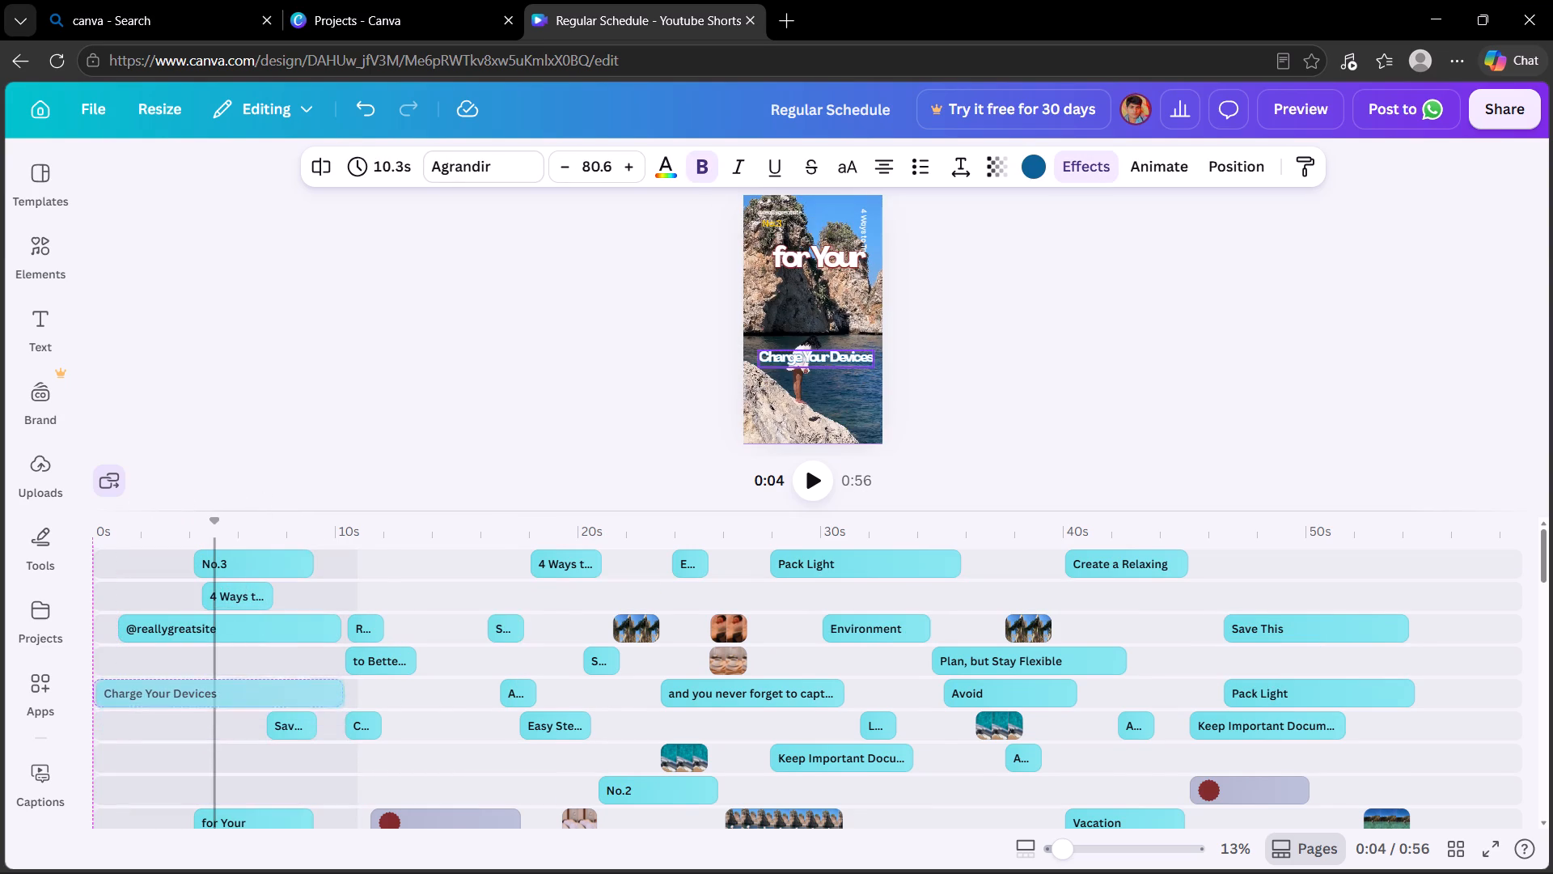
drag(198, 681, 198, 680)
drag(282, 715, 441, 677)
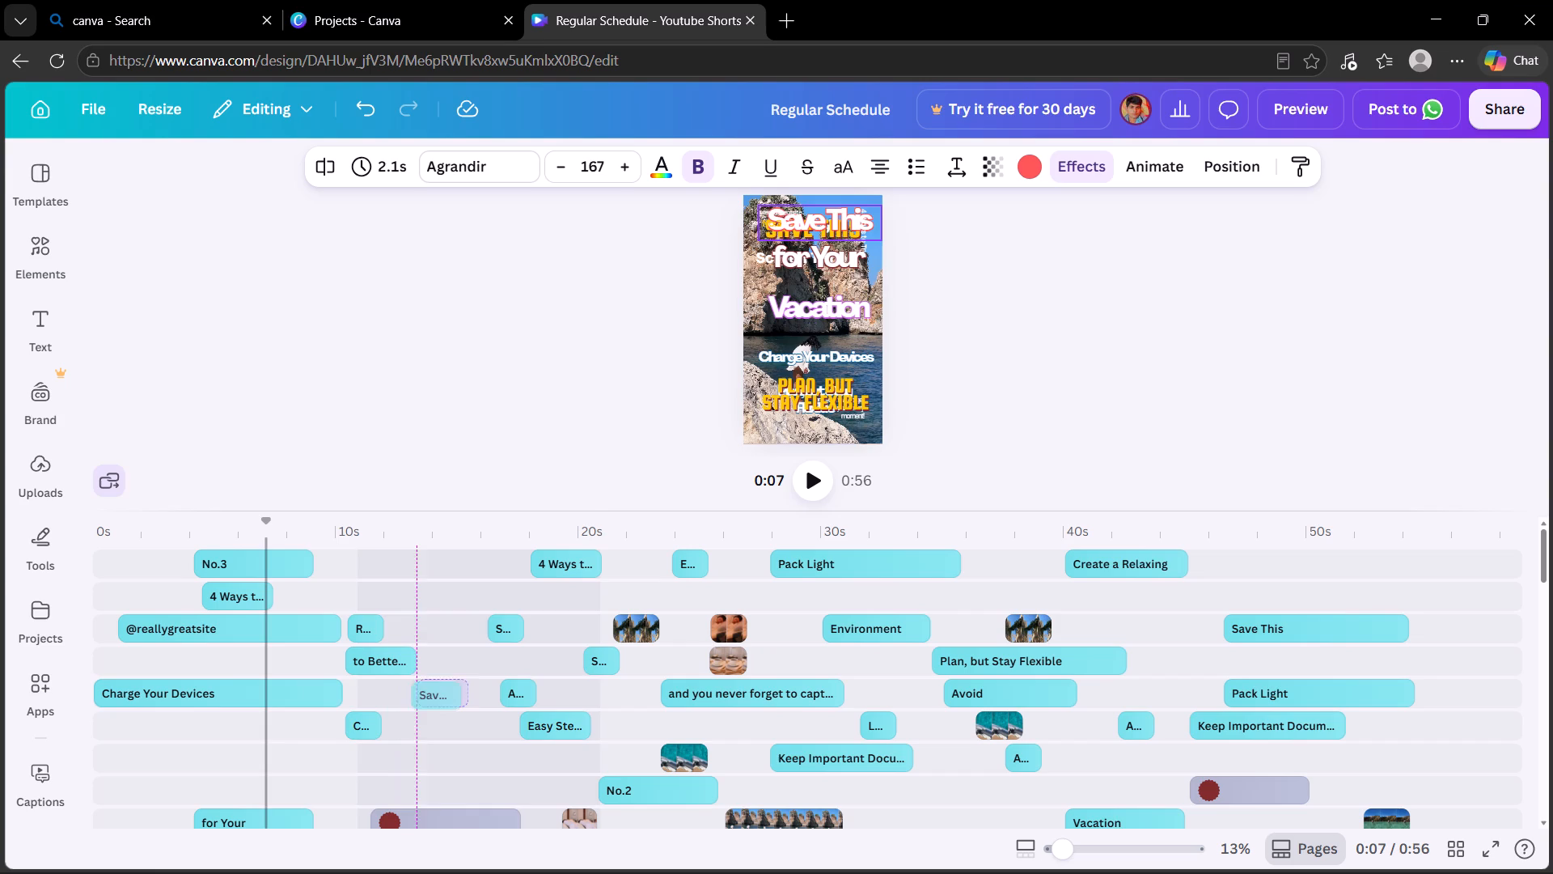
drag(441, 677, 446, 674)
Move "C..." near 10.5 s and "S..." near 16 s up to the second track, at about 12.5 s and 15.5 s.
drag(352, 720, 400, 605)
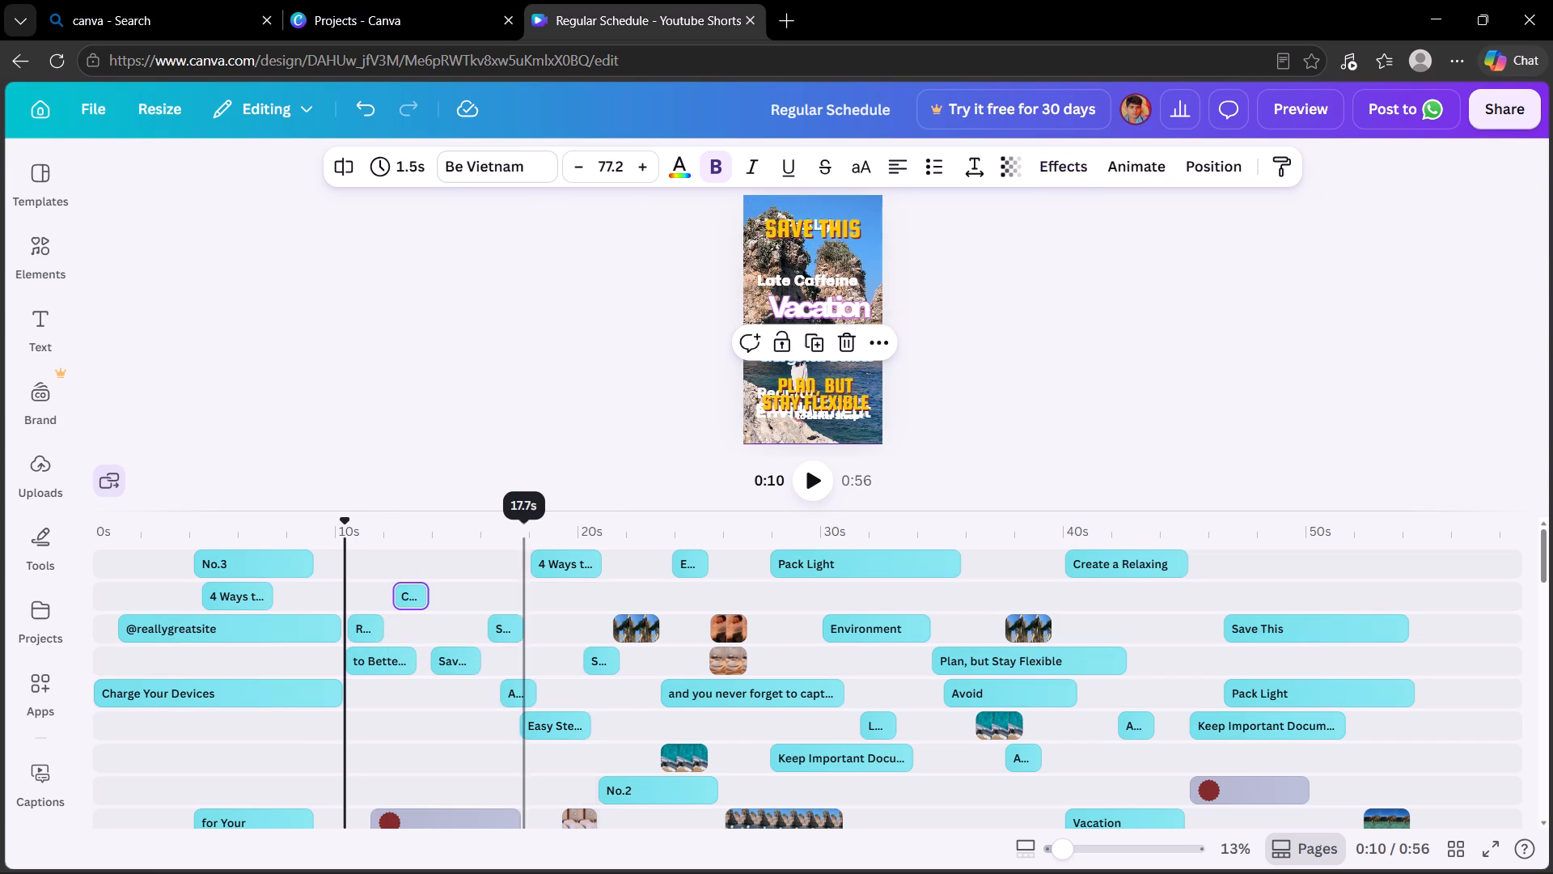
drag(507, 633, 492, 588)
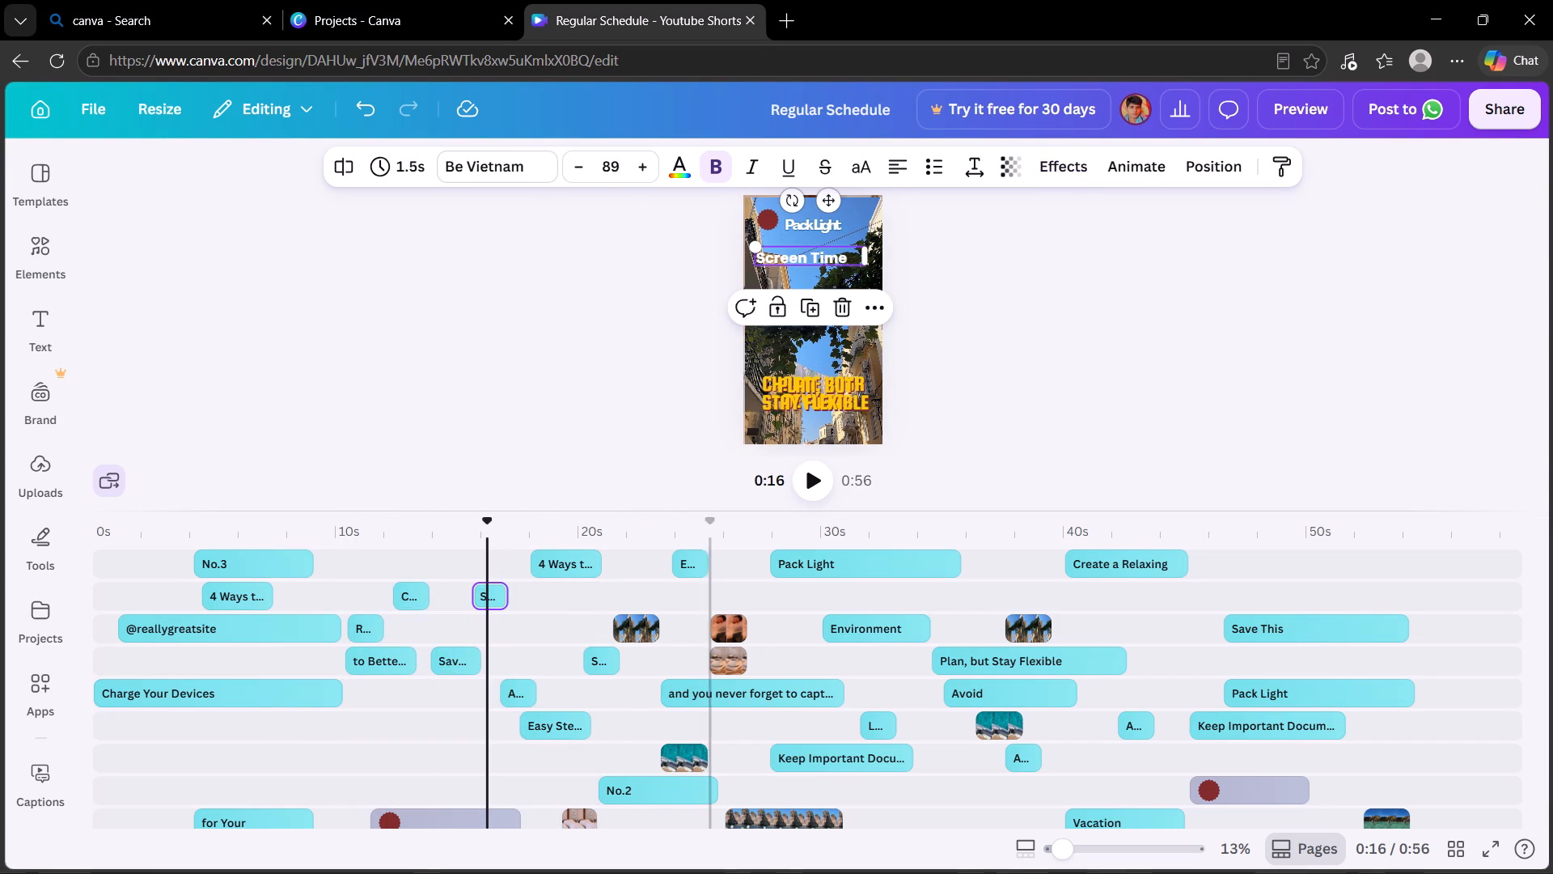